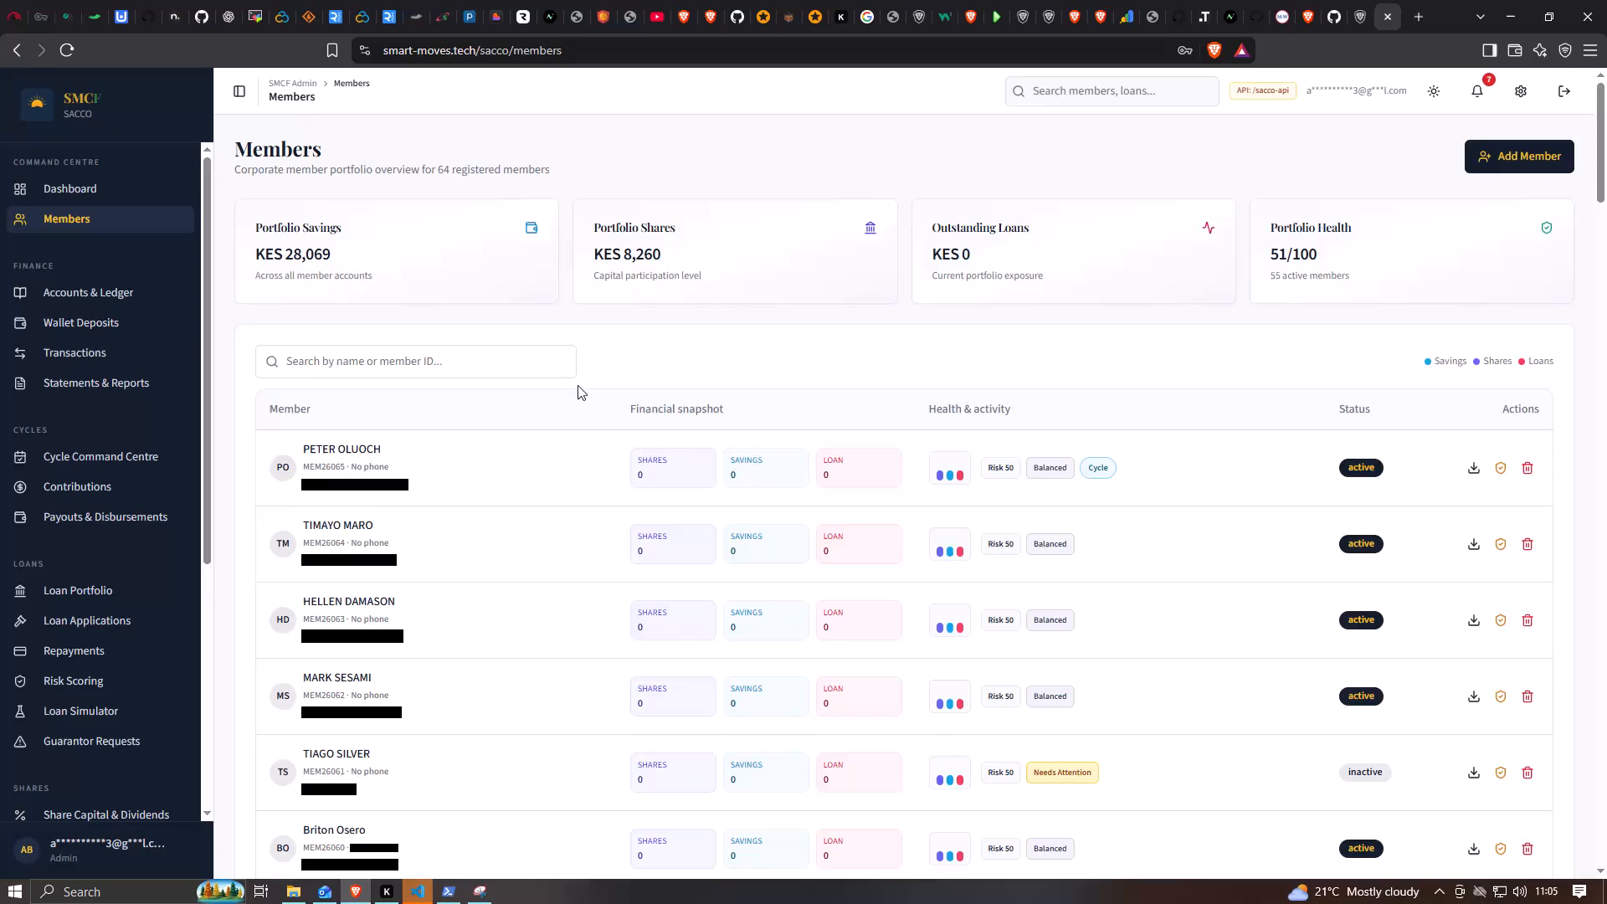
Look through the full Members list, checking each member's shares, savings, loan figures and status down to the last entry.
scroll(620, 555, down, 5)
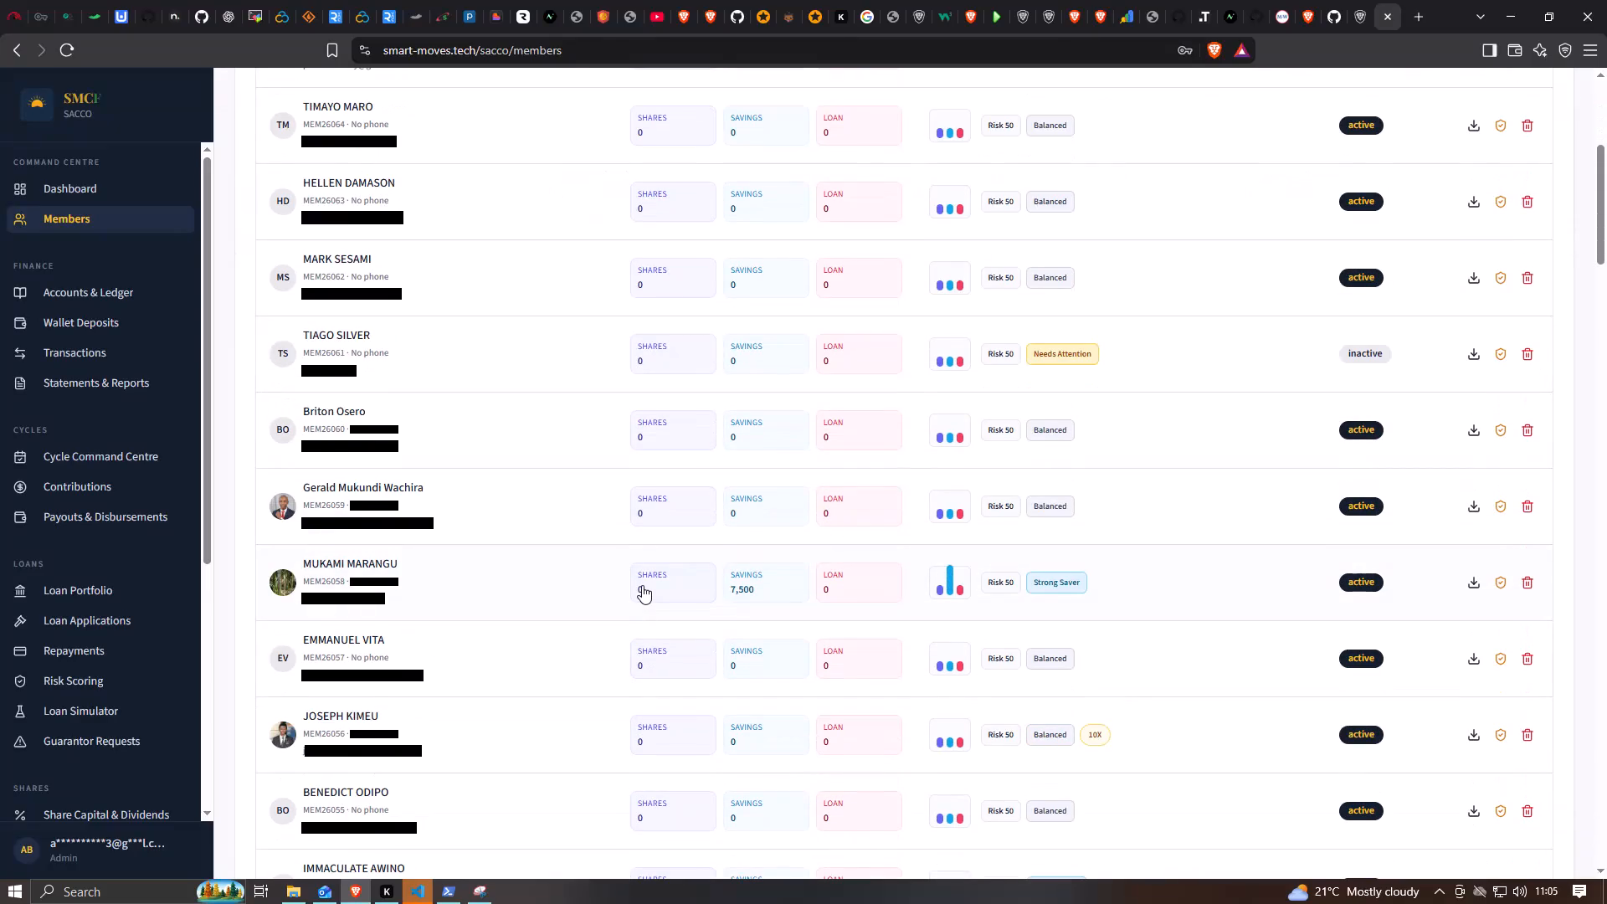
scroll(642, 585, down, 3)
scroll(642, 585, up, 1)
scroll(642, 585, down, 1)
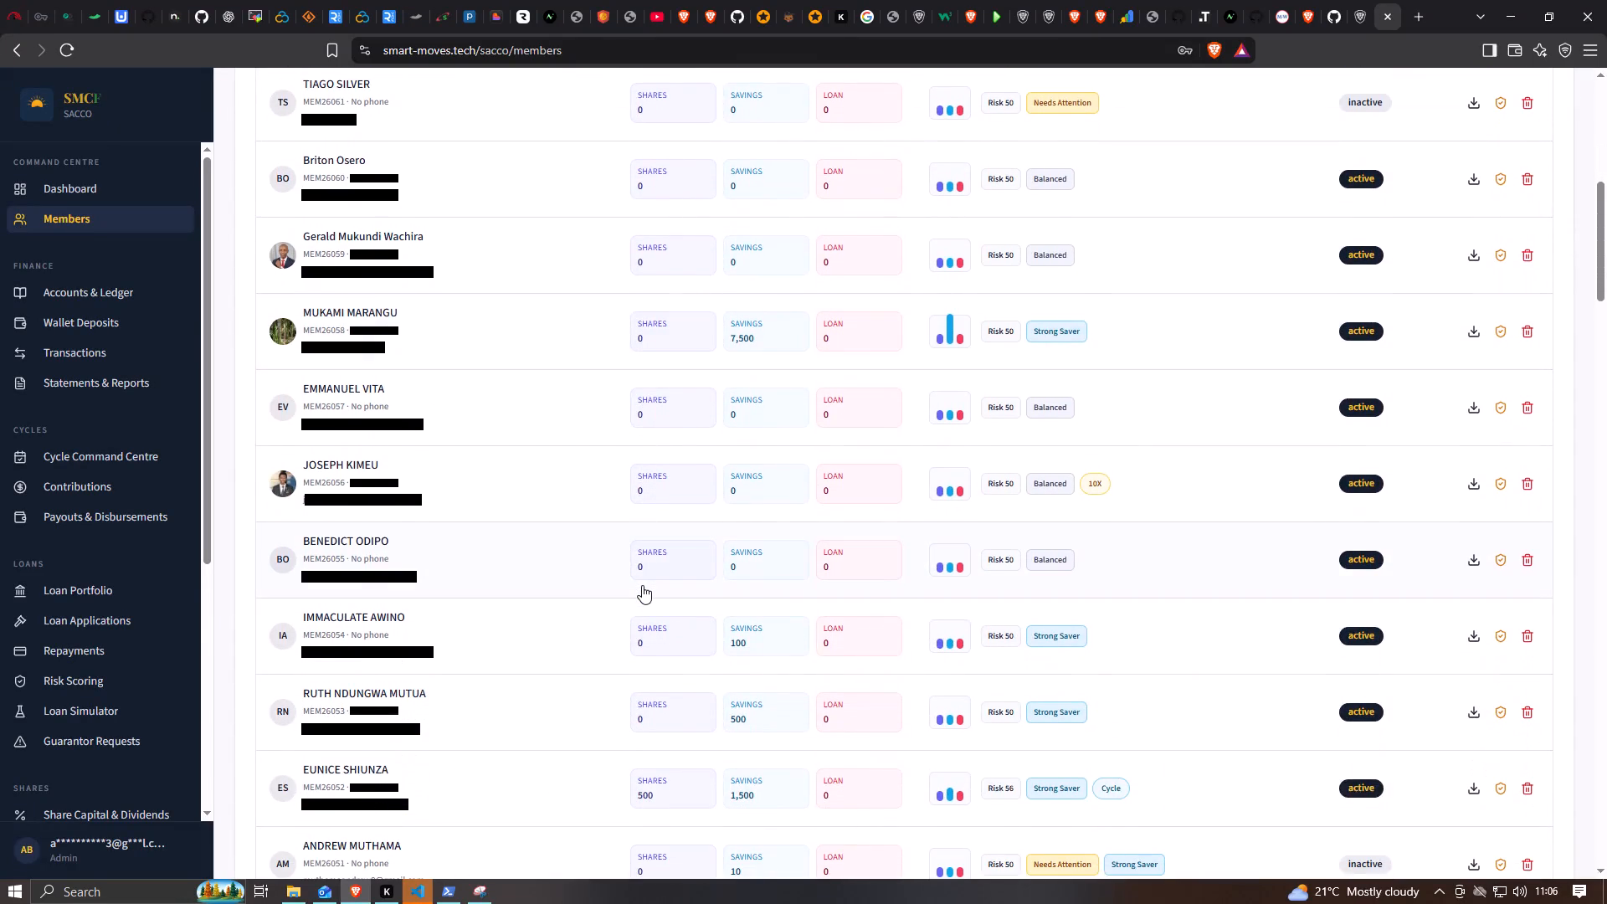
scroll(642, 585, down, 1)
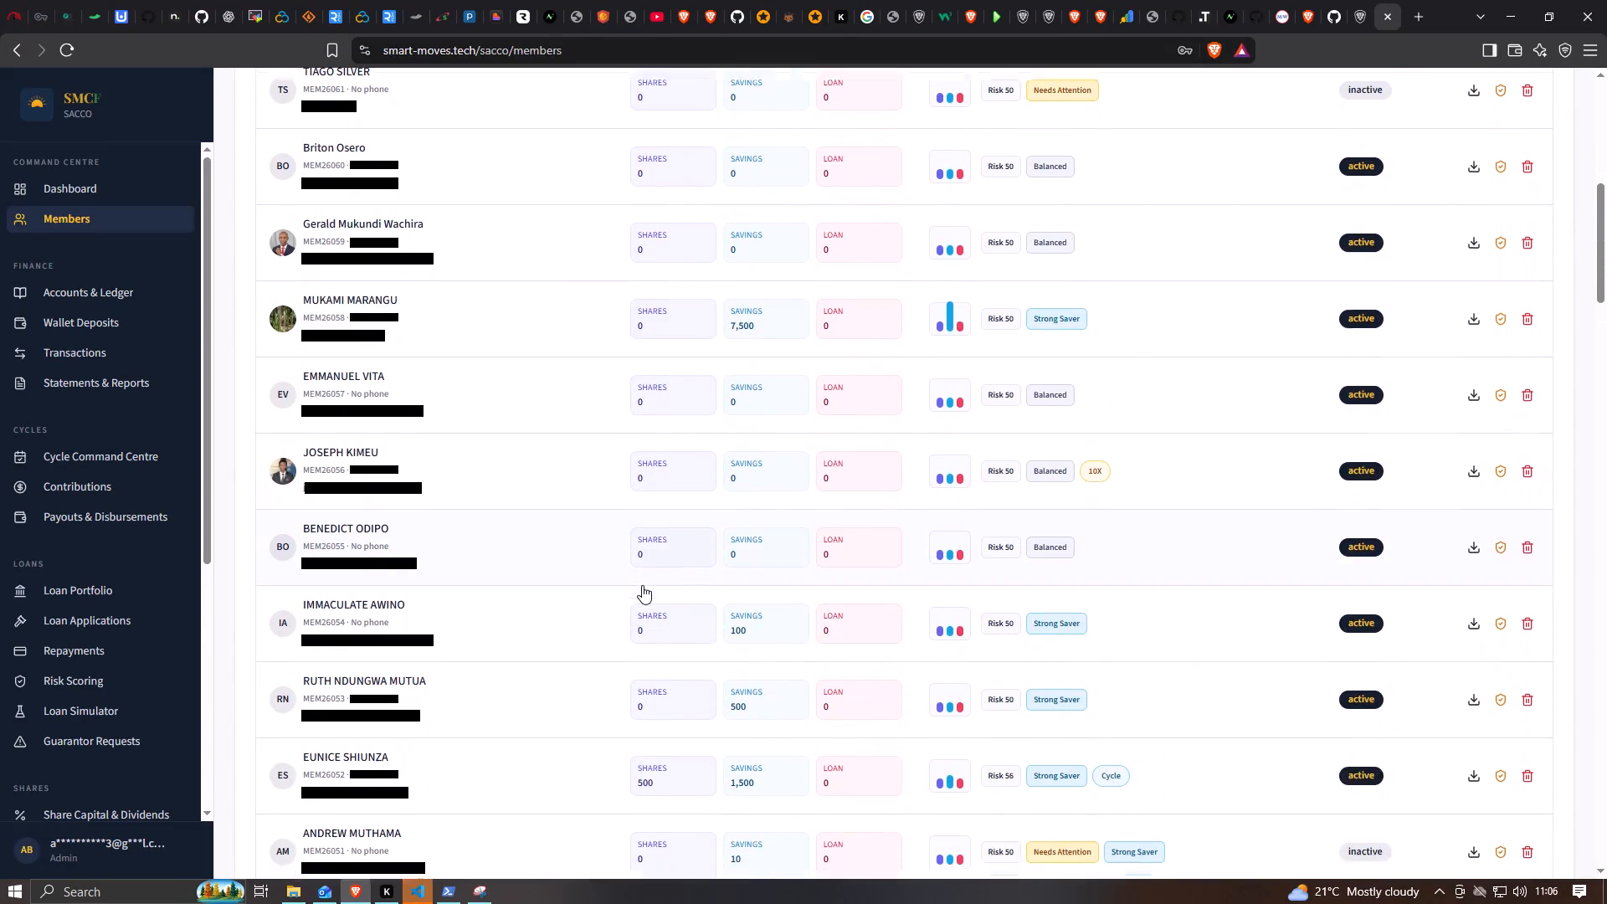
scroll(642, 585, down, 3)
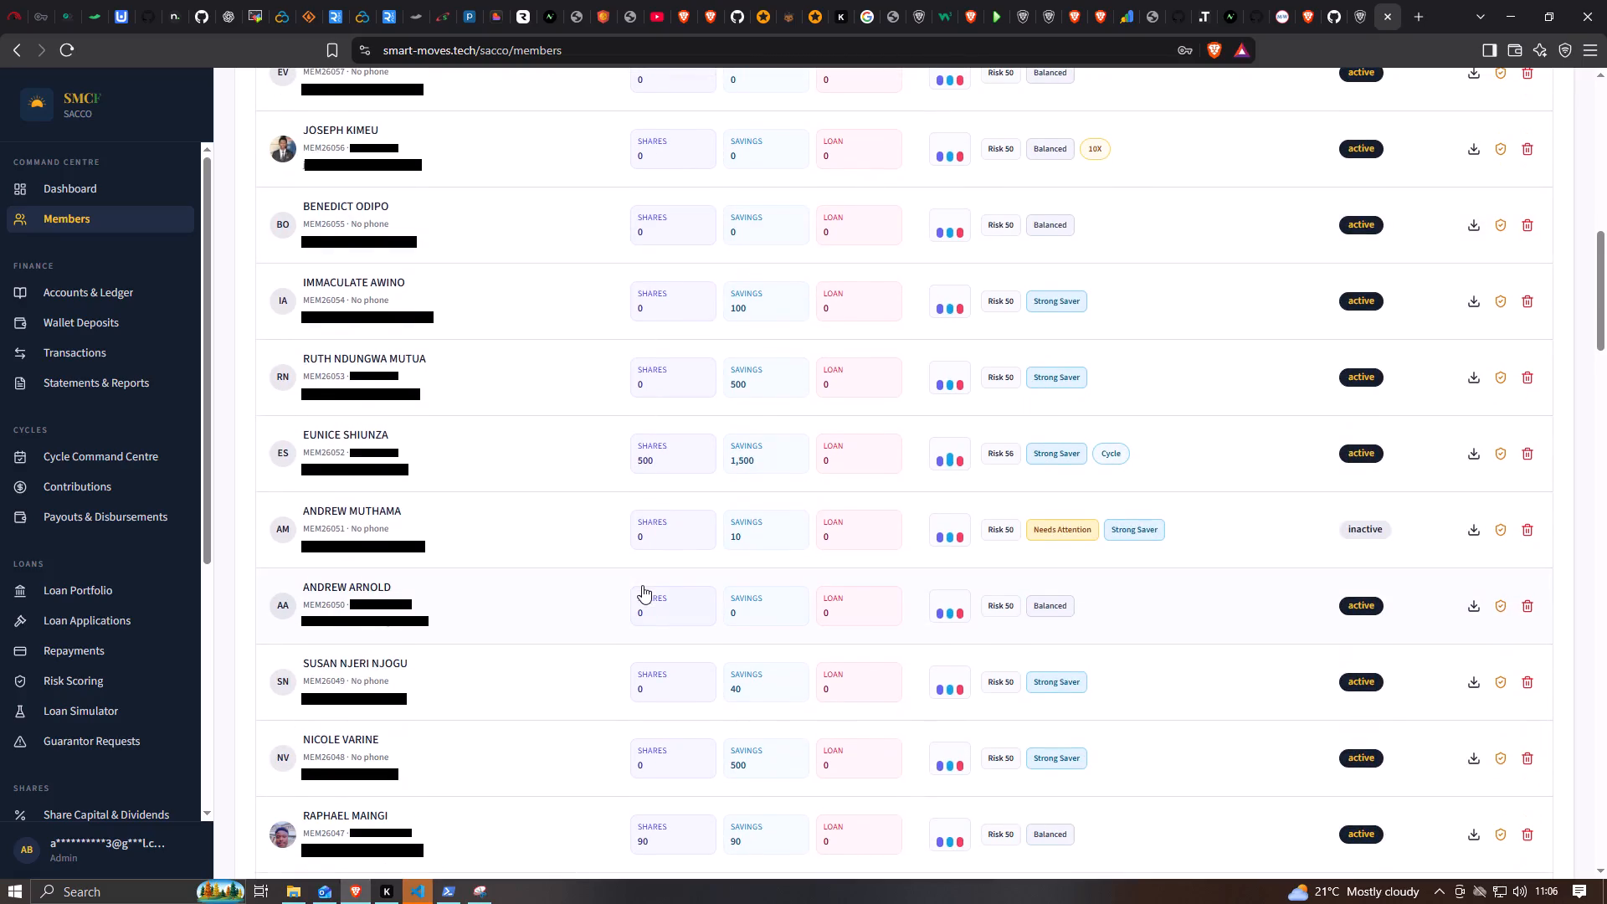
scroll(642, 585, down, 2)
scroll(642, 585, up, 1)
scroll(642, 585, down, 10)
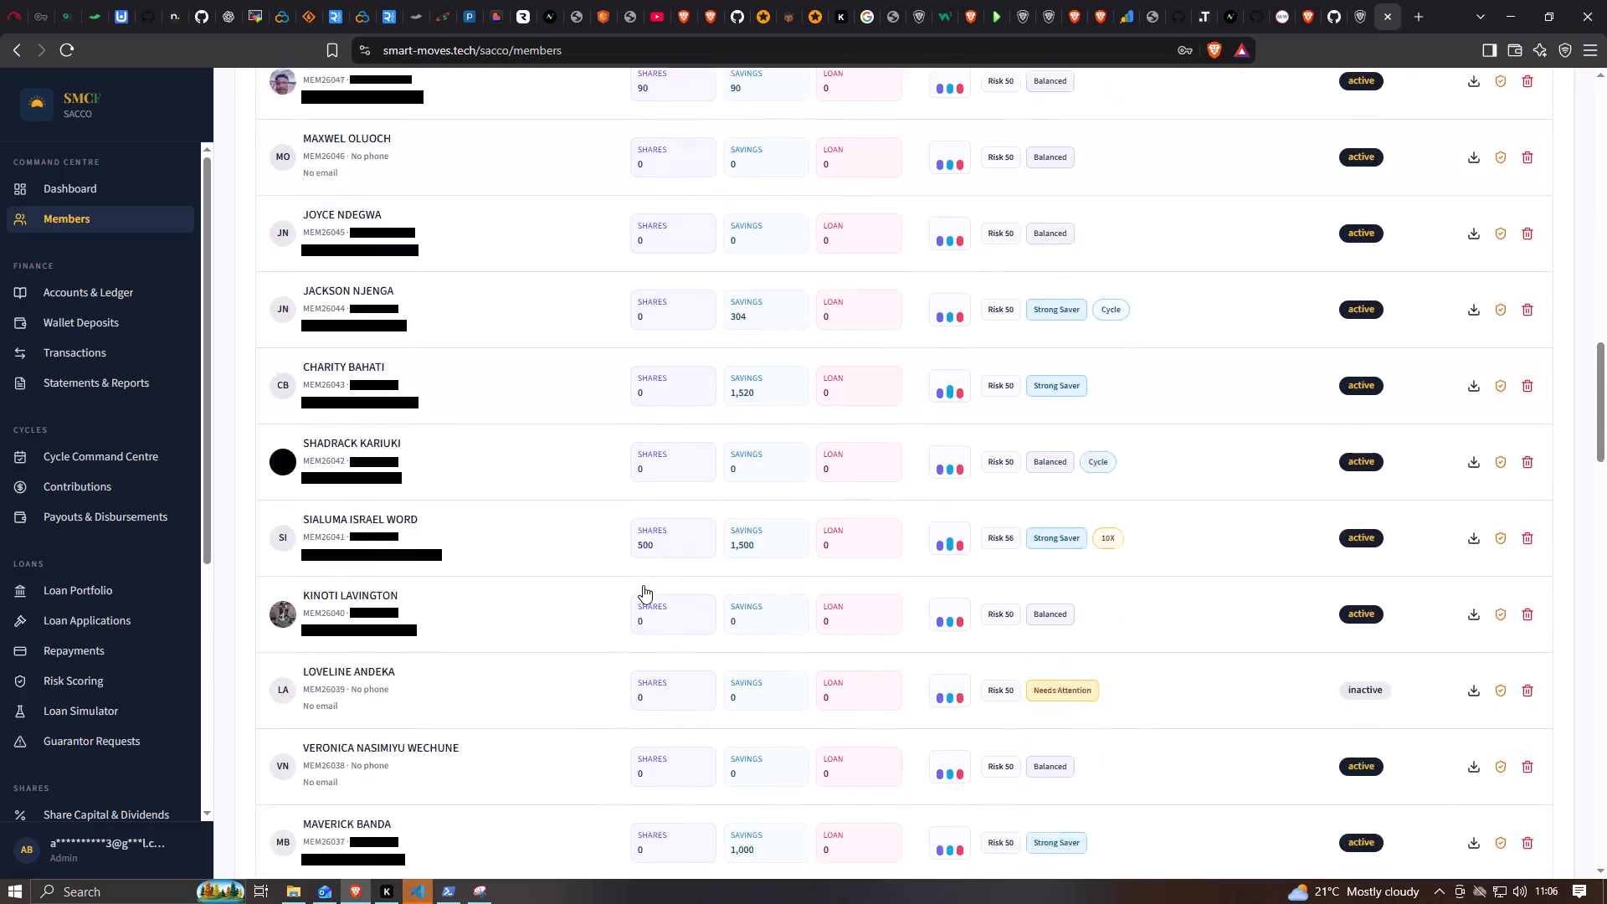
scroll(643, 585, down, 13)
scroll(639, 660, down, 2)
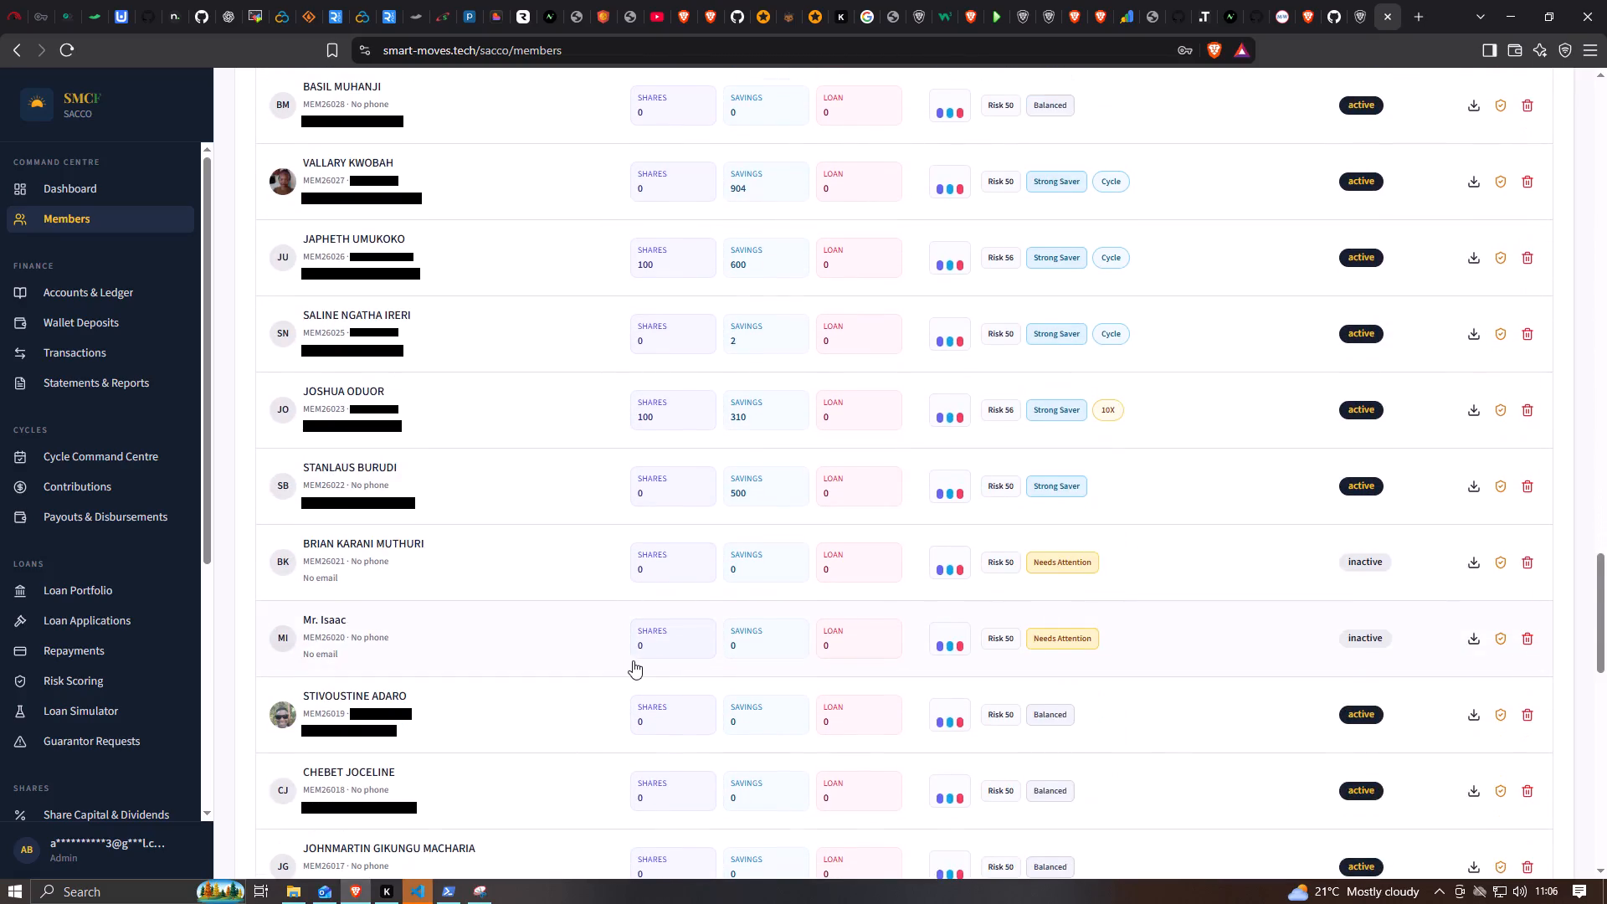
scroll(621, 688, down, 12)
scroll(592, 729, up, 1)
scroll(592, 729, down, 7)
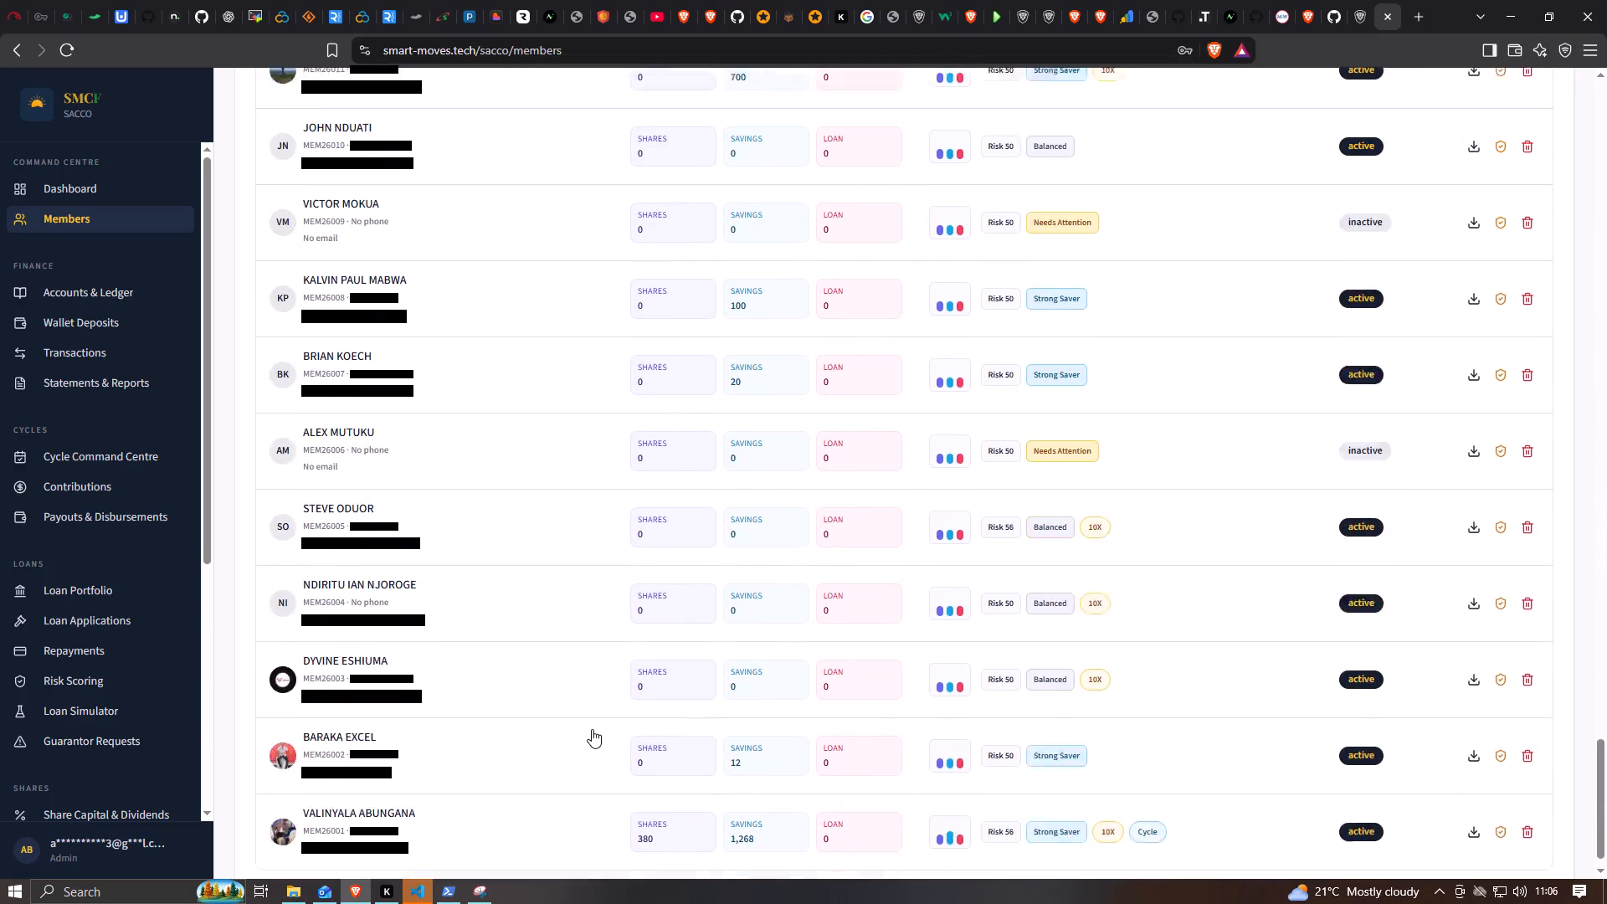
scroll(592, 732, down, 5)
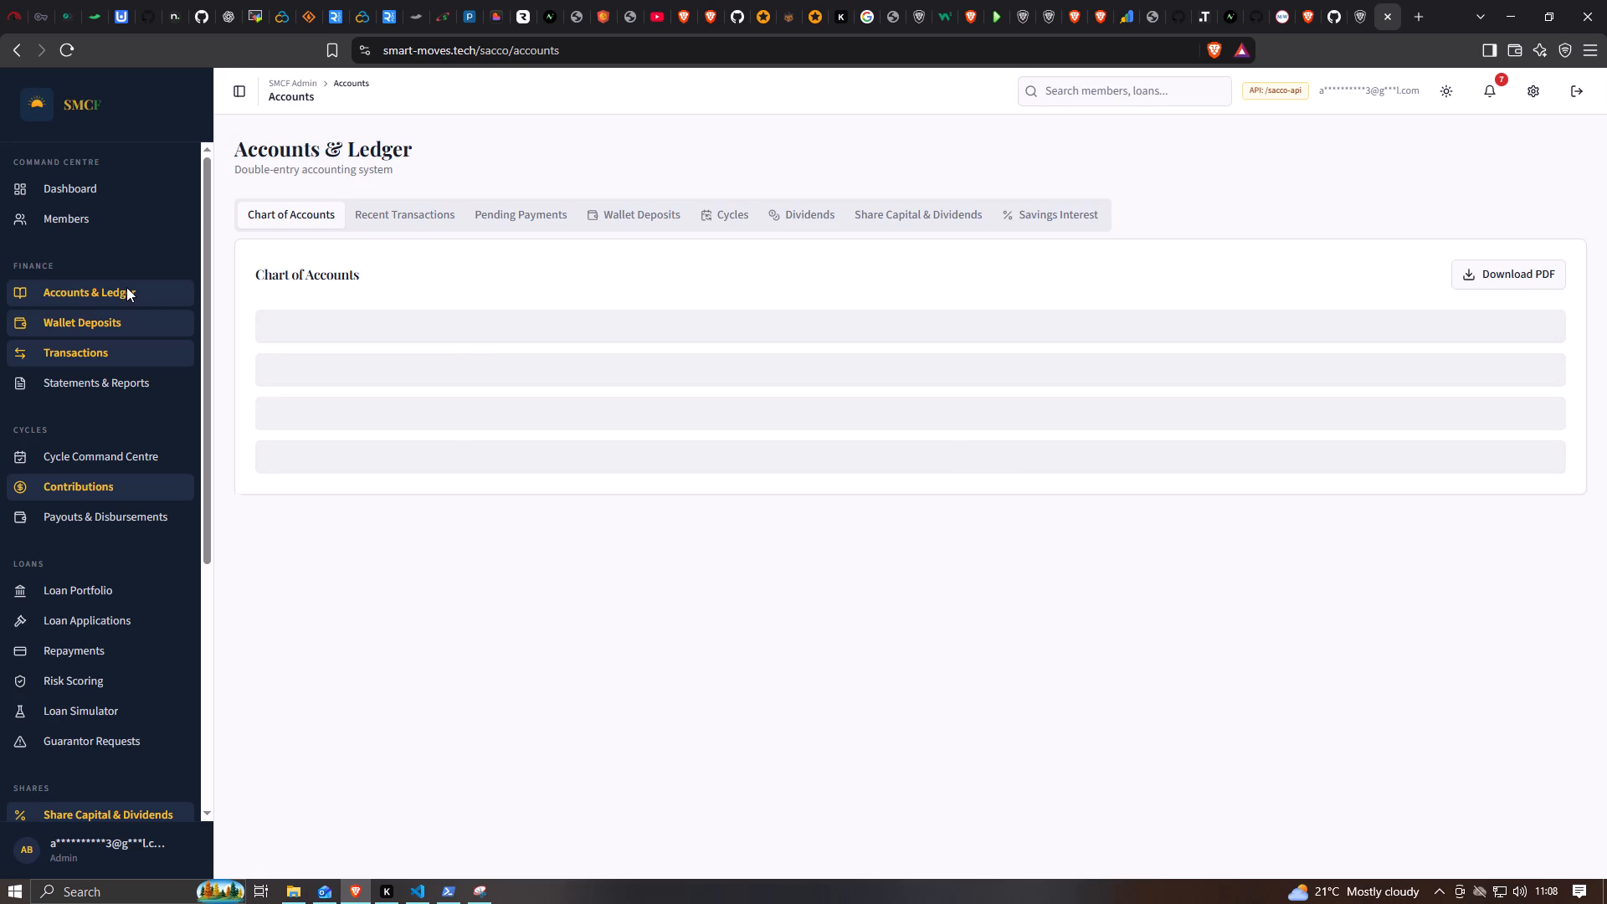
click(403, 205)
click(512, 228)
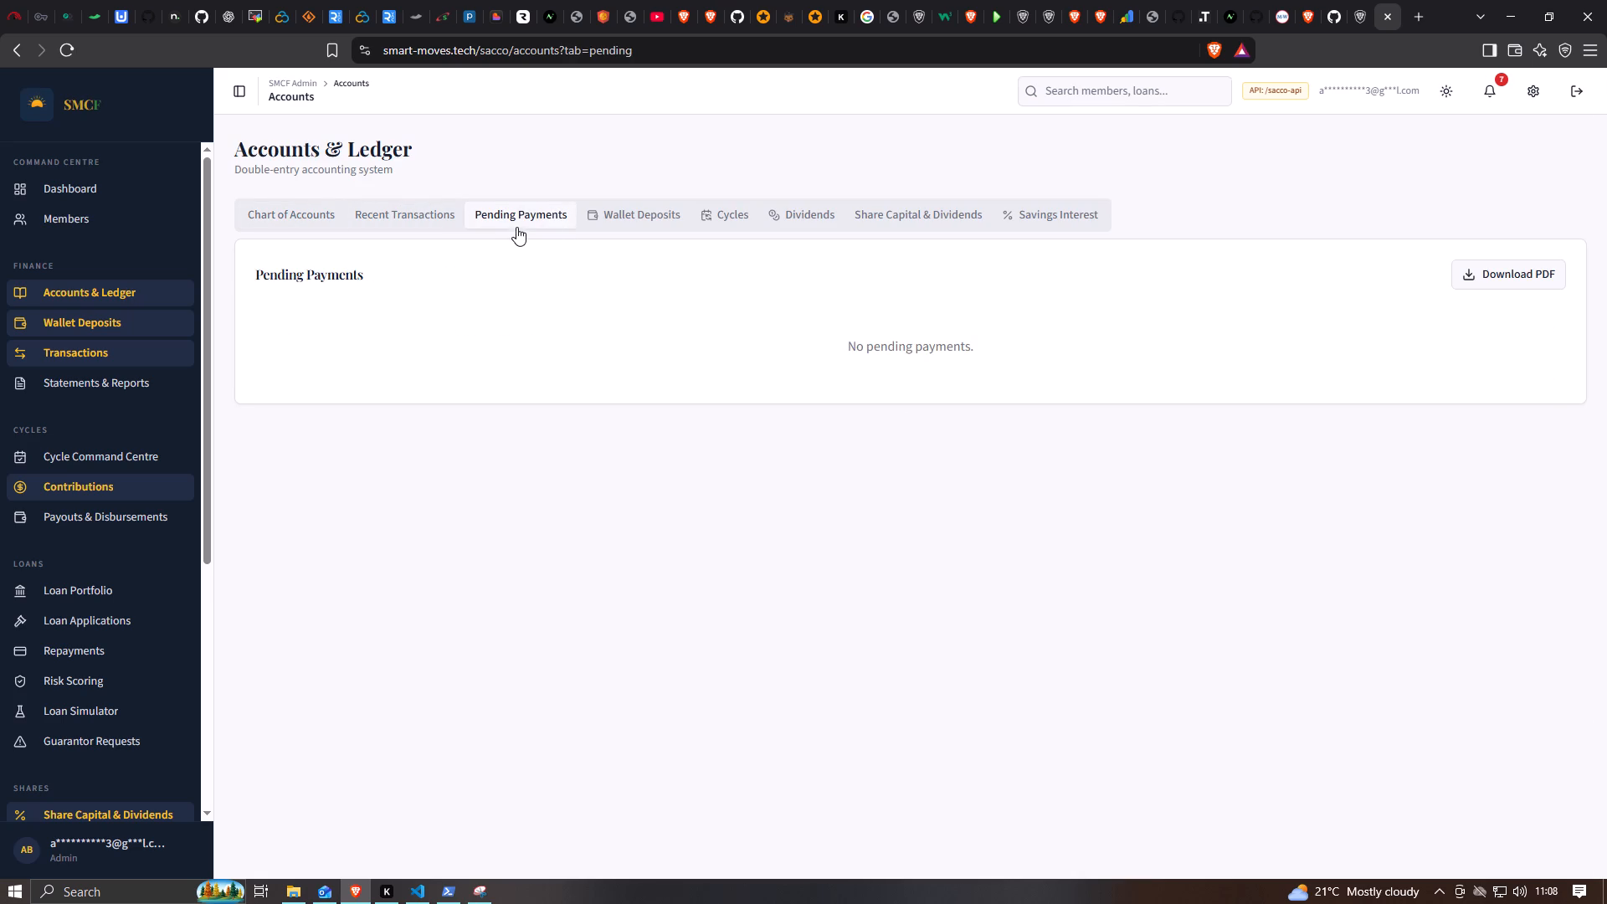
click(643, 227)
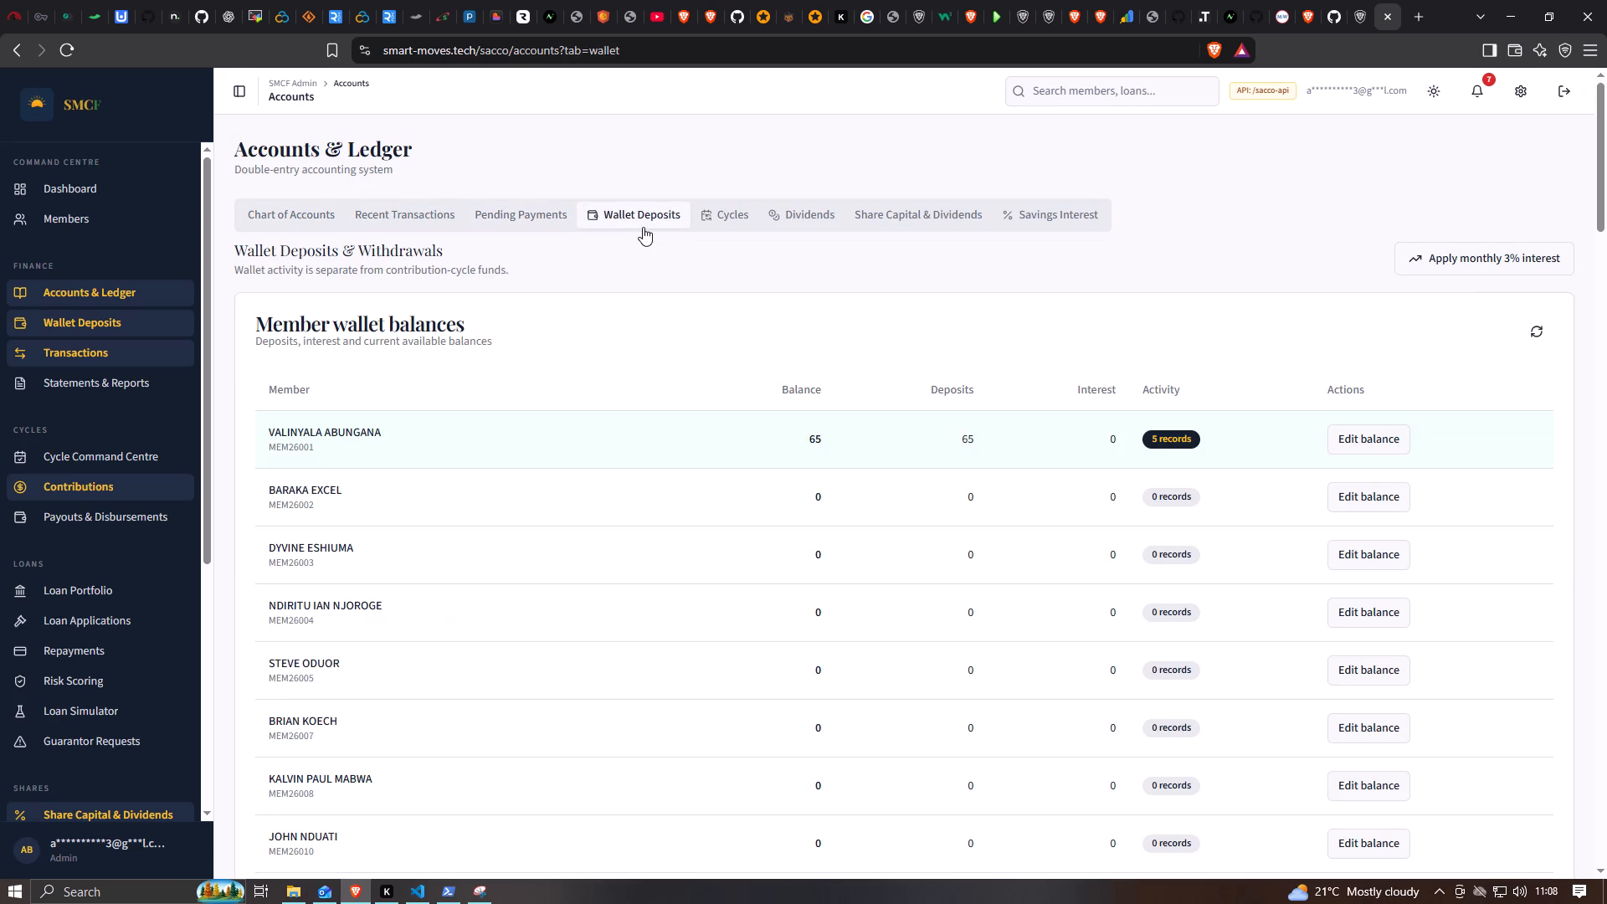
scroll(542, 643, down, 3)
scroll(542, 643, up, 1)
scroll(542, 643, down, 1)
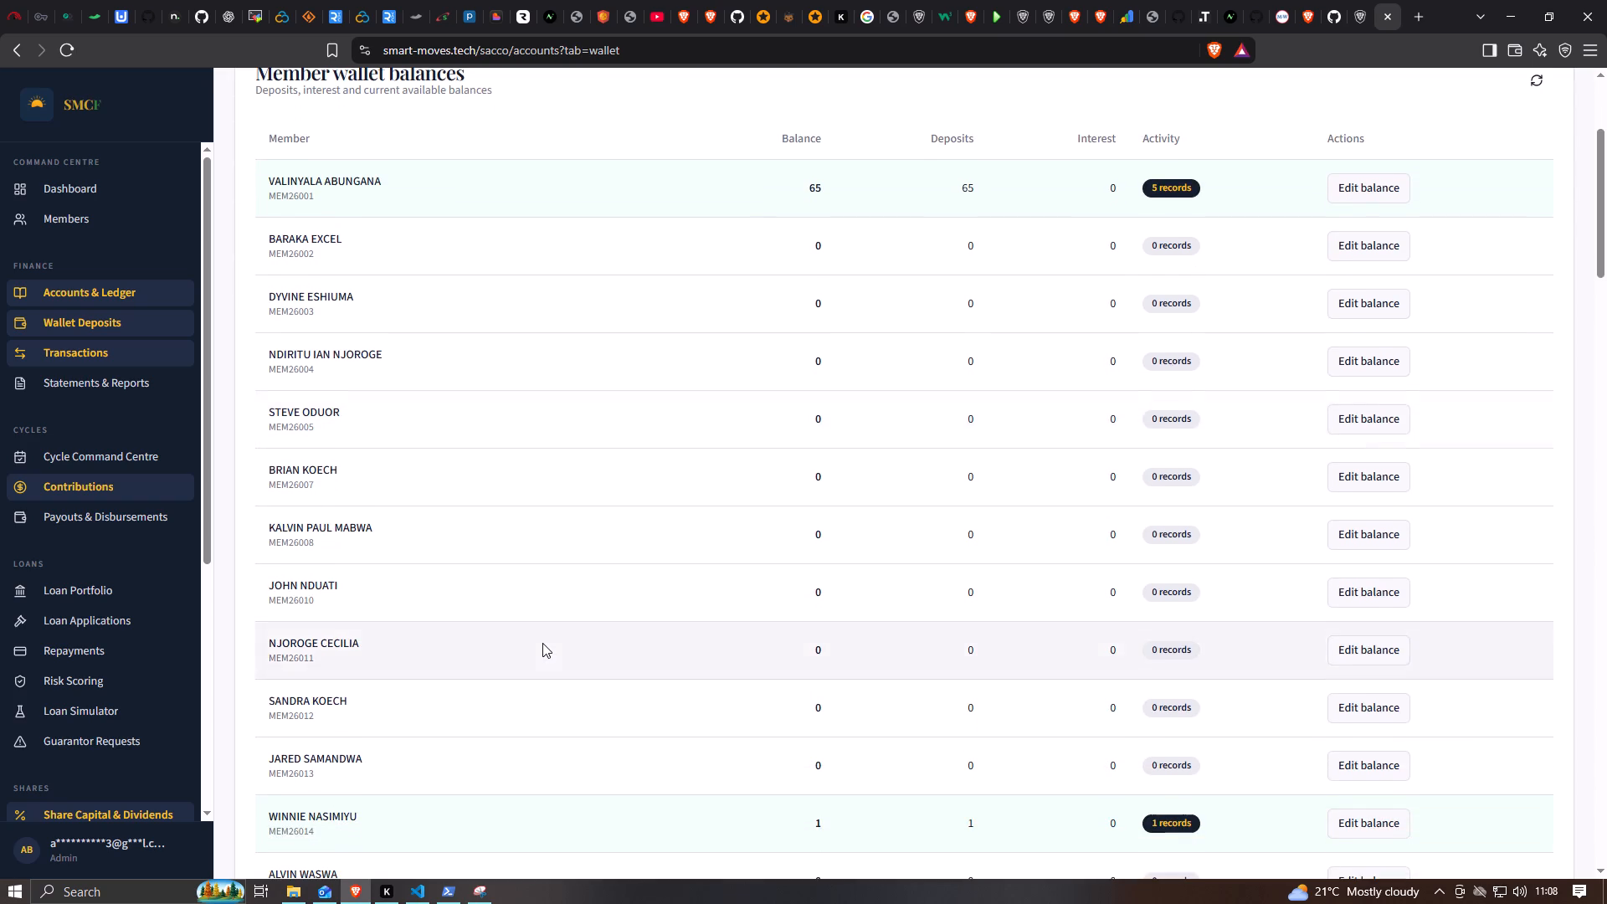
scroll(542, 643, up, 5)
click(746, 222)
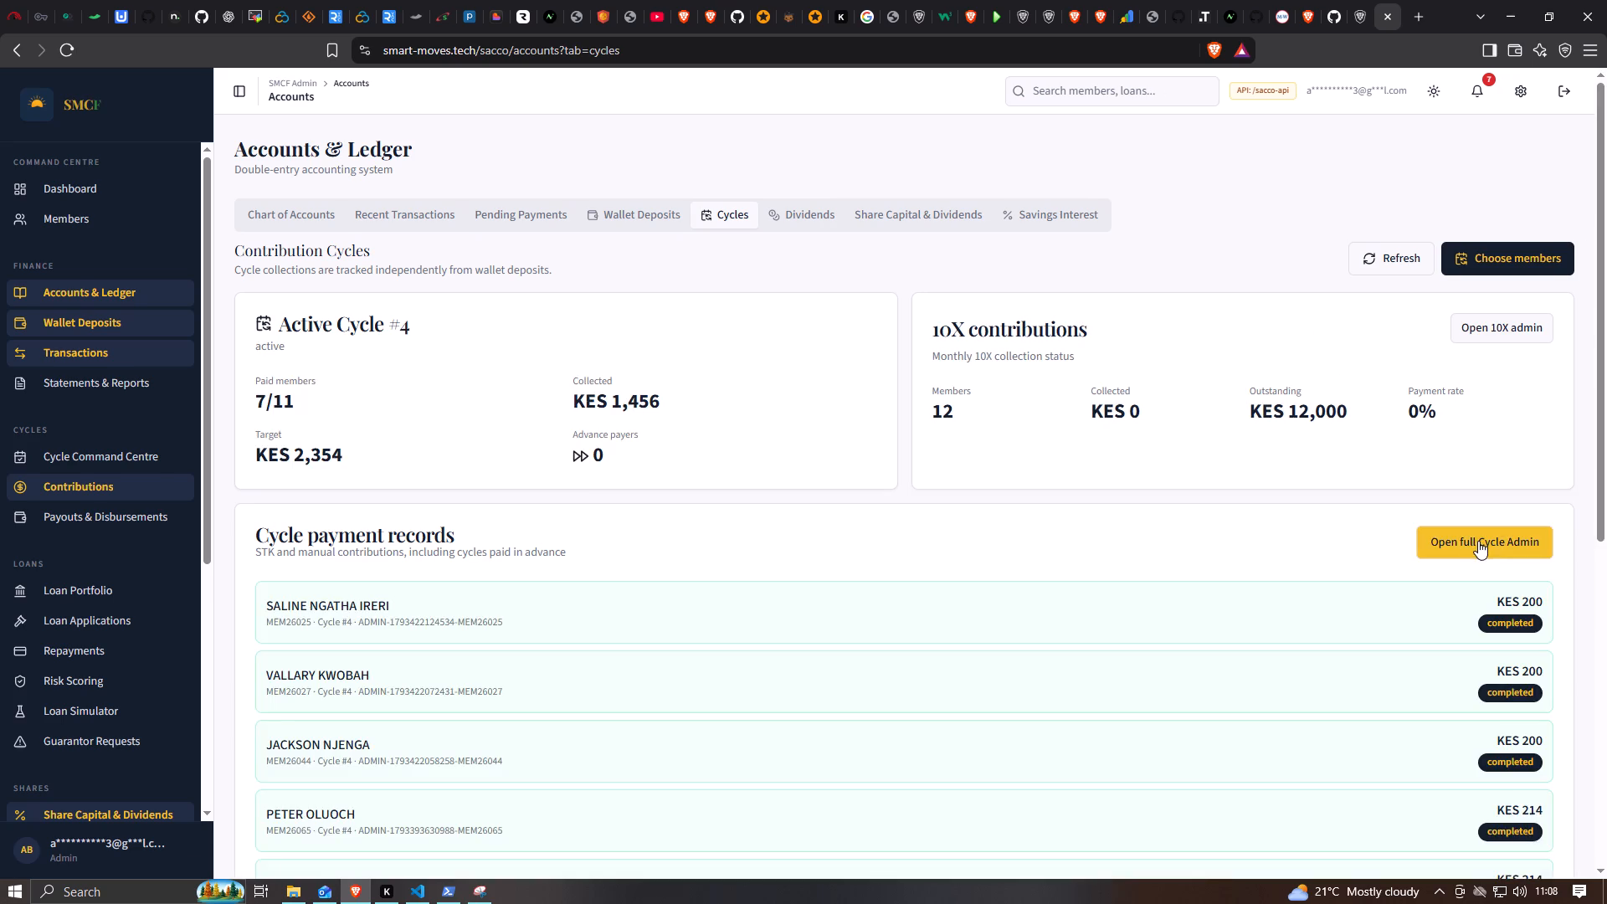
Open the full Cycle Admin from Contribution Cycles and review its overview, Events & calendar and cycle payment records.
click(1478, 541)
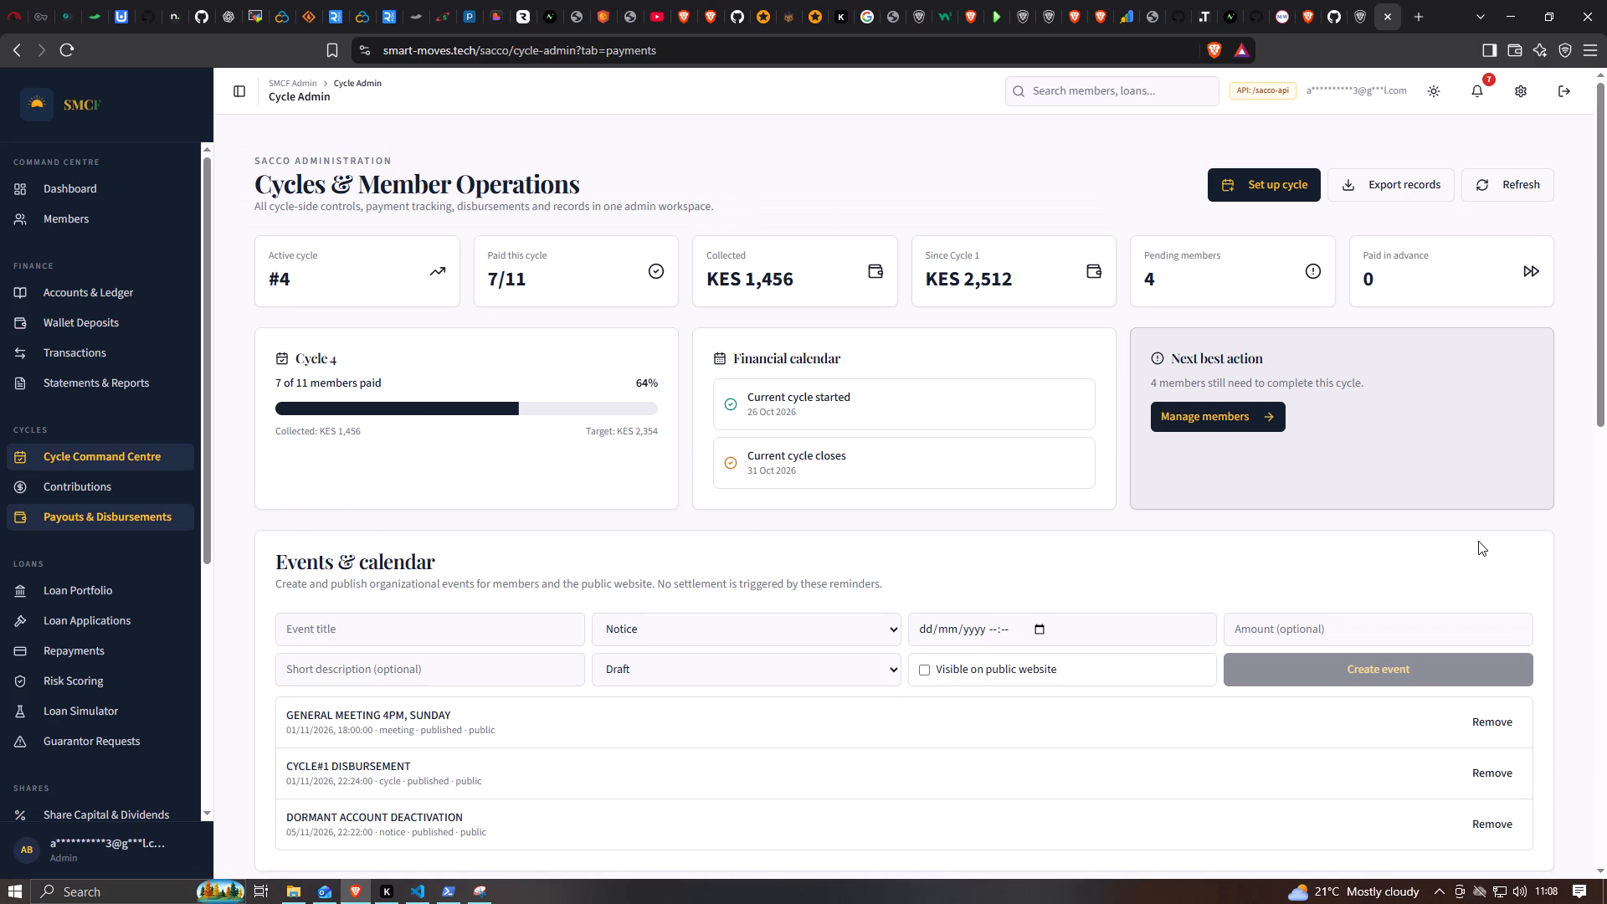
scroll(1198, 681, down, 1)
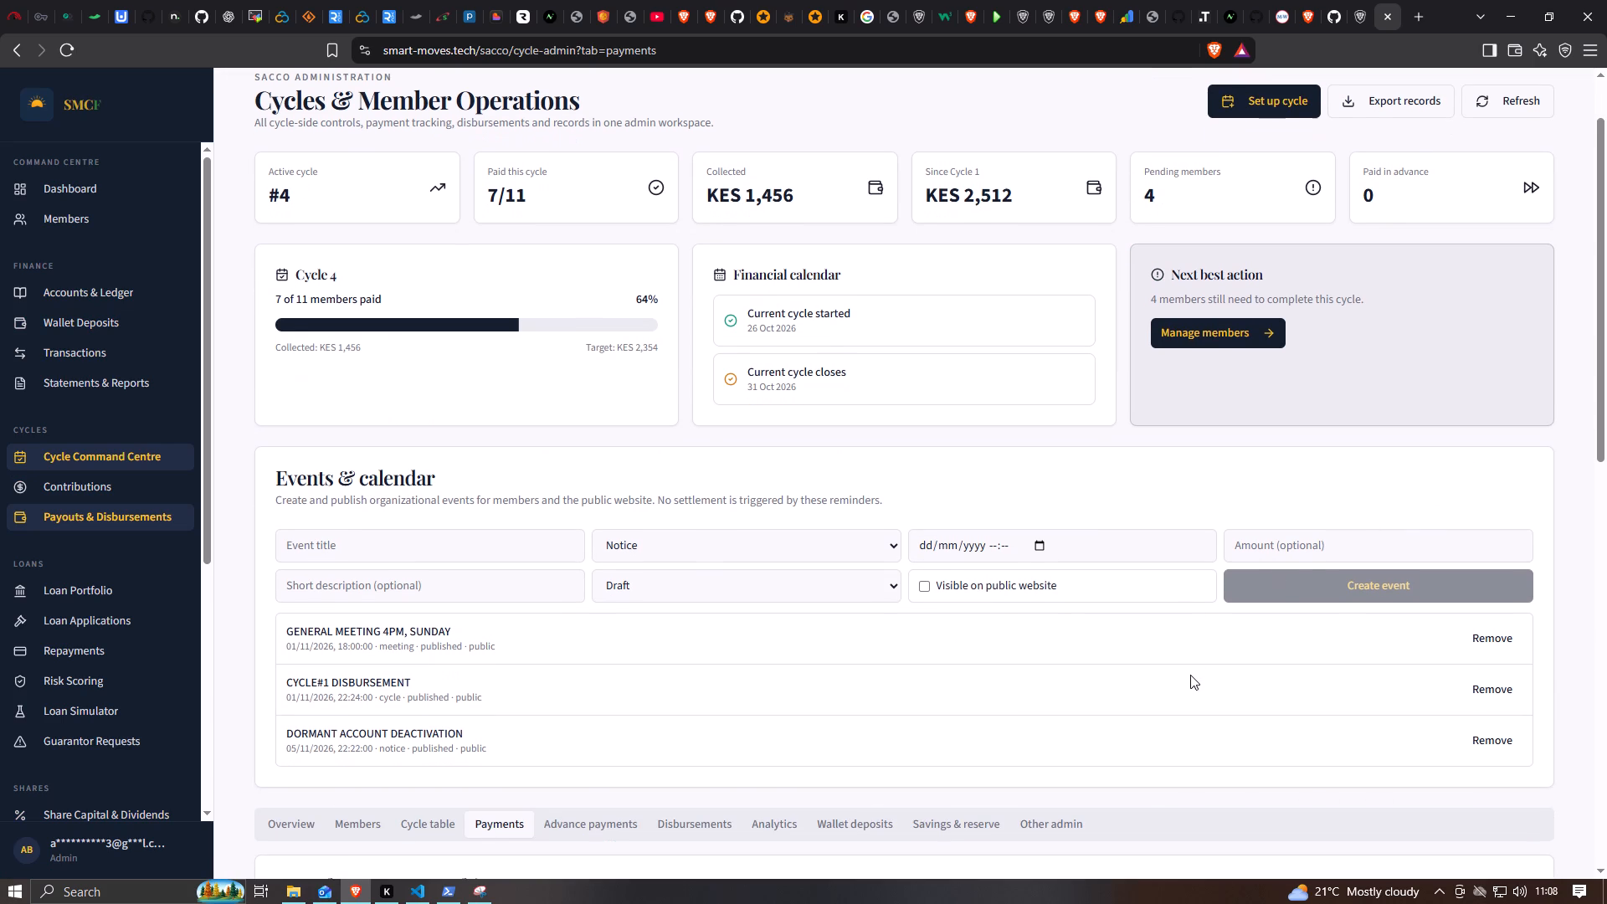
scroll(1190, 675, down, 1)
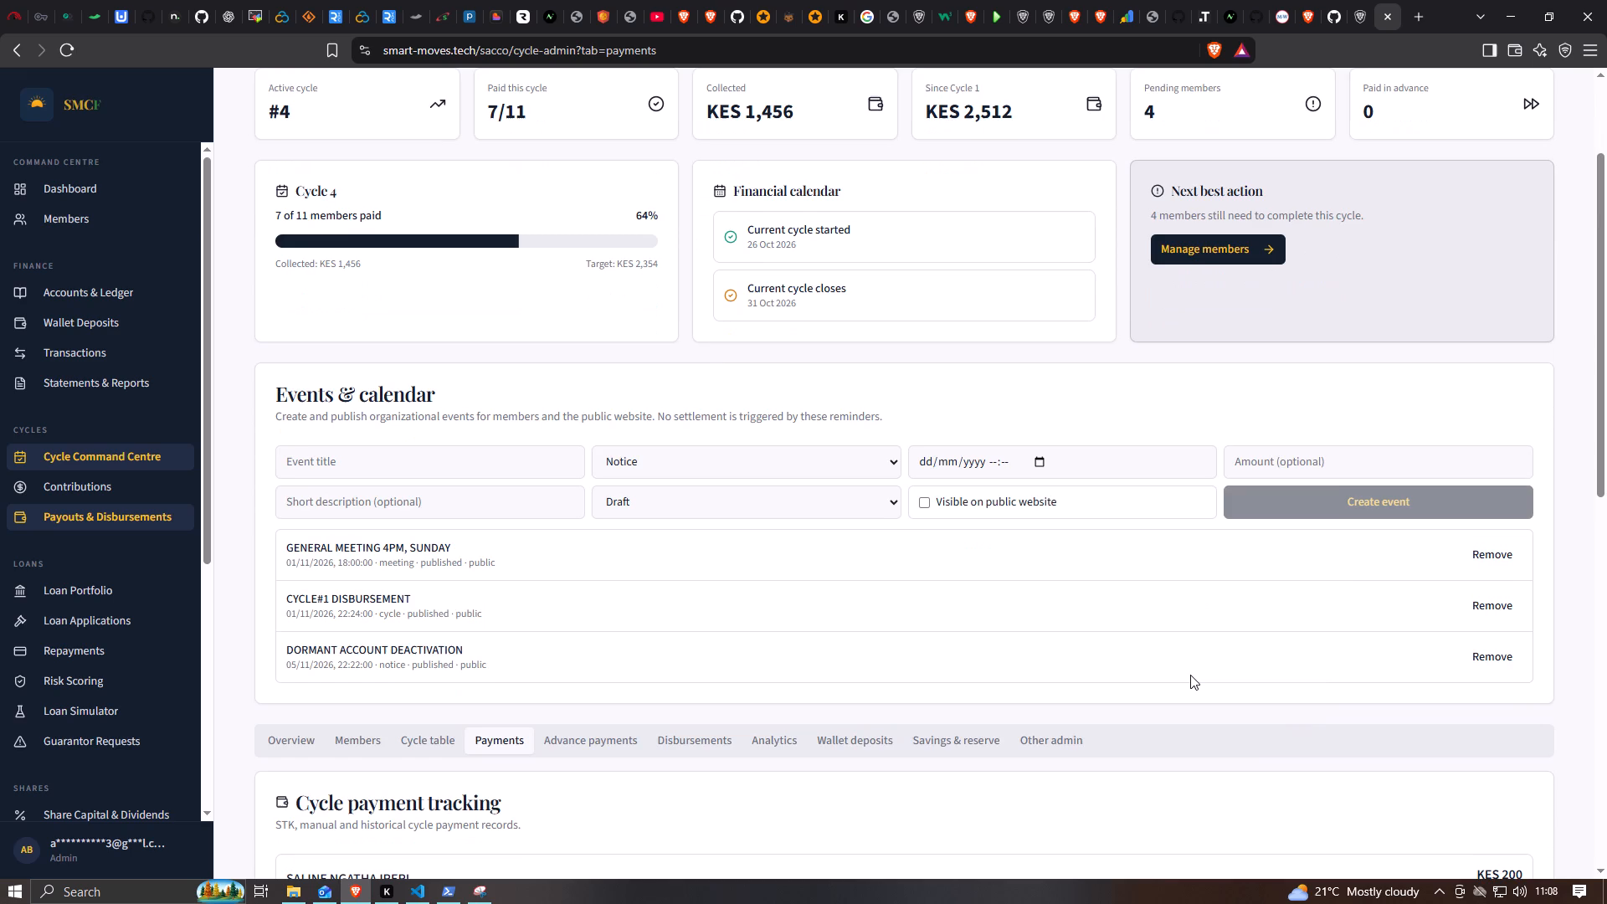
scroll(1190, 675, up, 2)
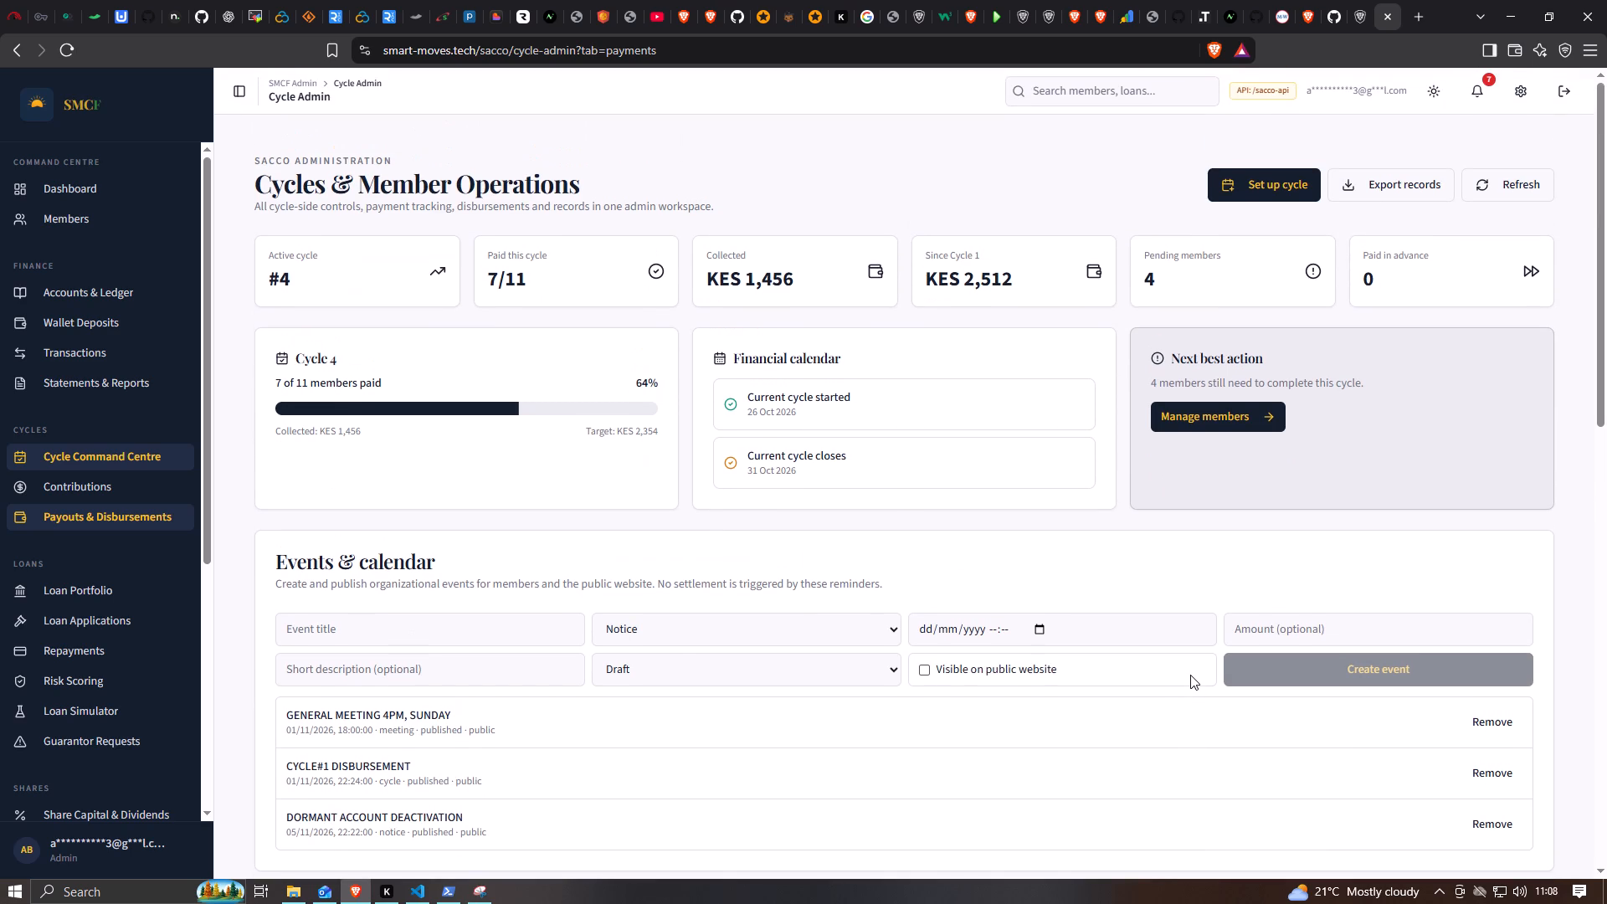
scroll(1190, 675, down, 5)
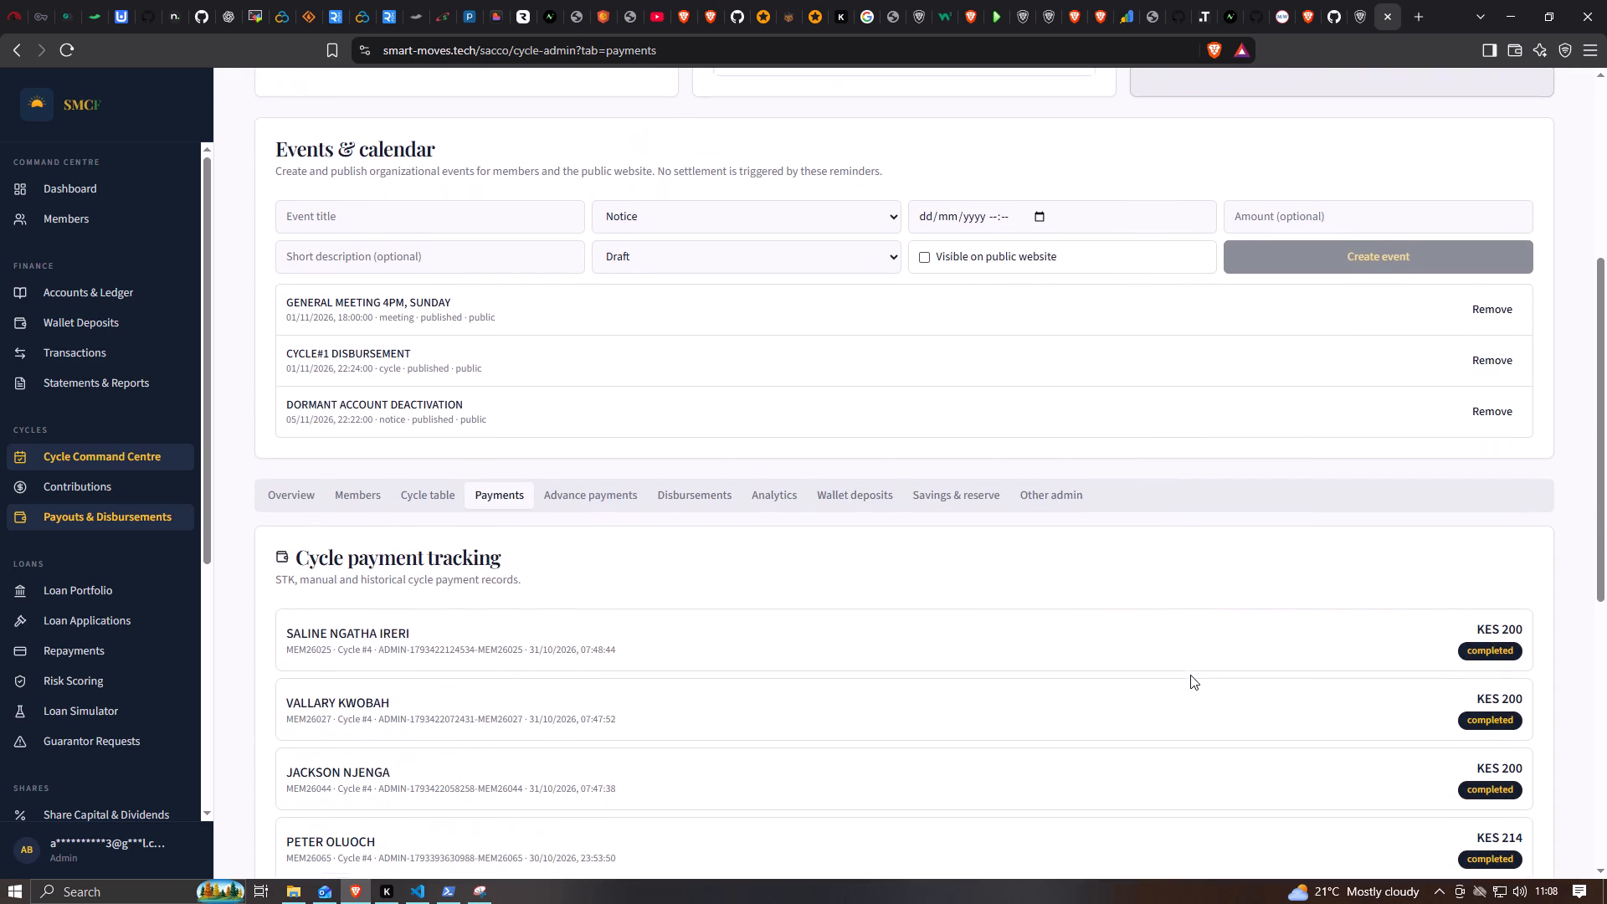
scroll(1190, 675, down, 2)
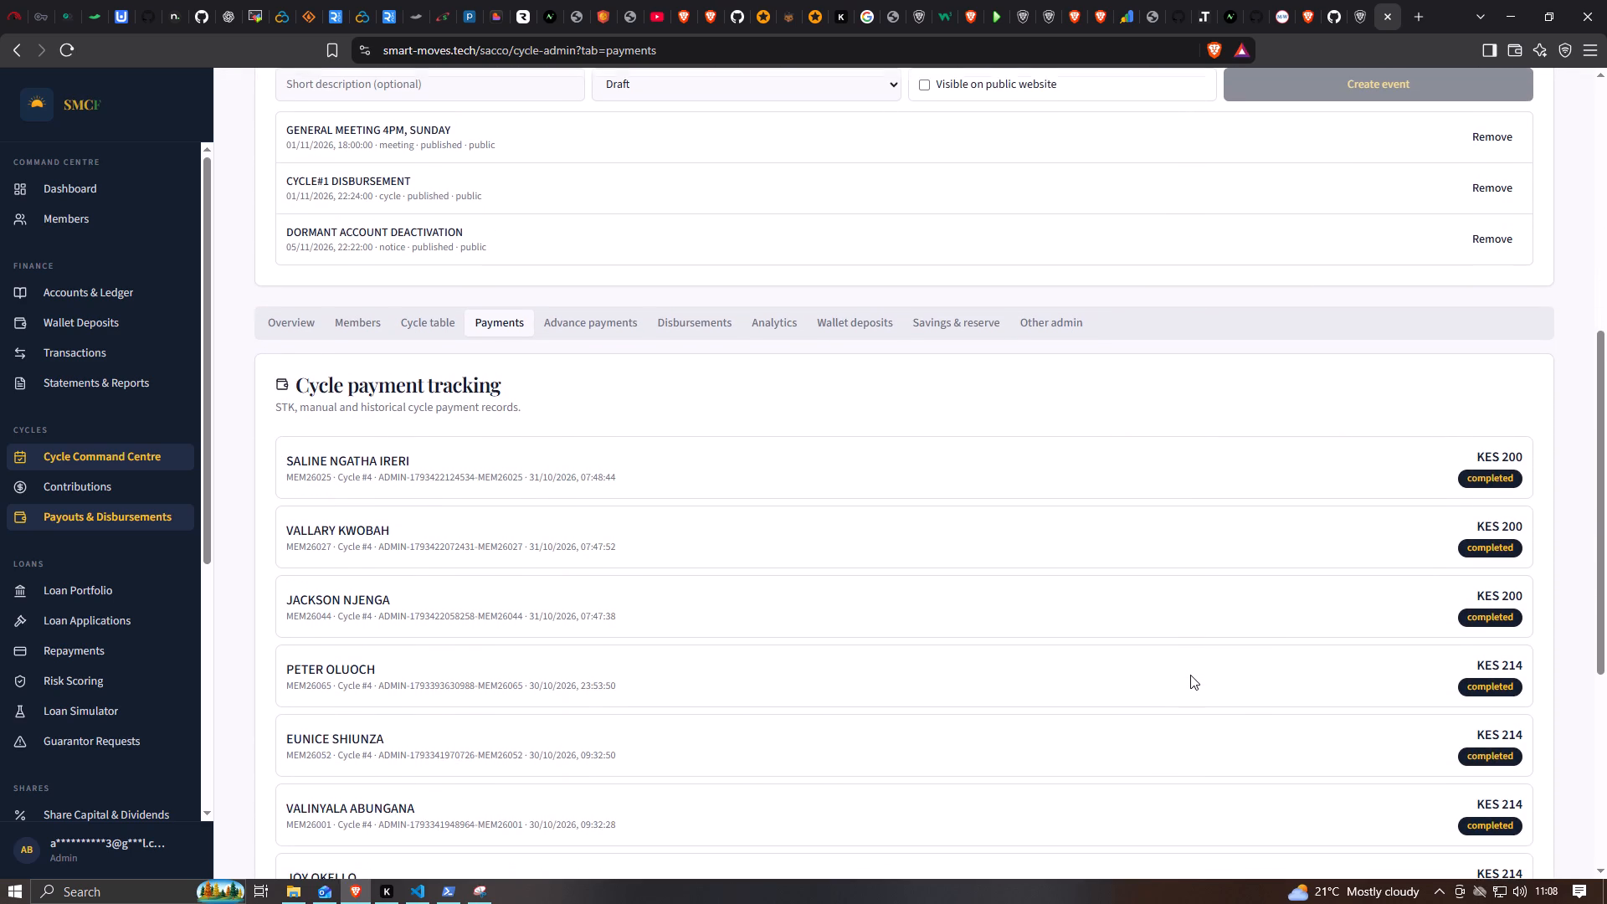
scroll(1190, 675, down, 3)
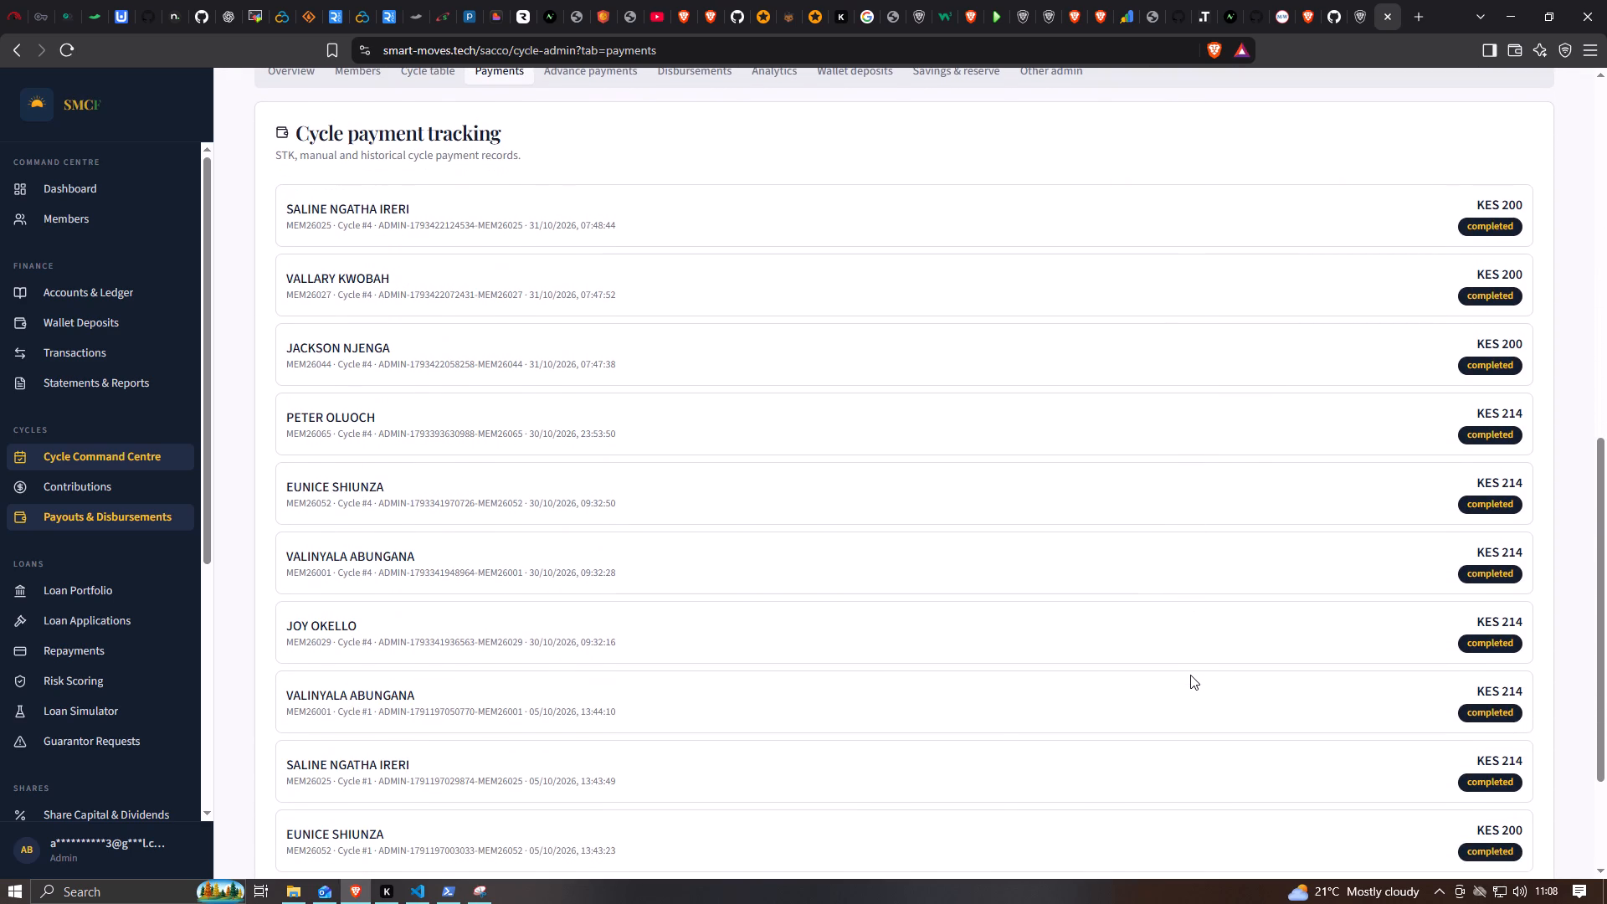
scroll(1190, 675, up, 2)
scroll(1190, 675, down, 1)
scroll(1190, 675, up, 4)
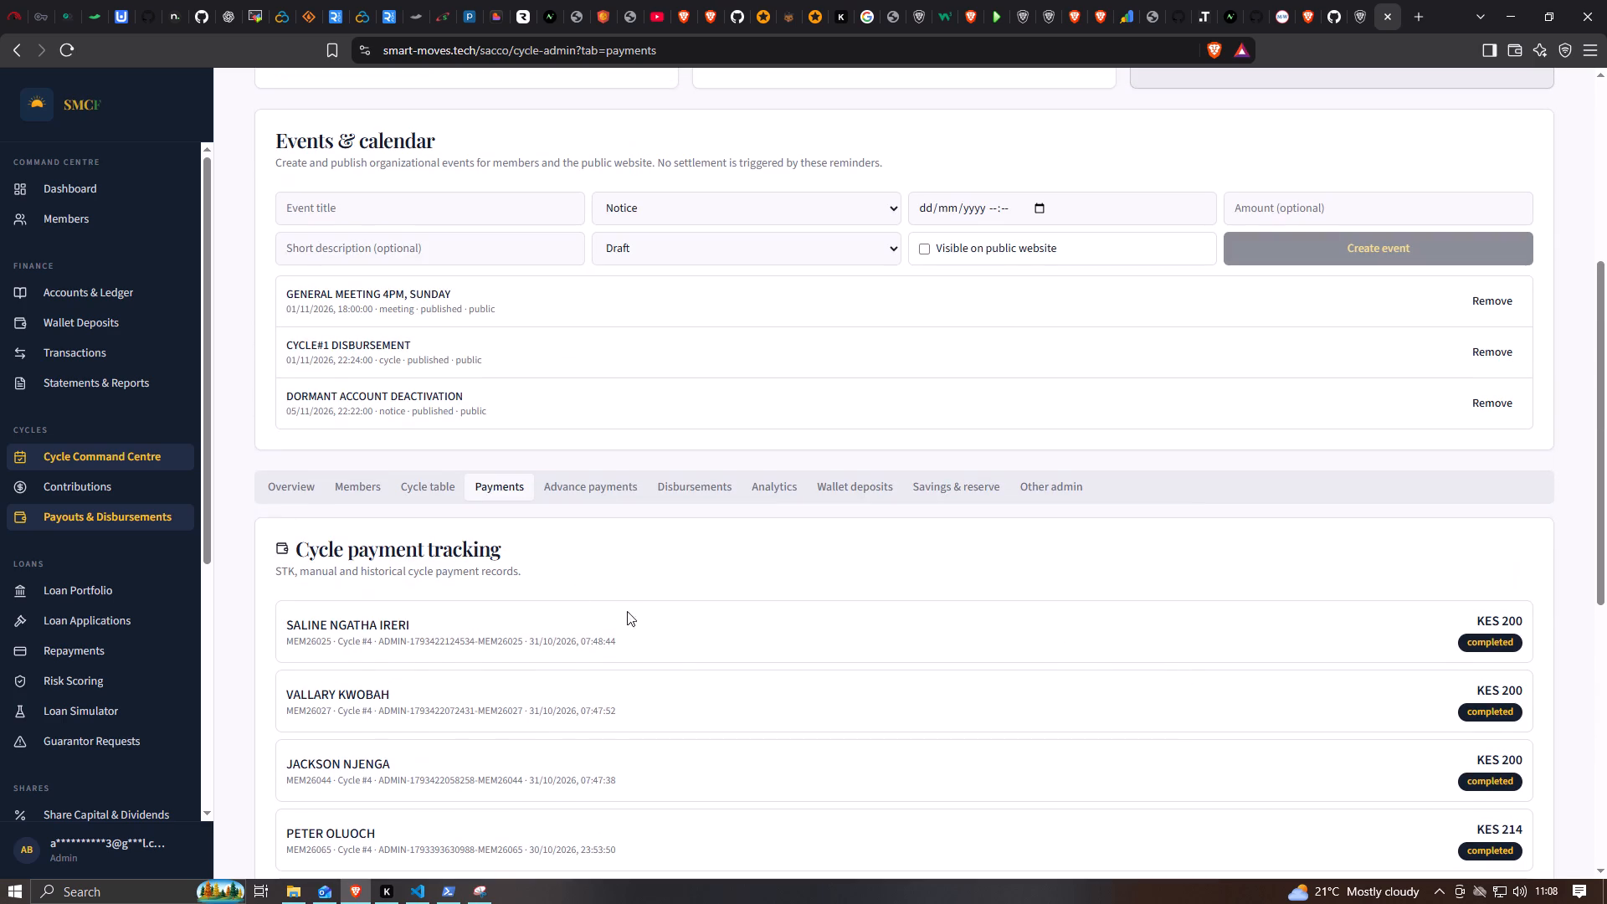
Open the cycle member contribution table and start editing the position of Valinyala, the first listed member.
click(429, 492)
click(639, 658)
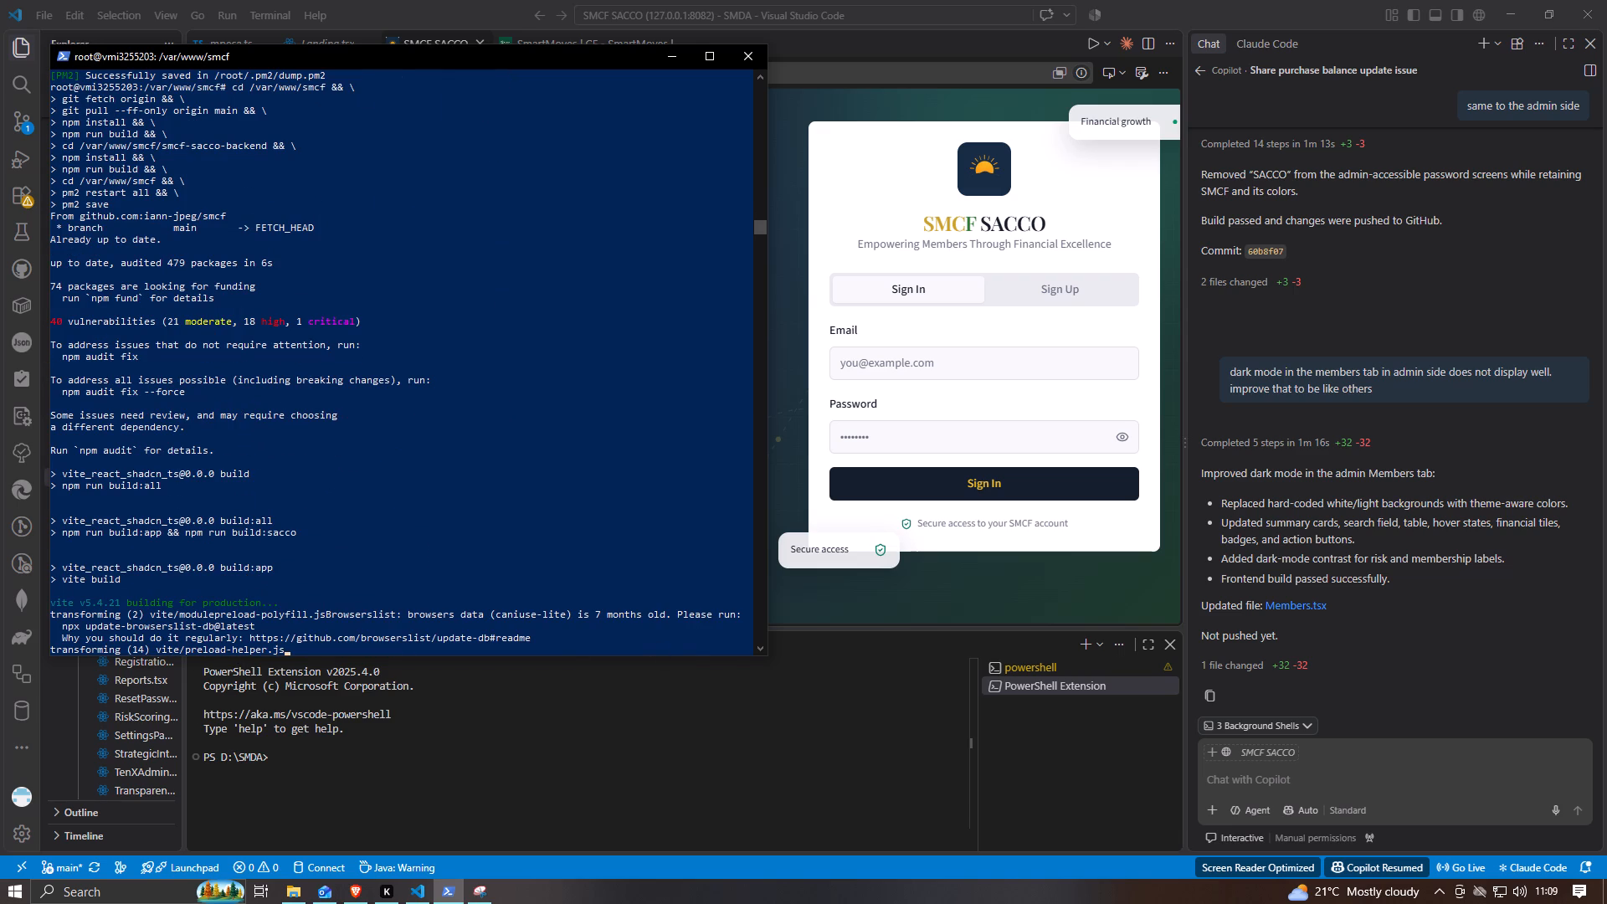
Back in Brave's cycle table, set the member positions to 1 for Valinyala, 10 for Sandra and 9 for Alvin.
click(355, 889)
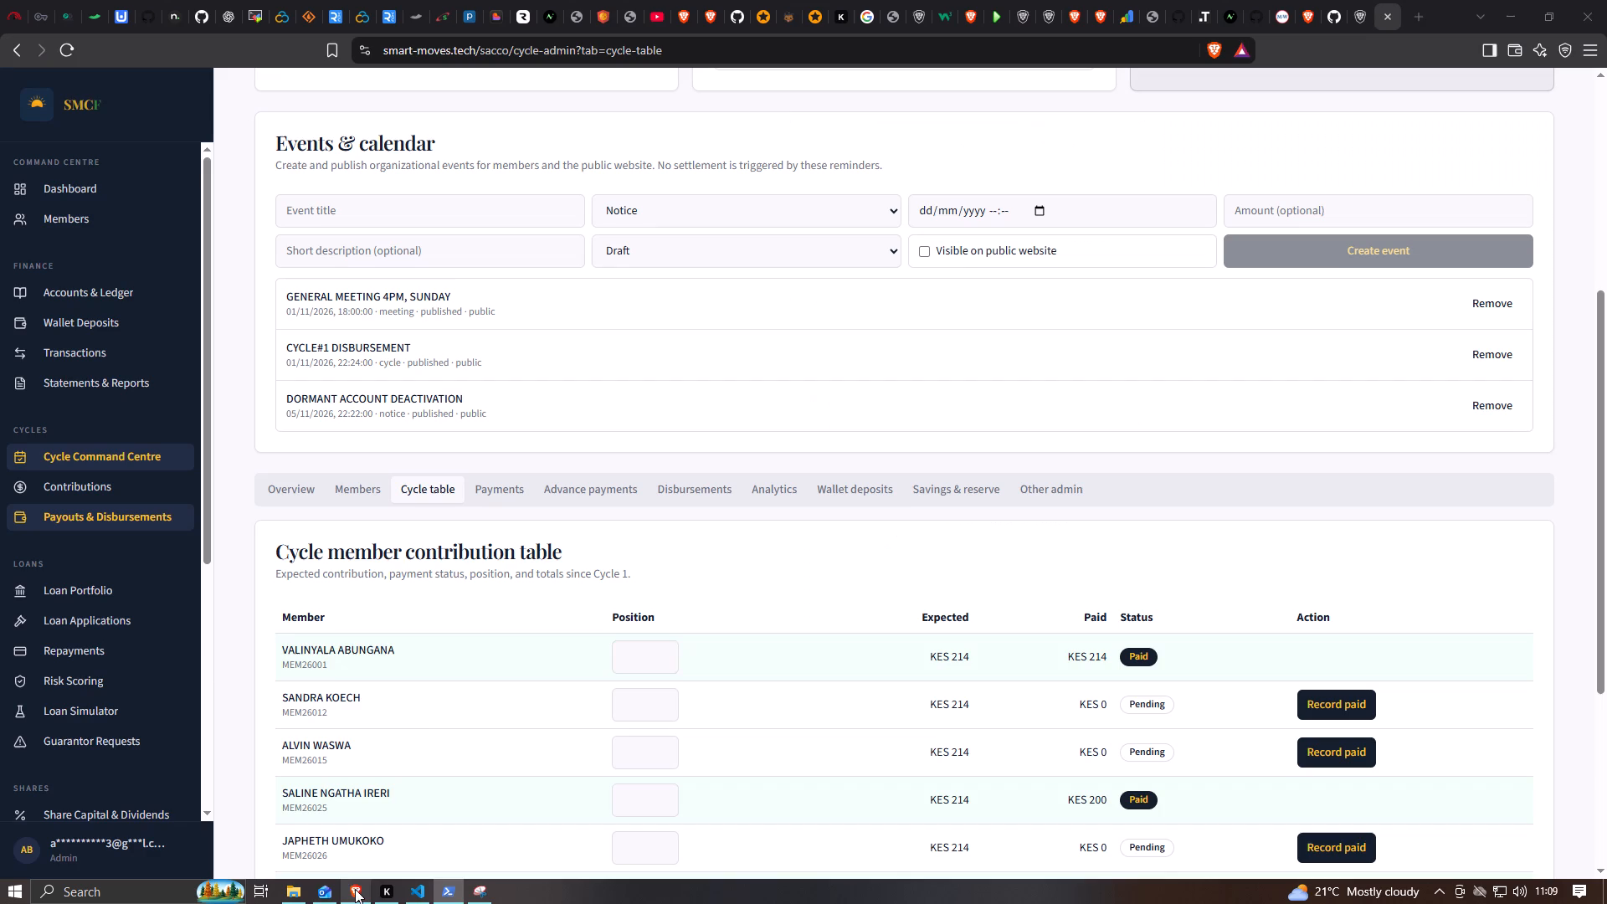
key(1)
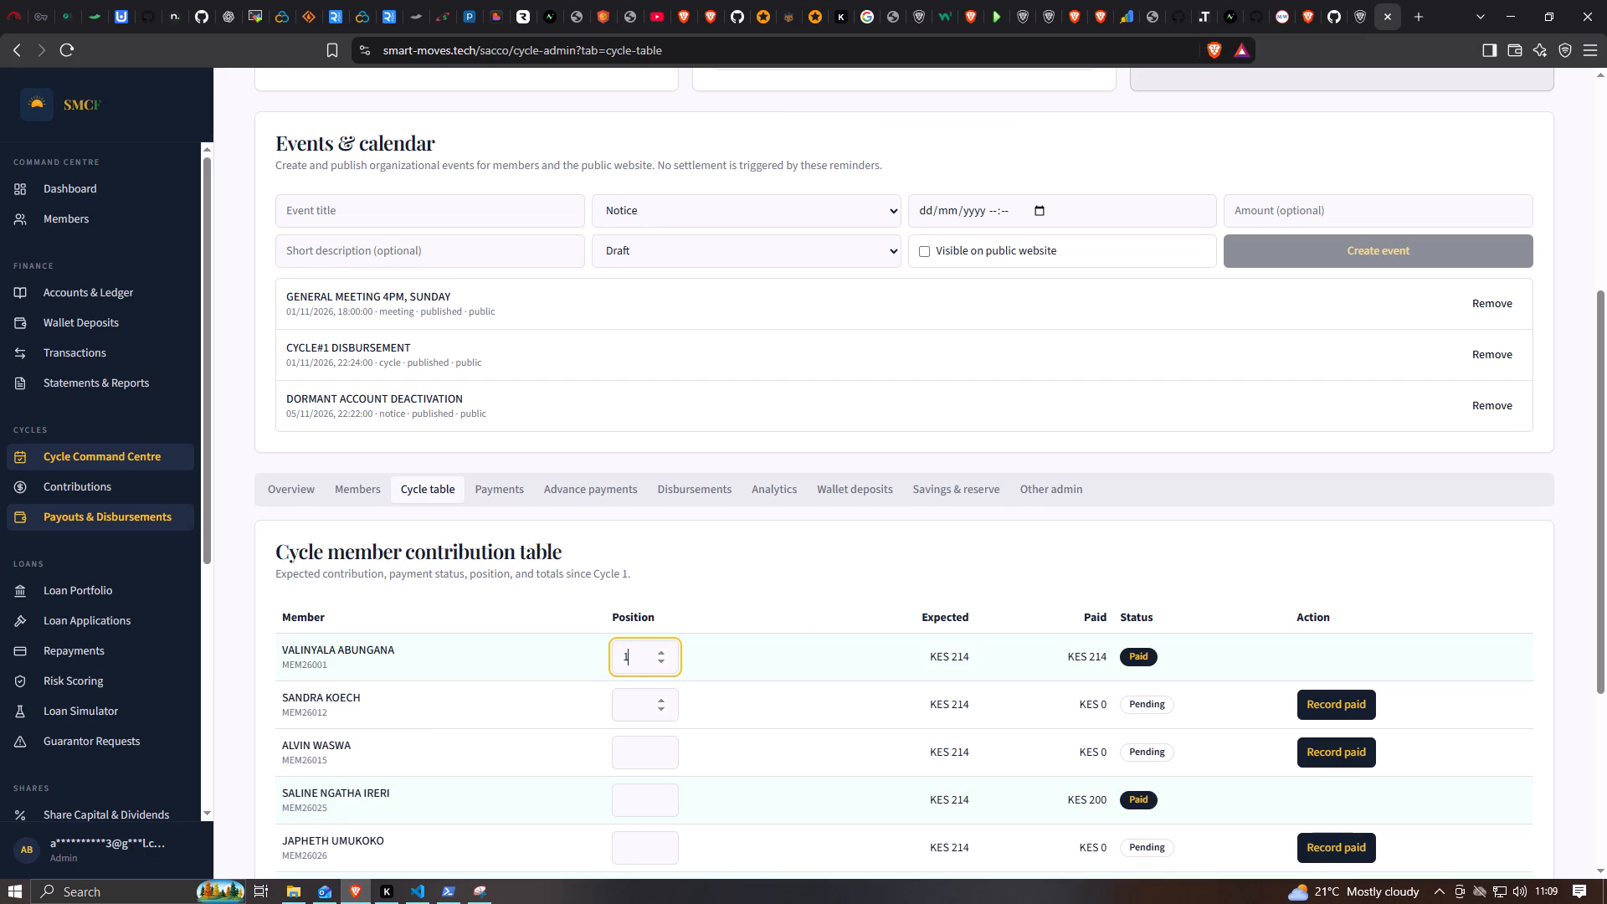
click(636, 711)
text(10)
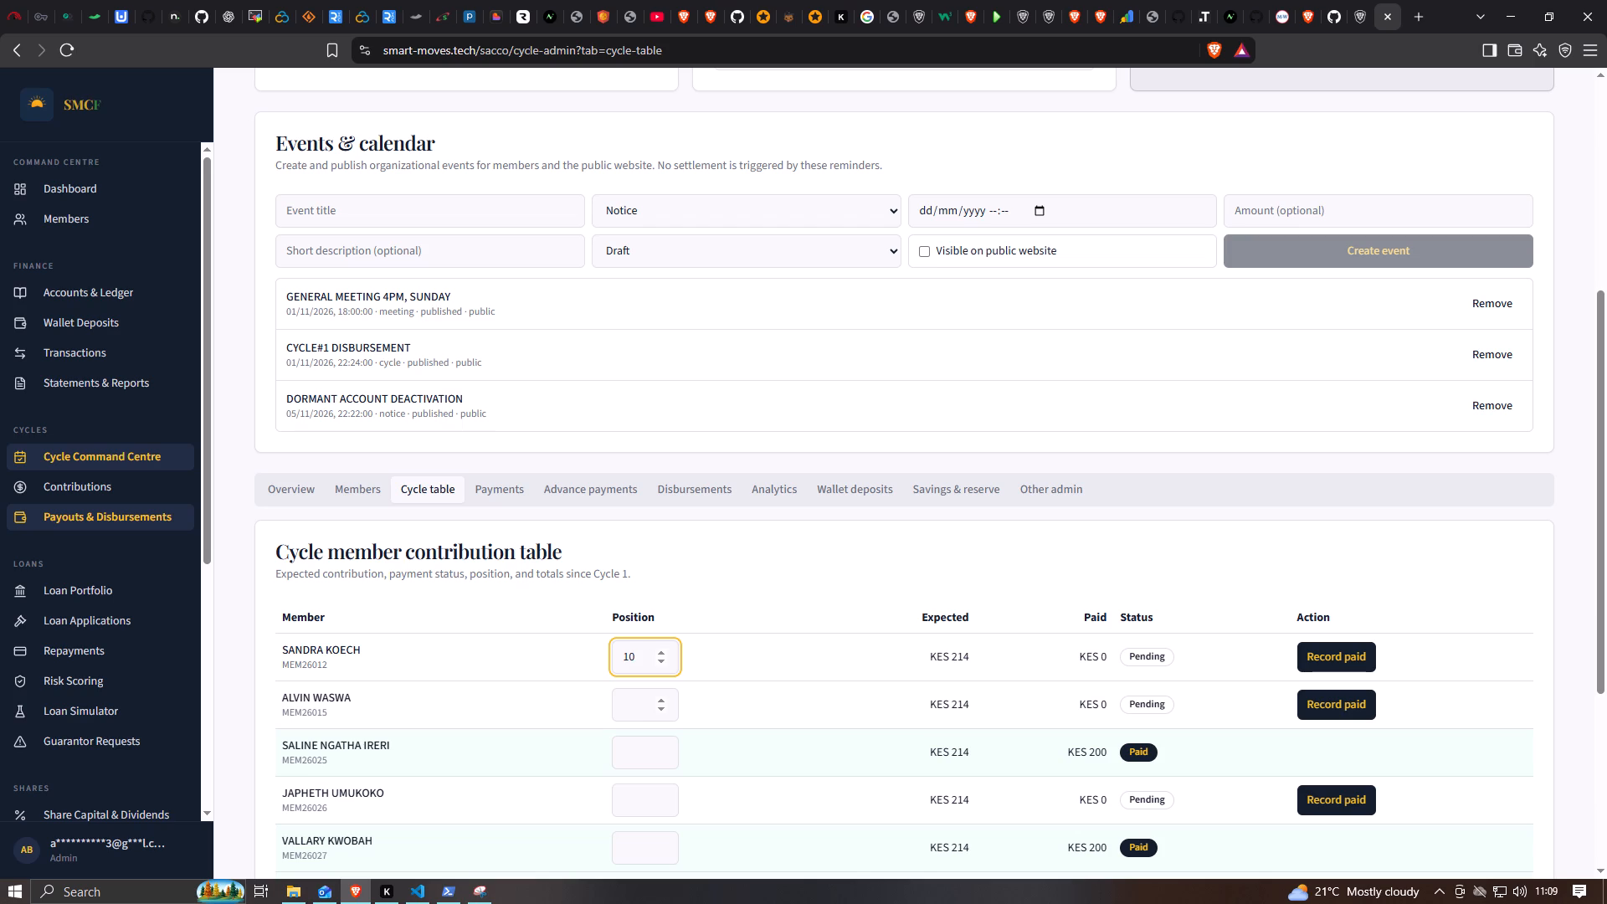
click(636, 706)
key(9)
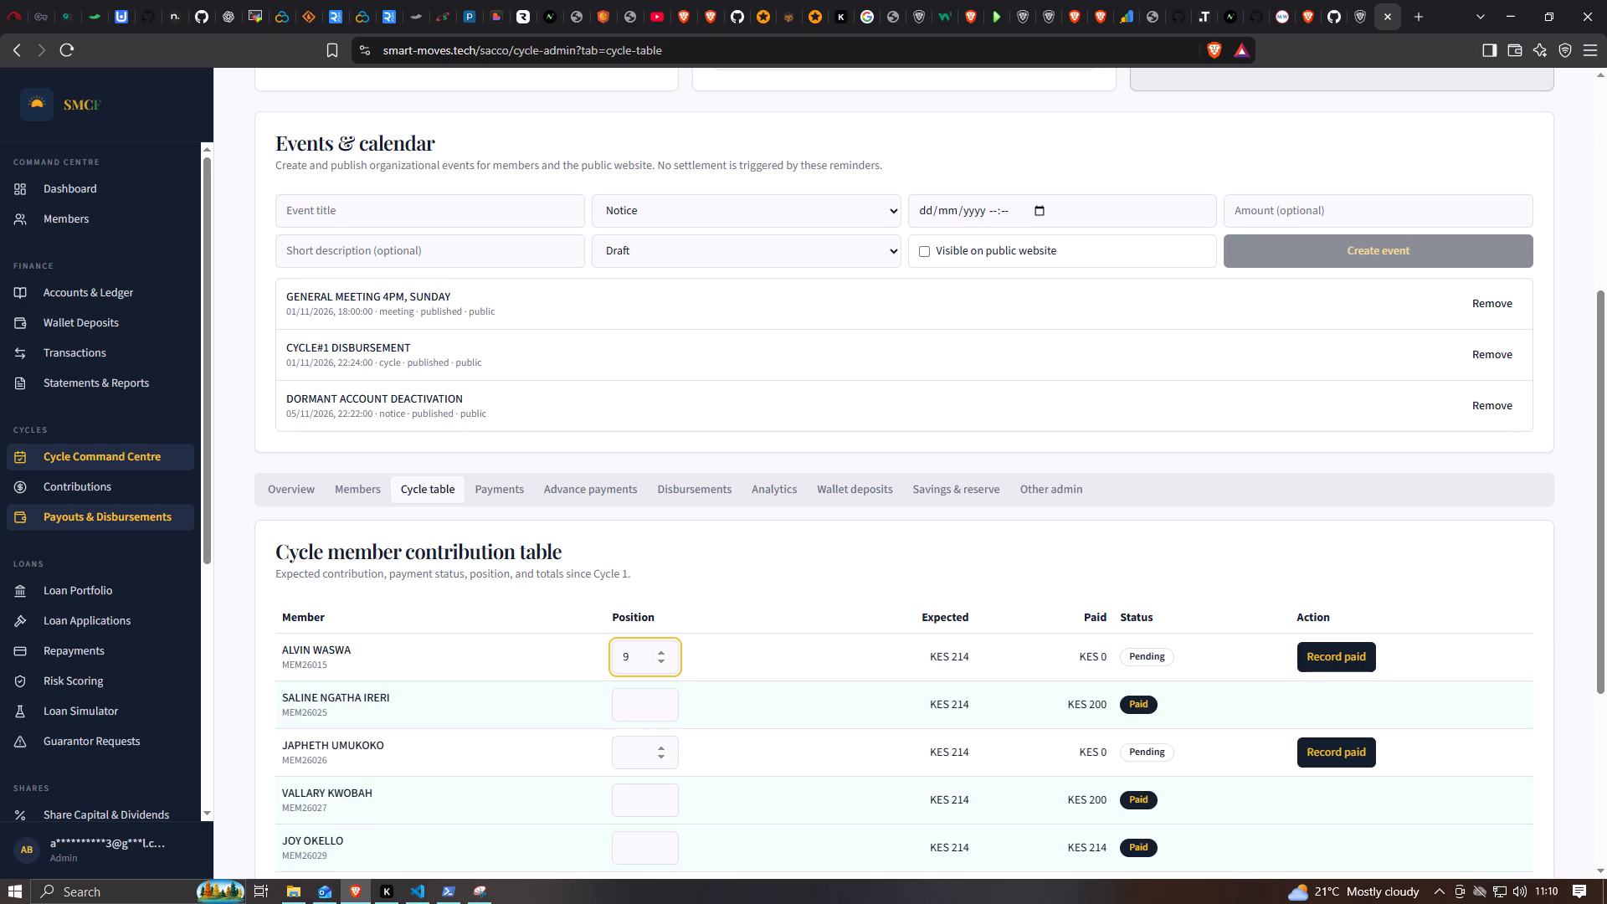
In the cycle table, set the member positions to 7 for Peter, 5 for Eunice and 4 for Jackson.
scroll(608, 757, down, 4)
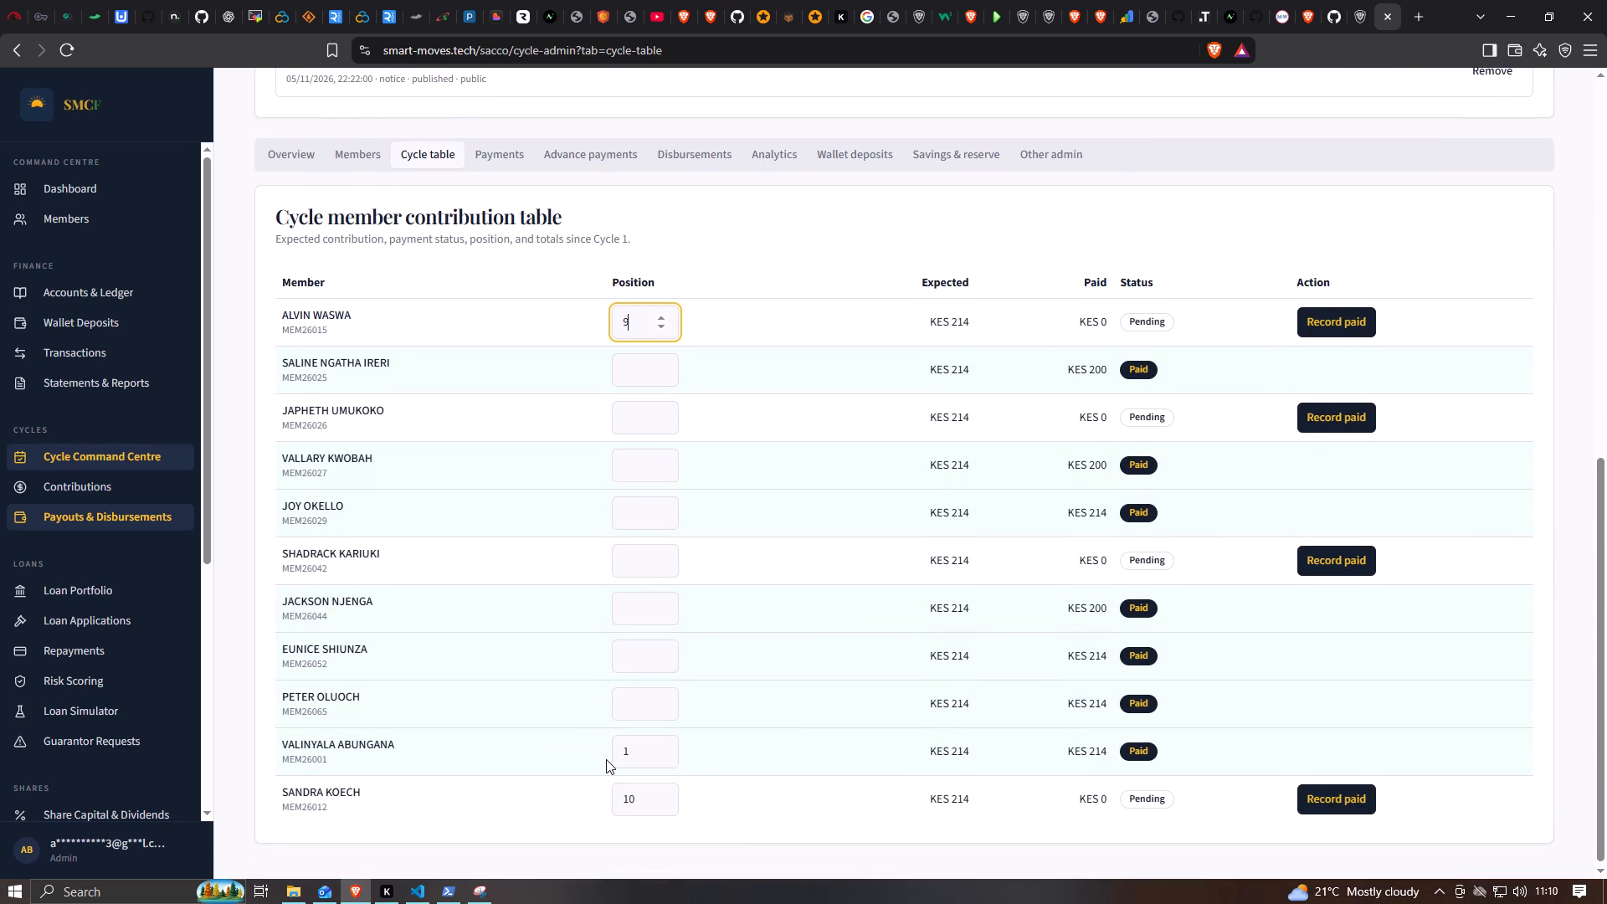
click(645, 707)
key(7)
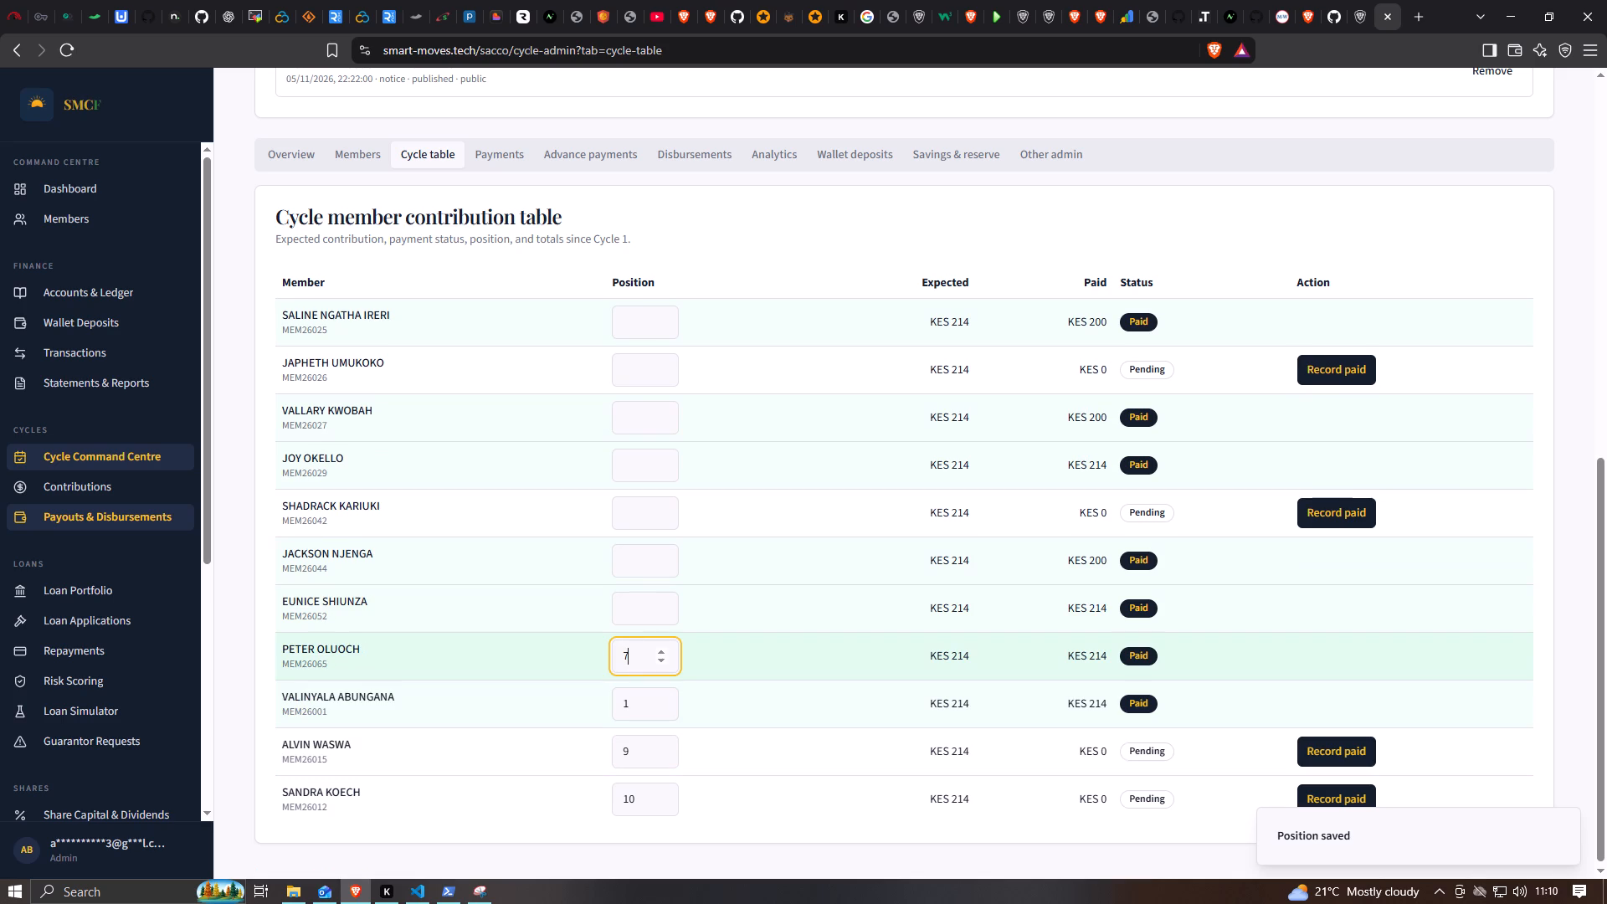
click(639, 614)
key(5)
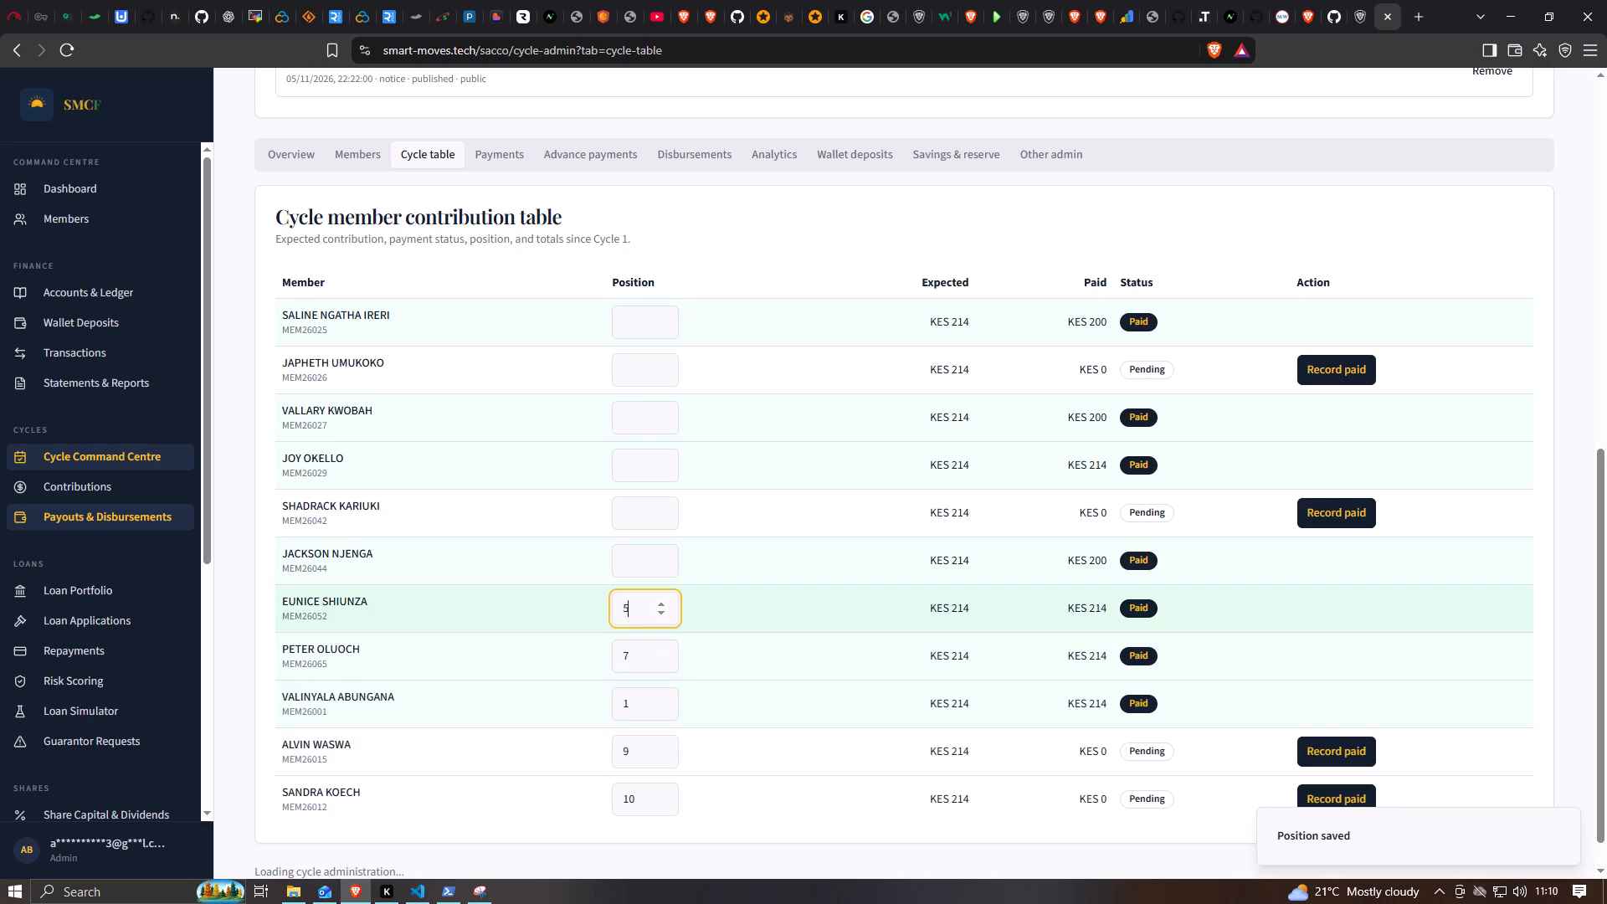
click(640, 551)
key(4)
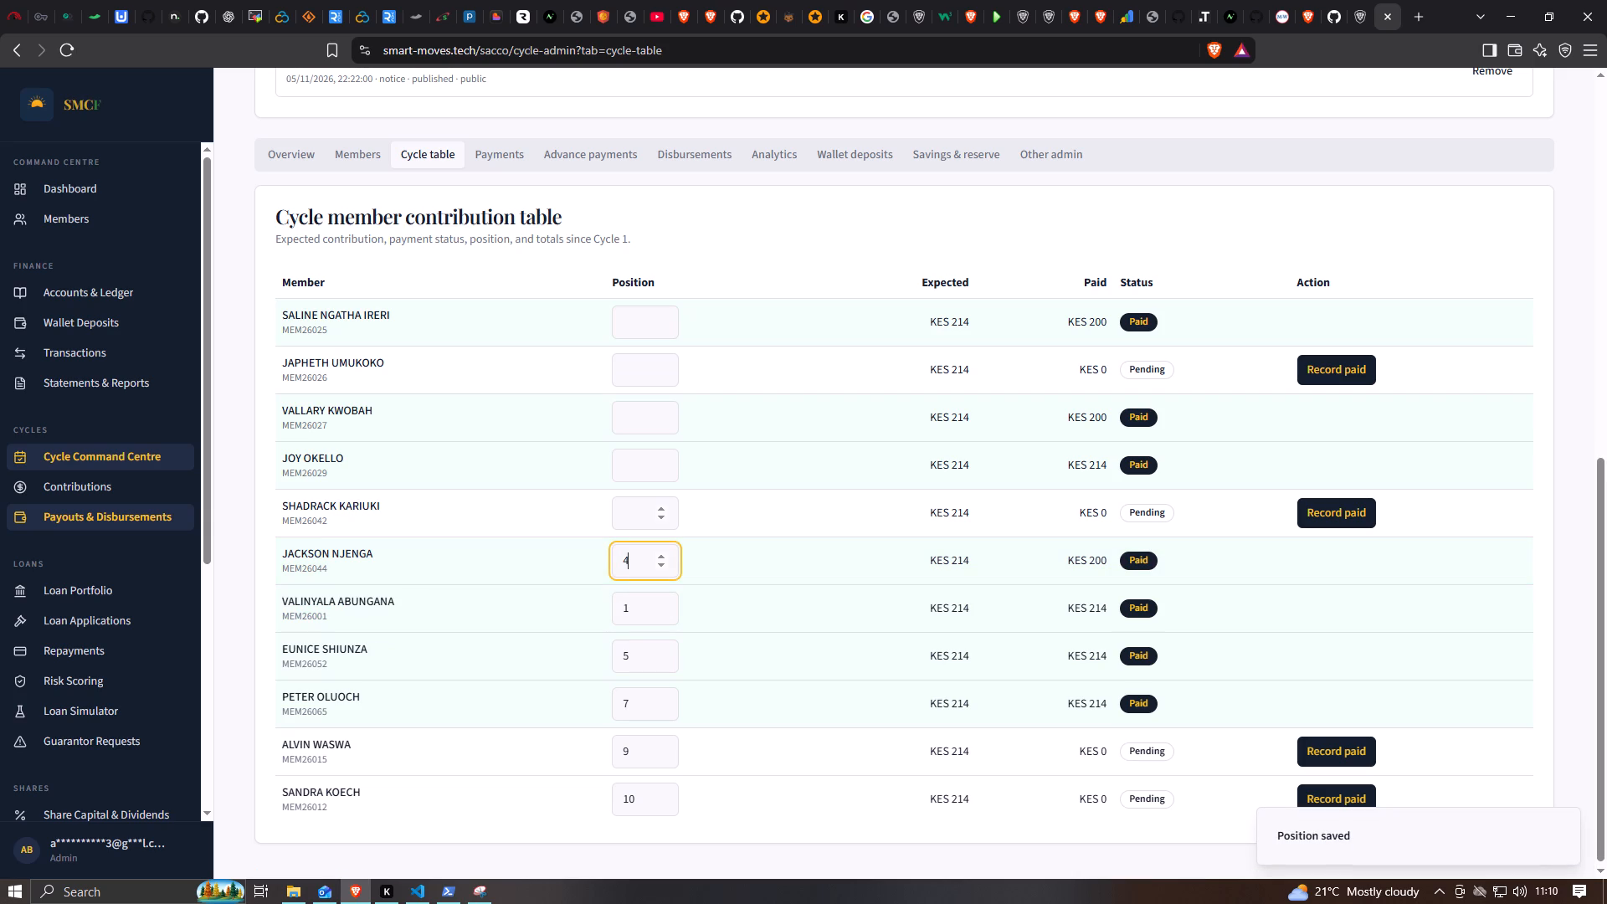
Set the cycle table positions to 3 for Shadrack, 6 for Joy, 2 for Vallary and 8 for Saline.
click(636, 508)
key(3)
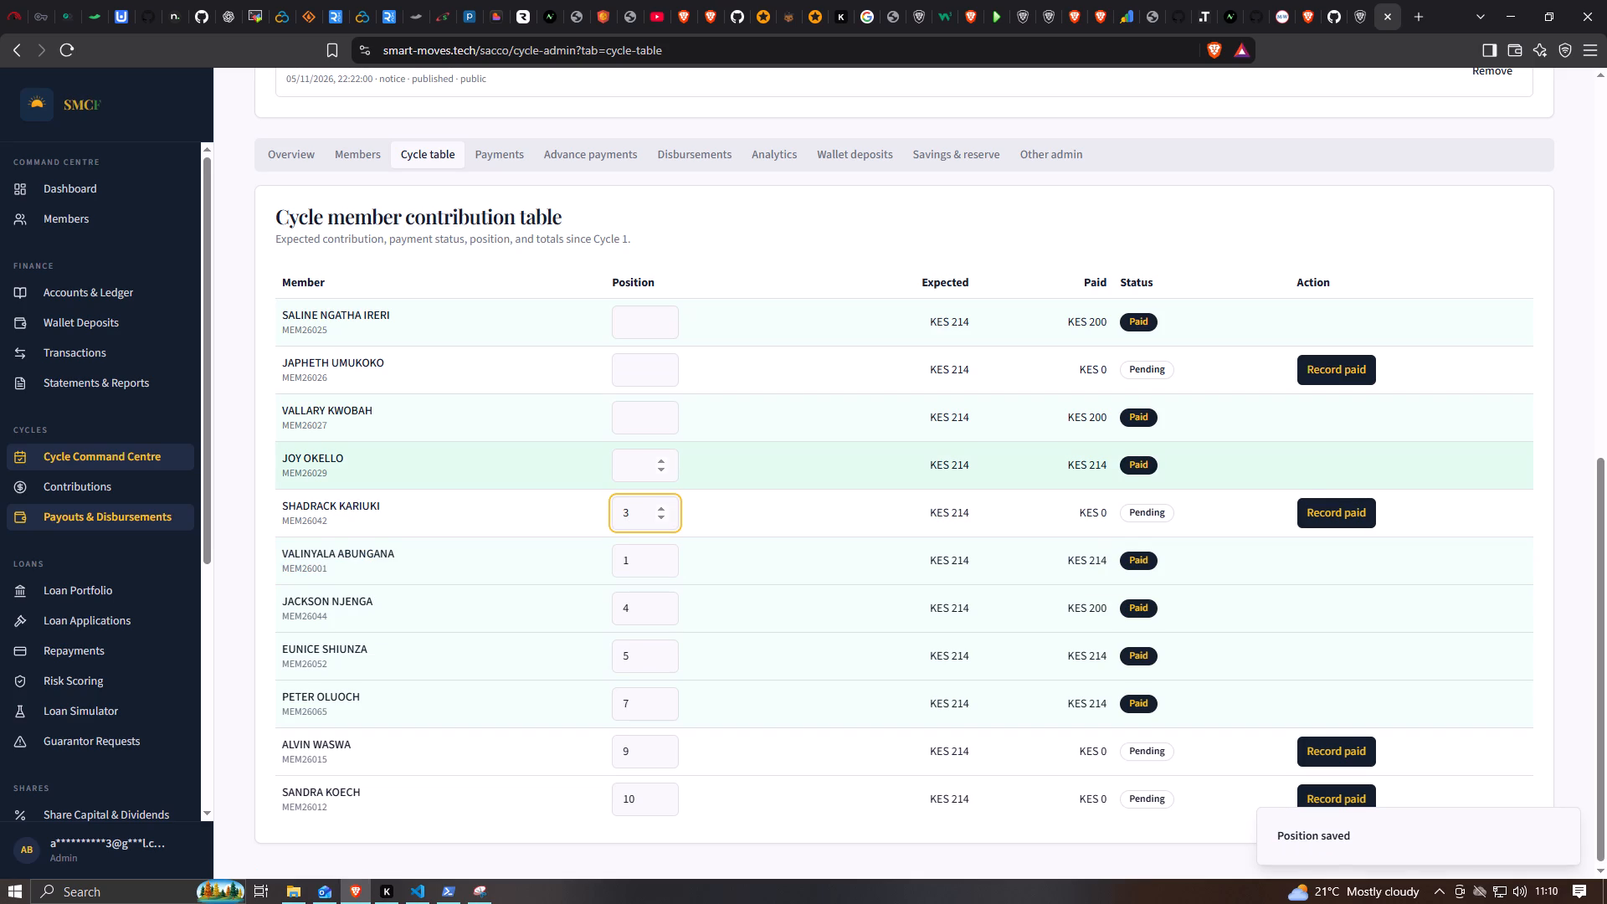
click(634, 466)
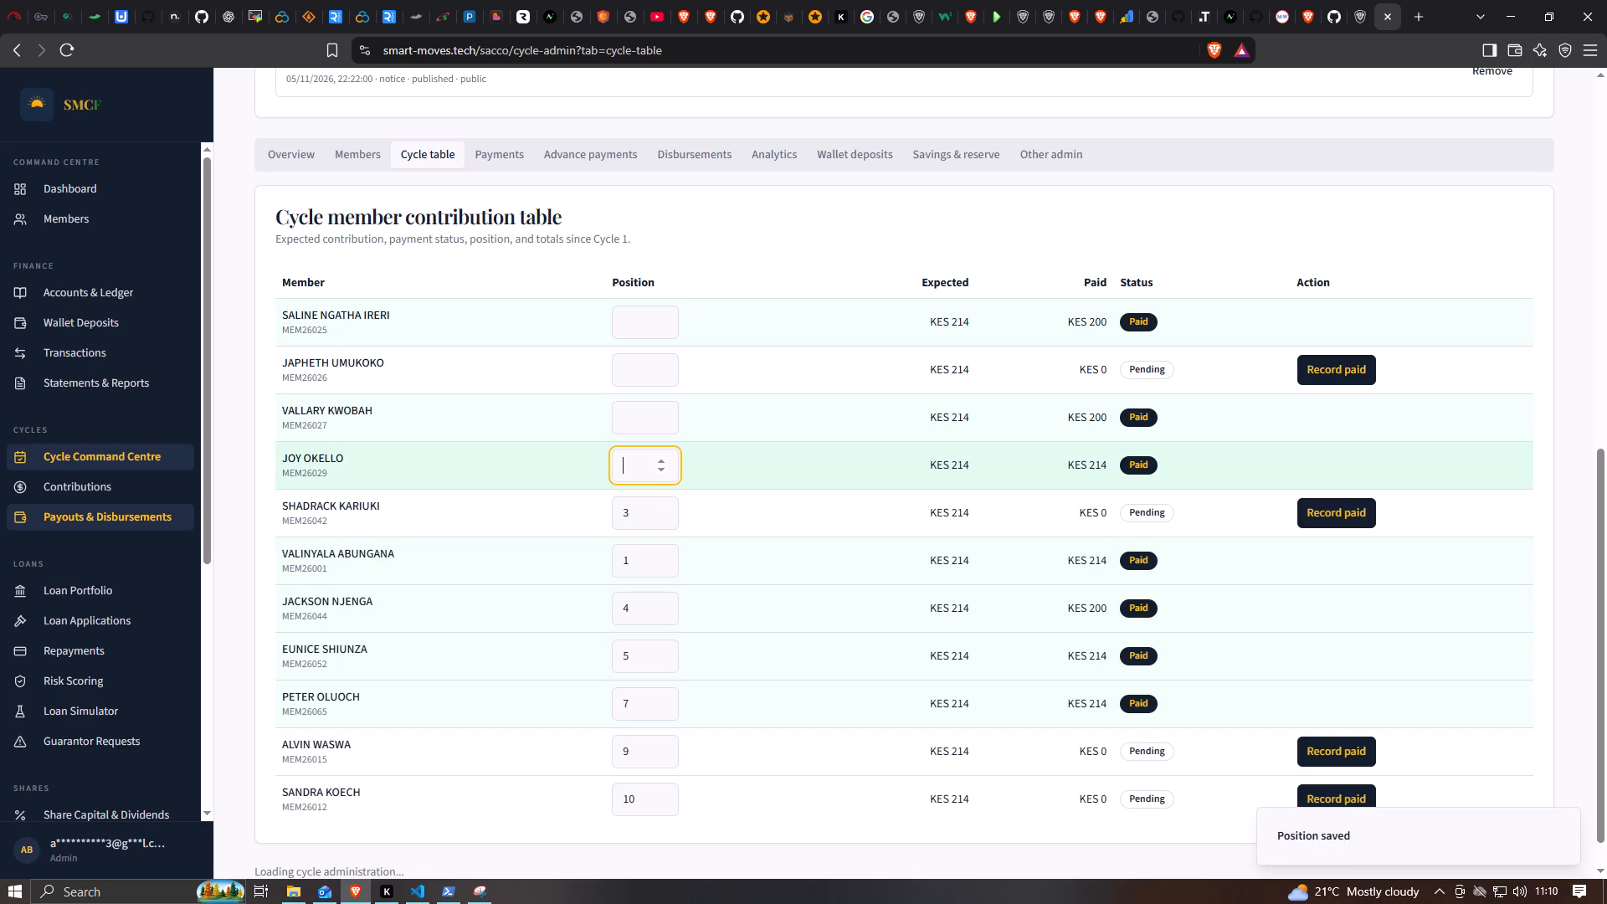
key(6)
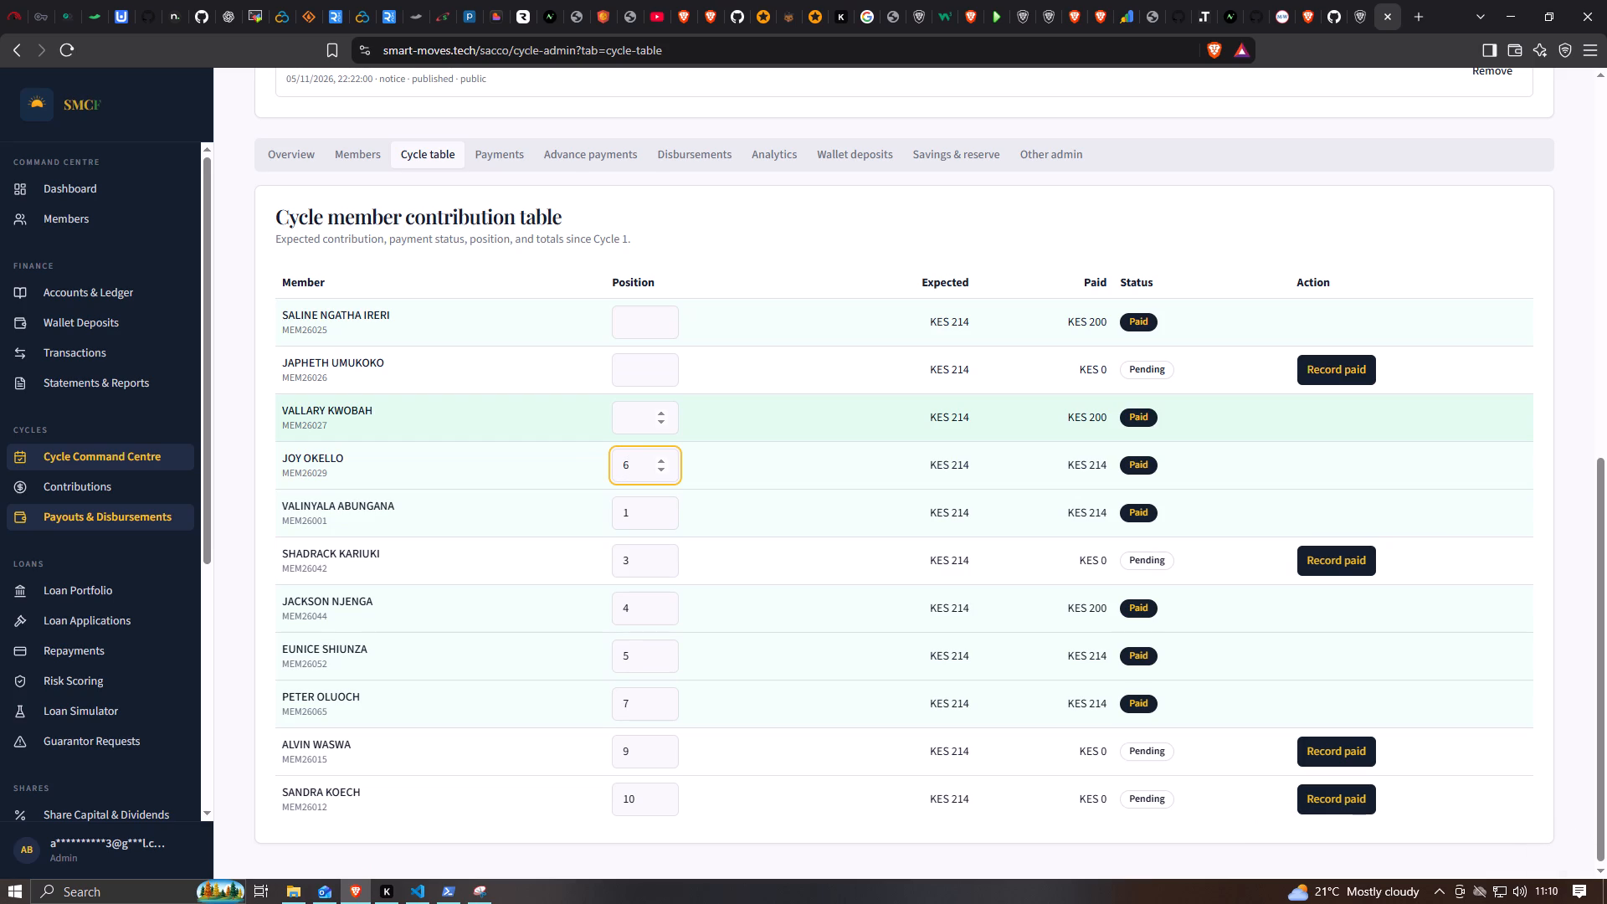
click(635, 424)
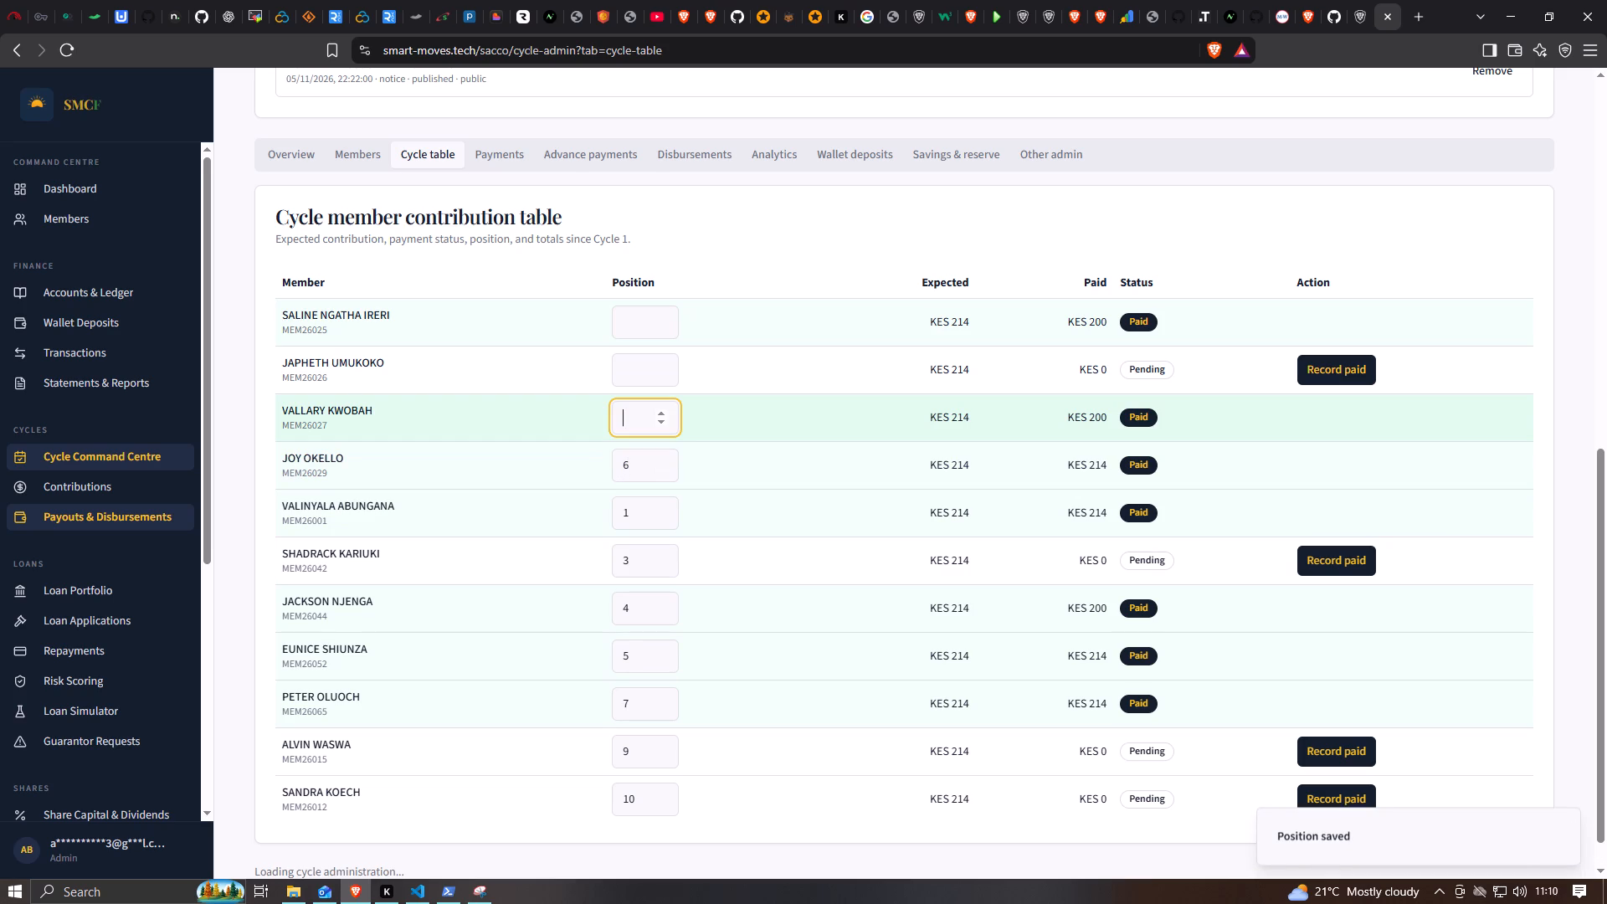
key(2)
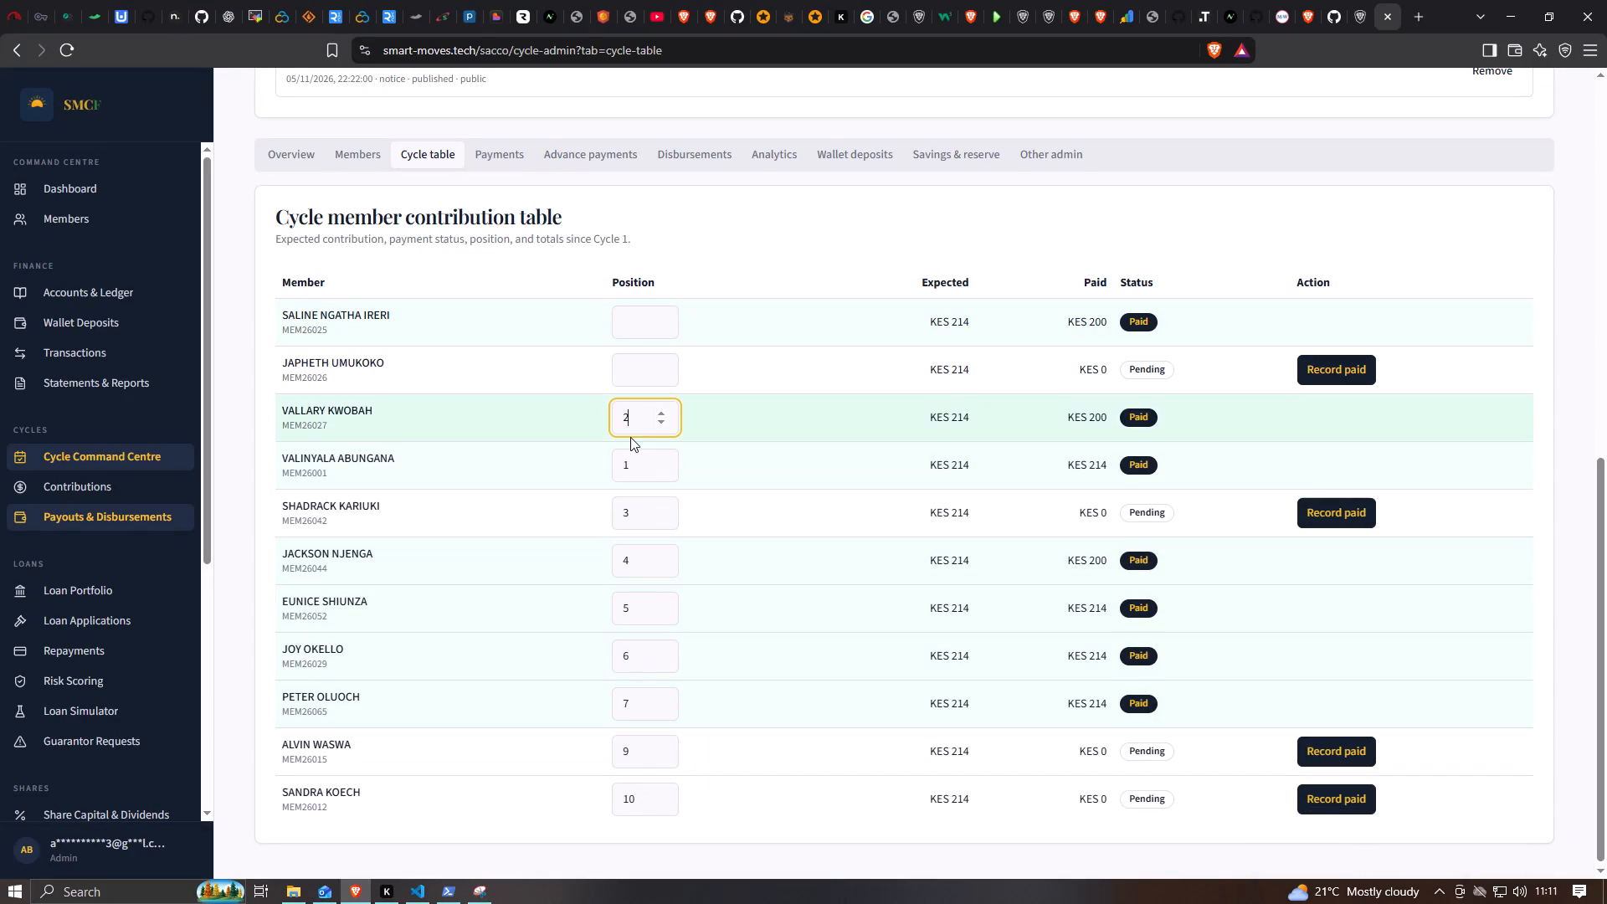
click(629, 323)
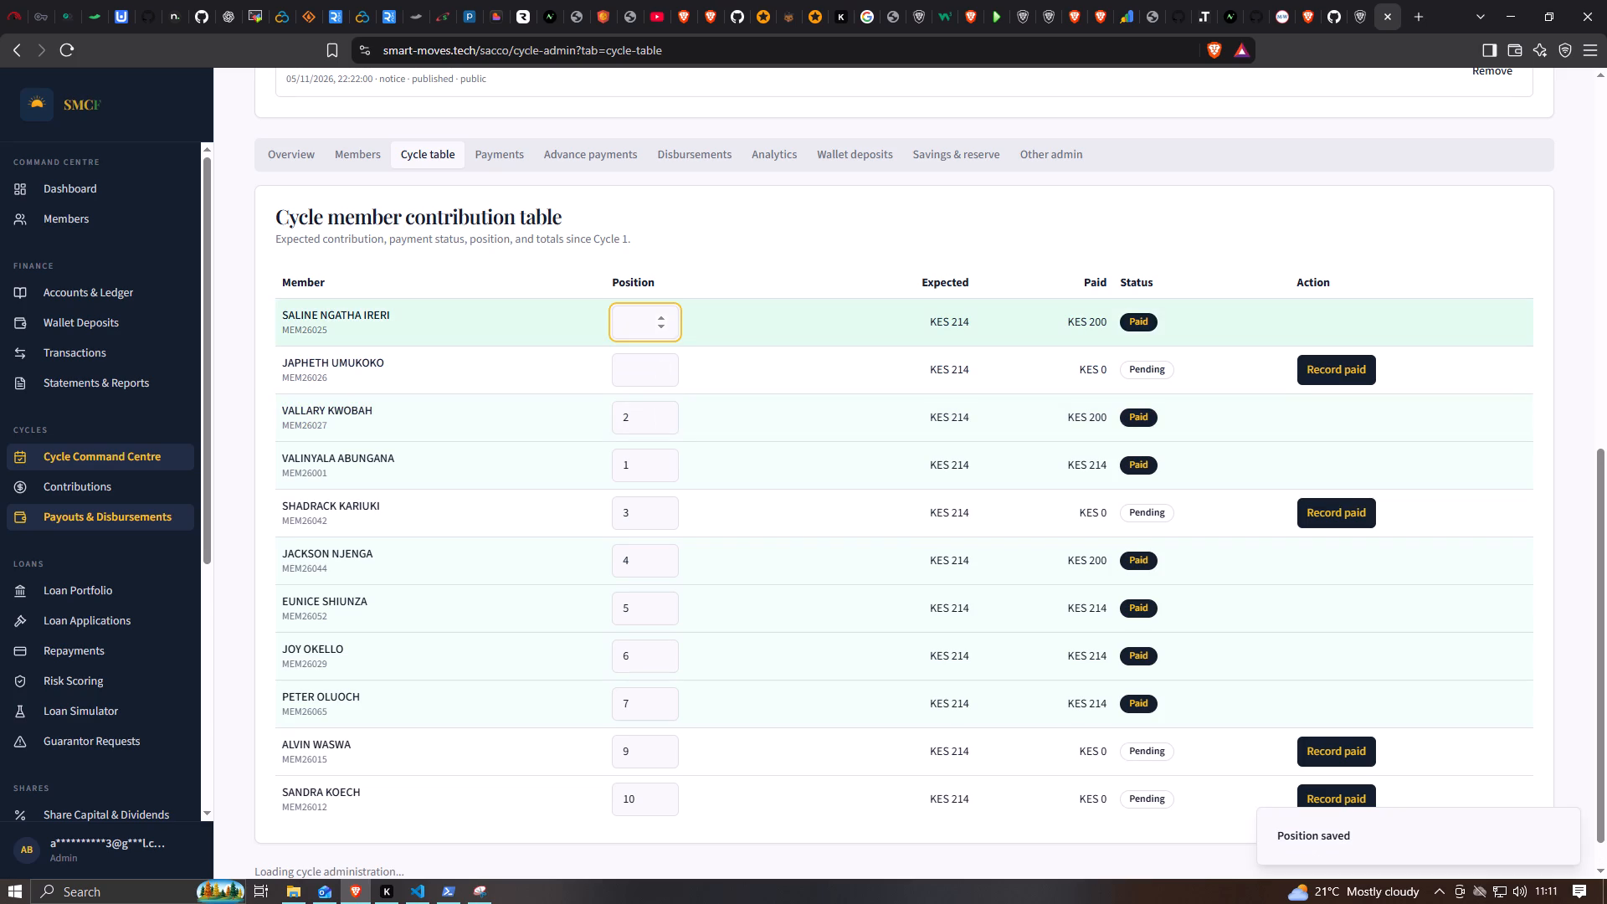
key(8)
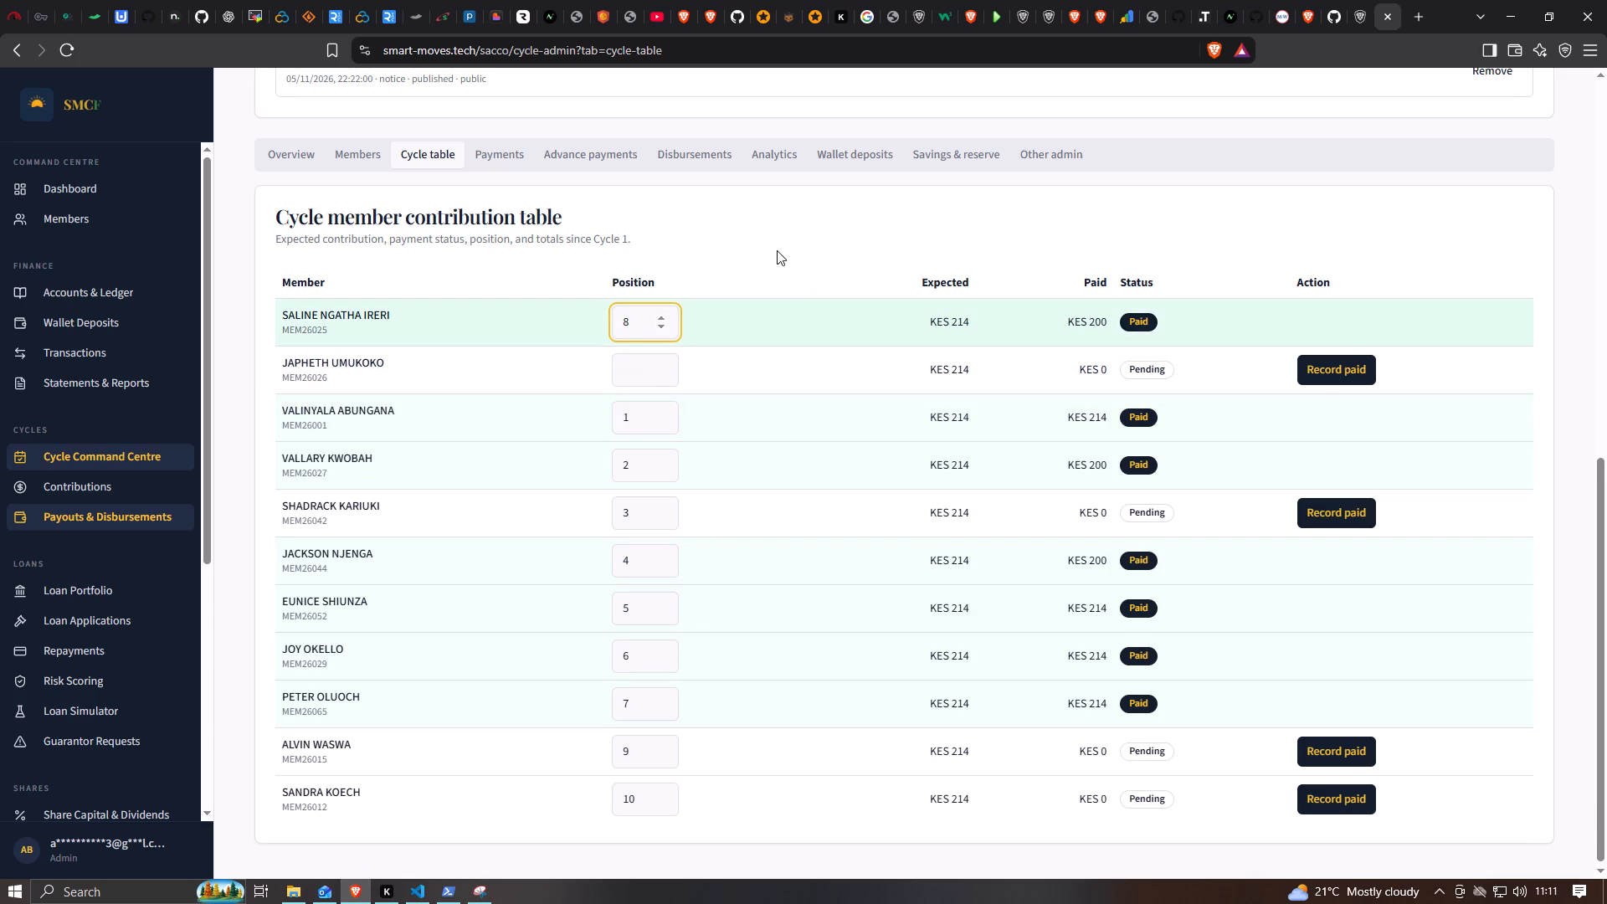
scroll(782, 450, down, 5)
click(812, 211)
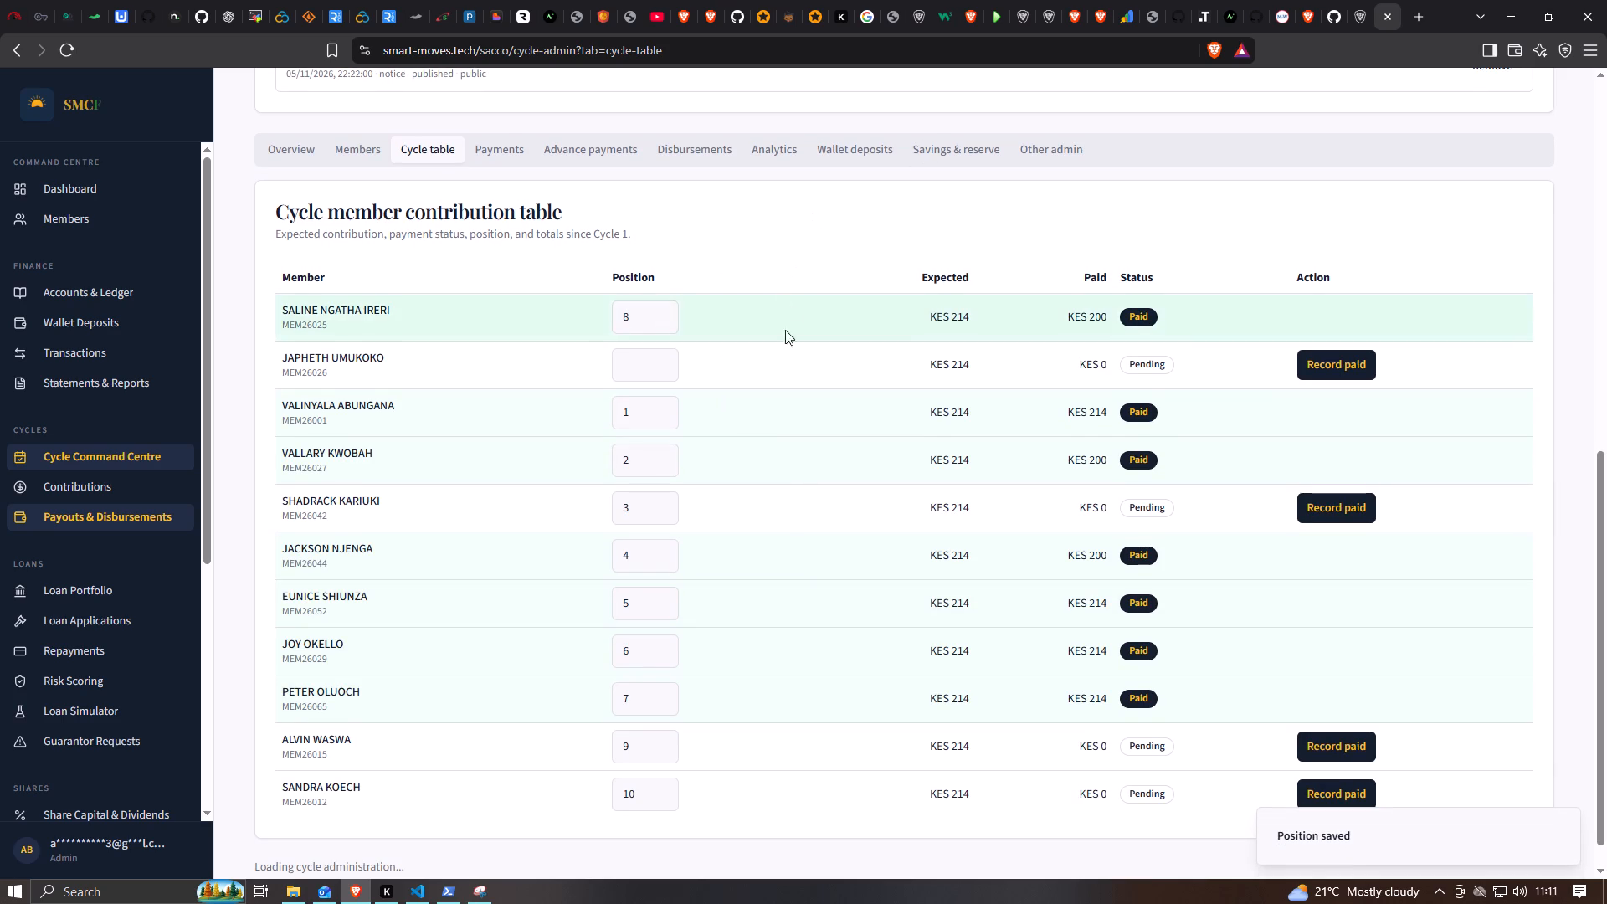
Open the Members section of Cycle Admin and review which members are selected for the active cycle.
scroll(737, 439, down, 1)
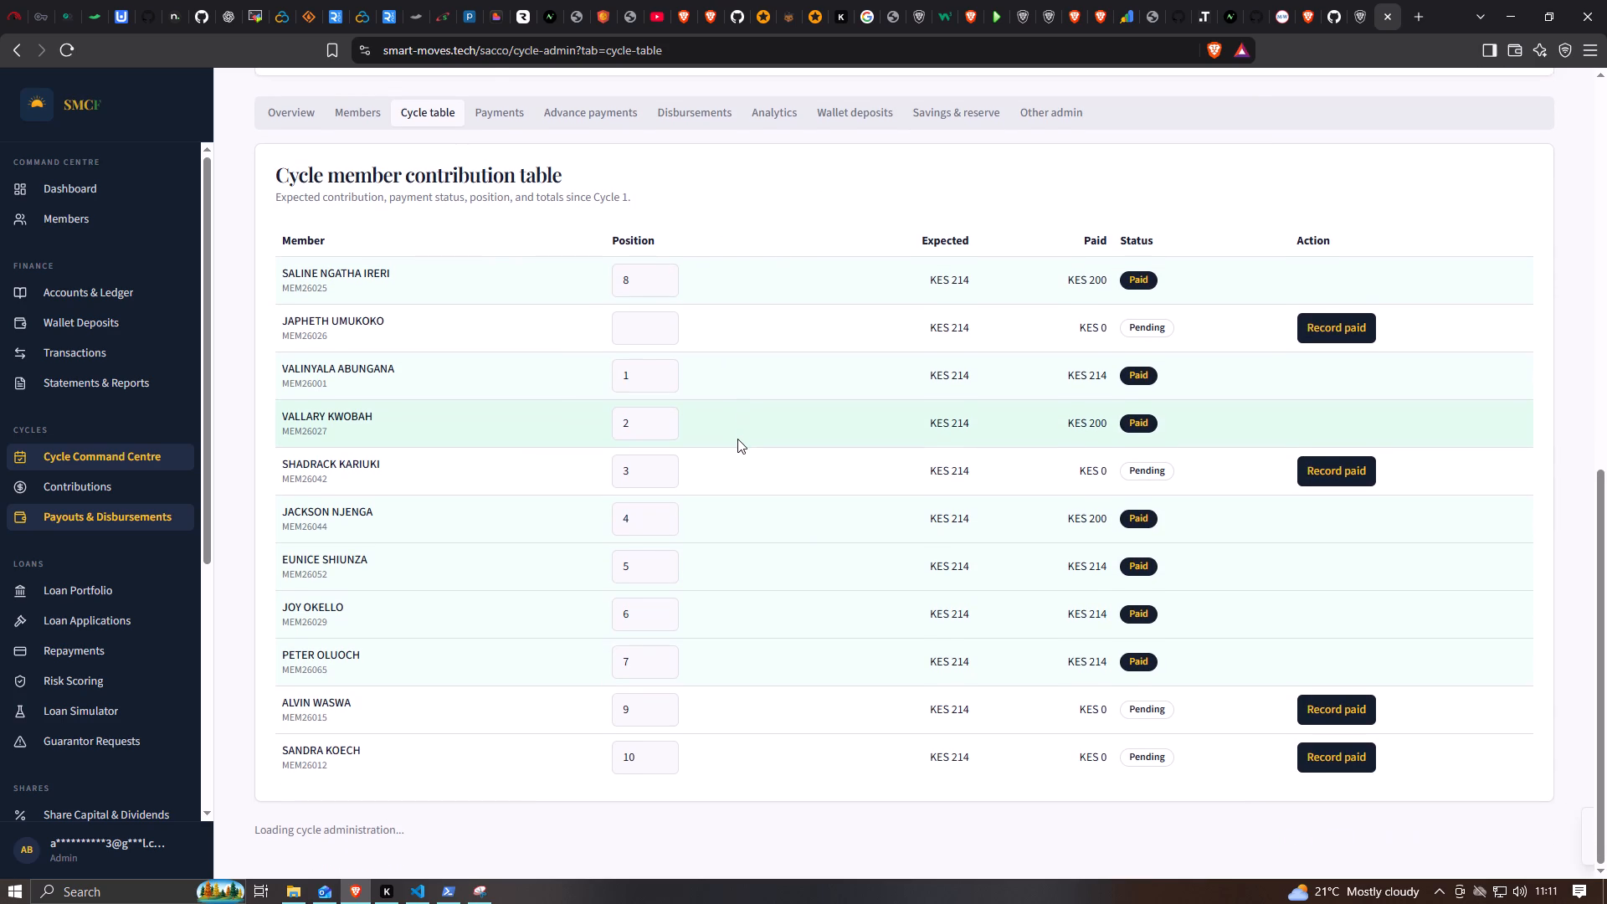
scroll(737, 439, down, 3)
scroll(737, 439, up, 3)
scroll(737, 439, down, 1)
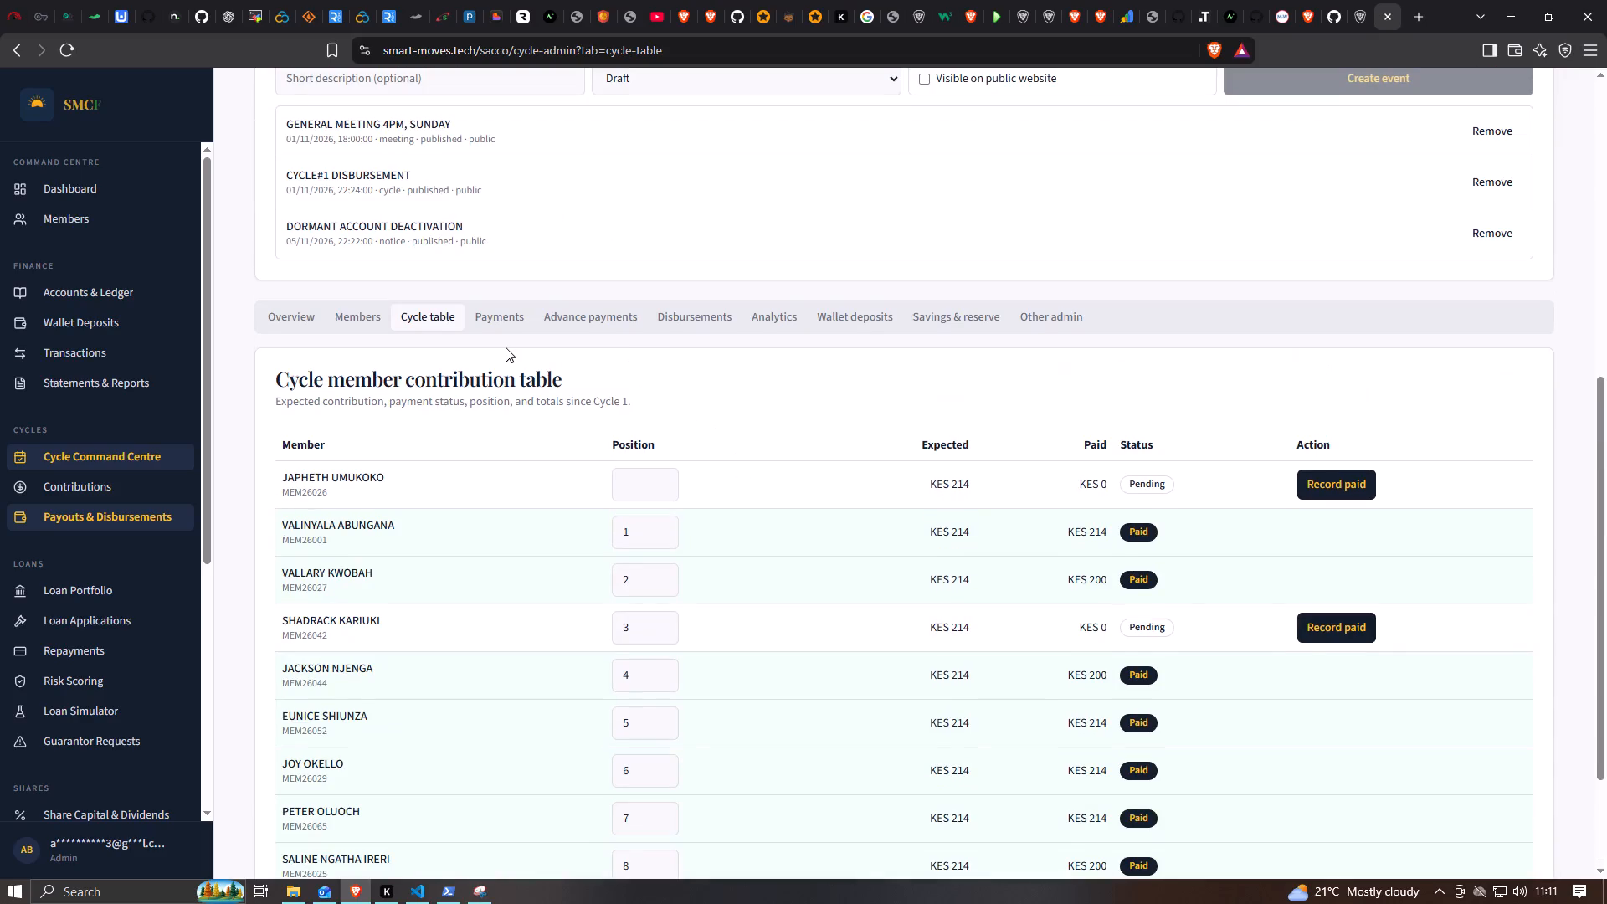
click(345, 321)
scroll(590, 413, down, 5)
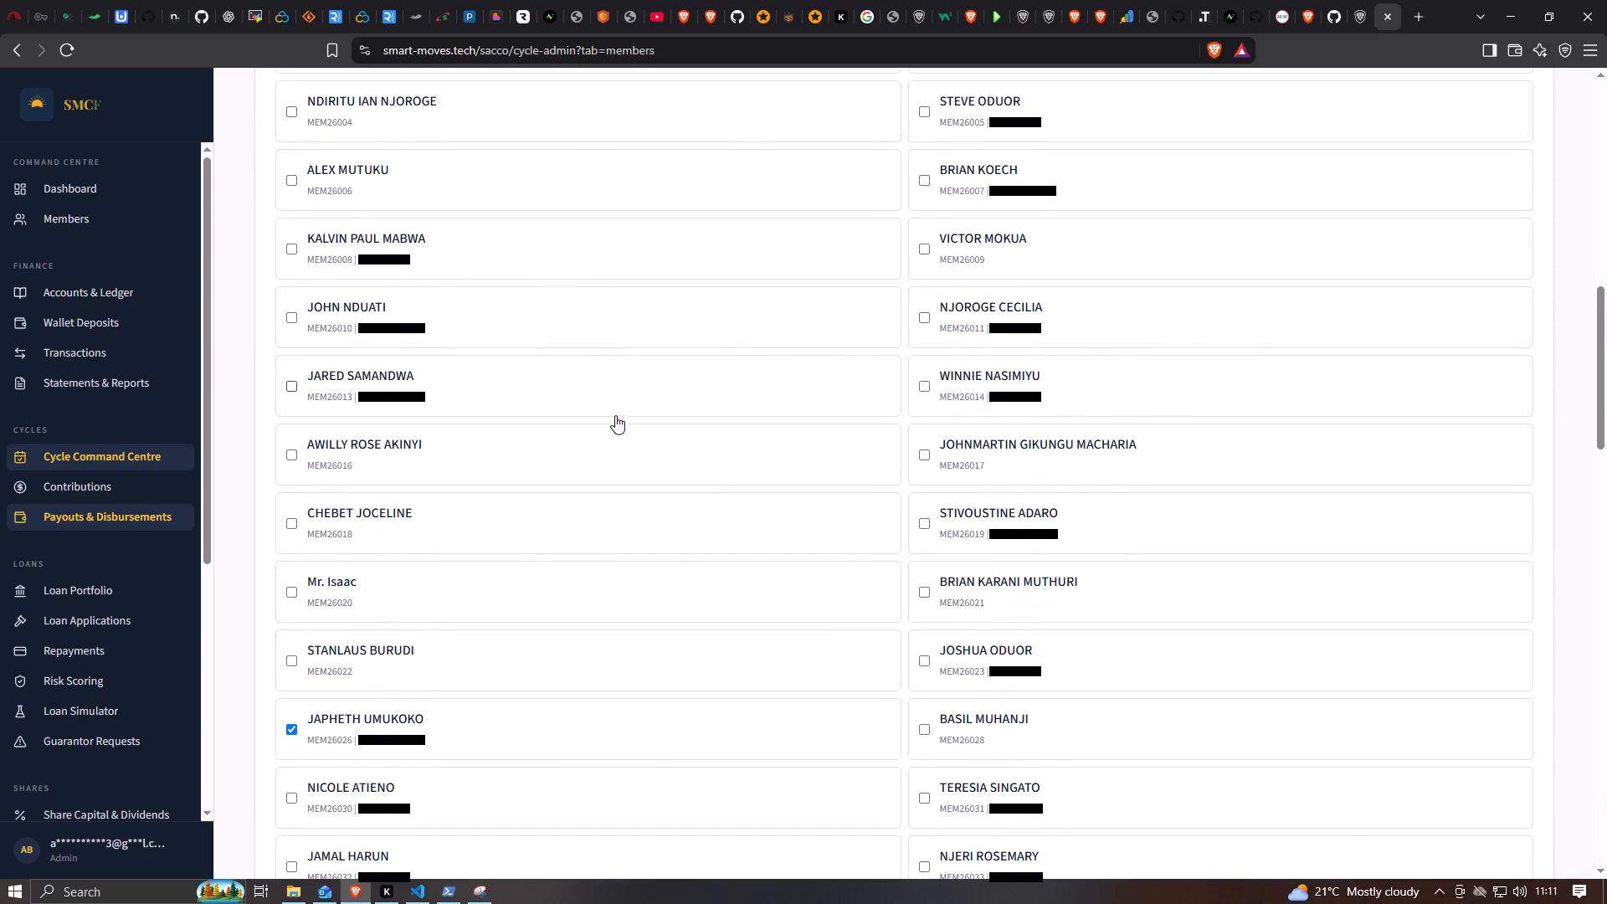
scroll(627, 415, down, 10)
scroll(685, 440, up, 3)
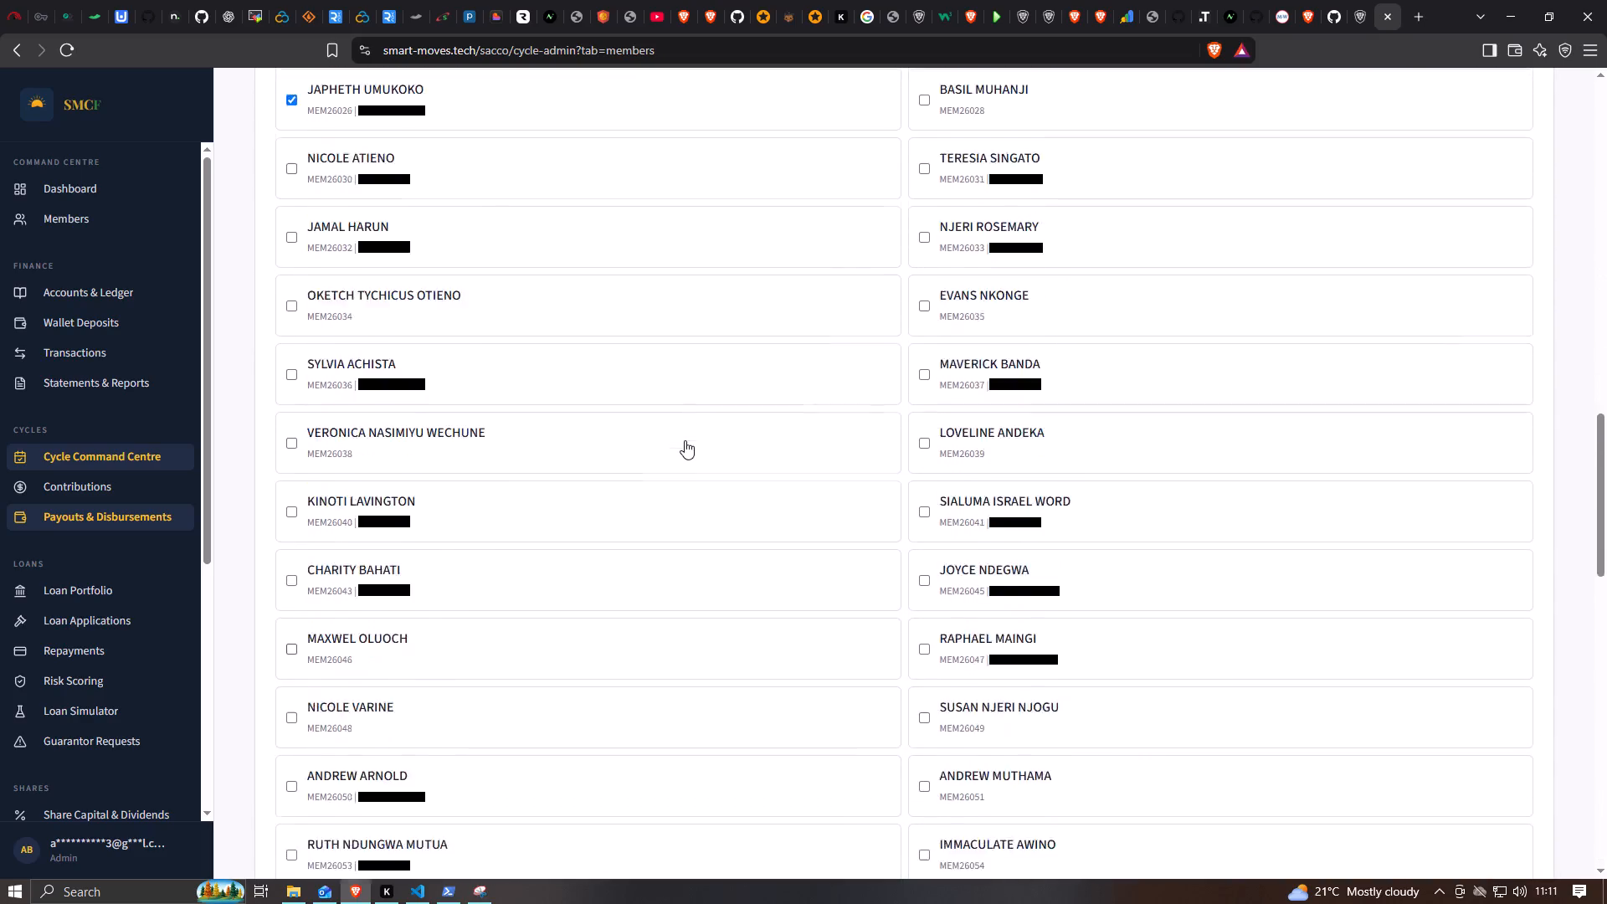
scroll(685, 440, down, 9)
scroll(867, 508, down, 1)
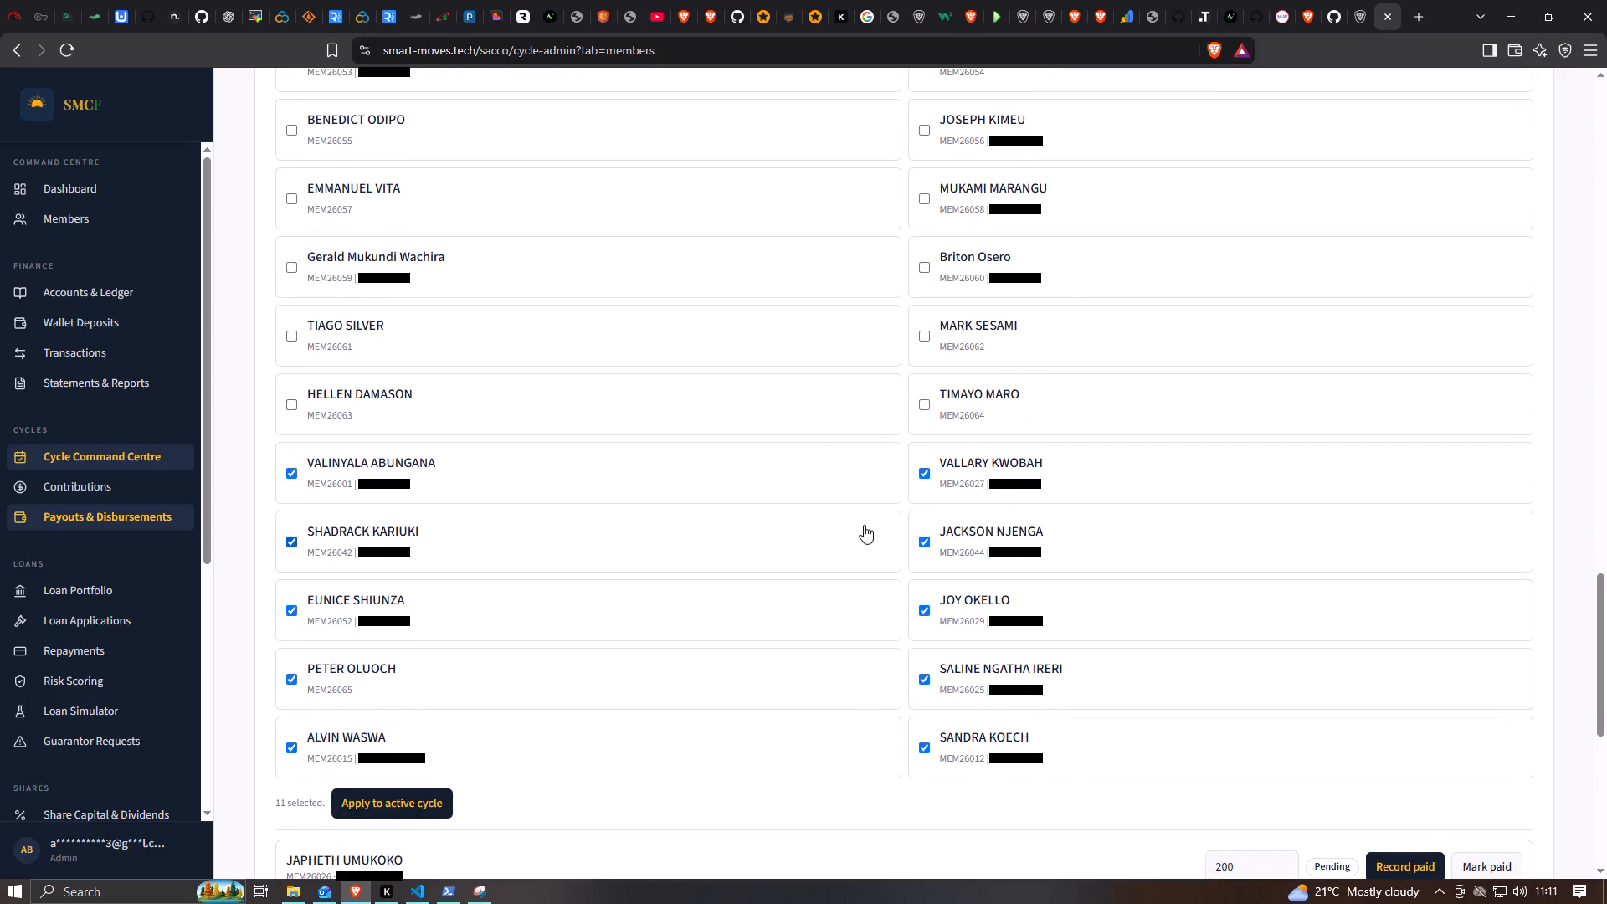
scroll(358, 623, up, 1)
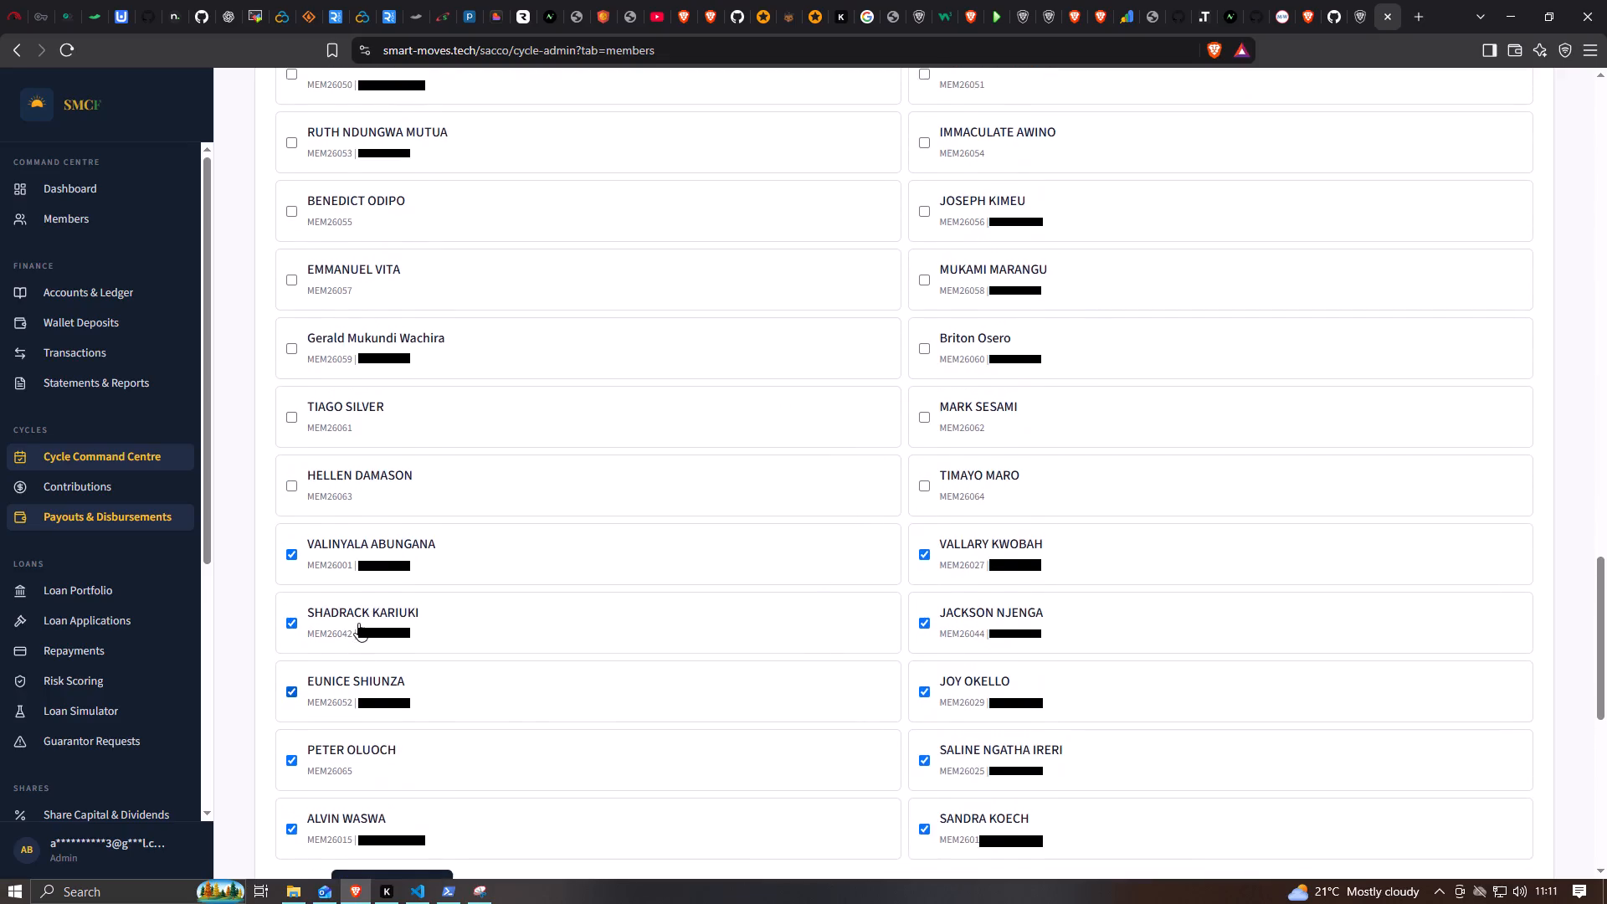
scroll(398, 605, up, 8)
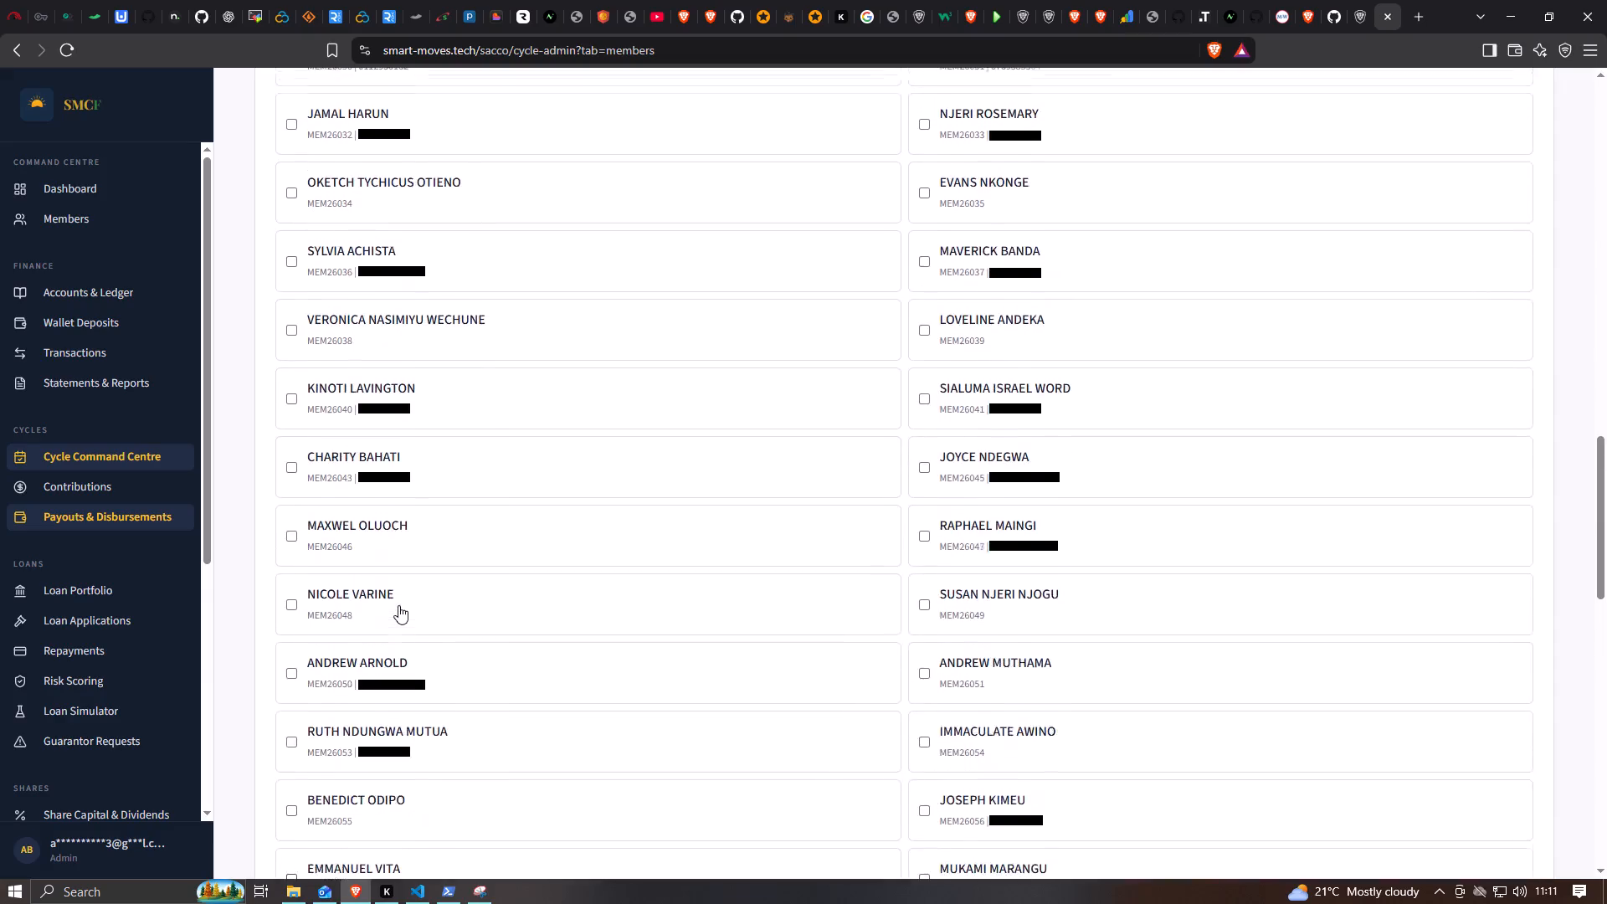
scroll(398, 605, up, 3)
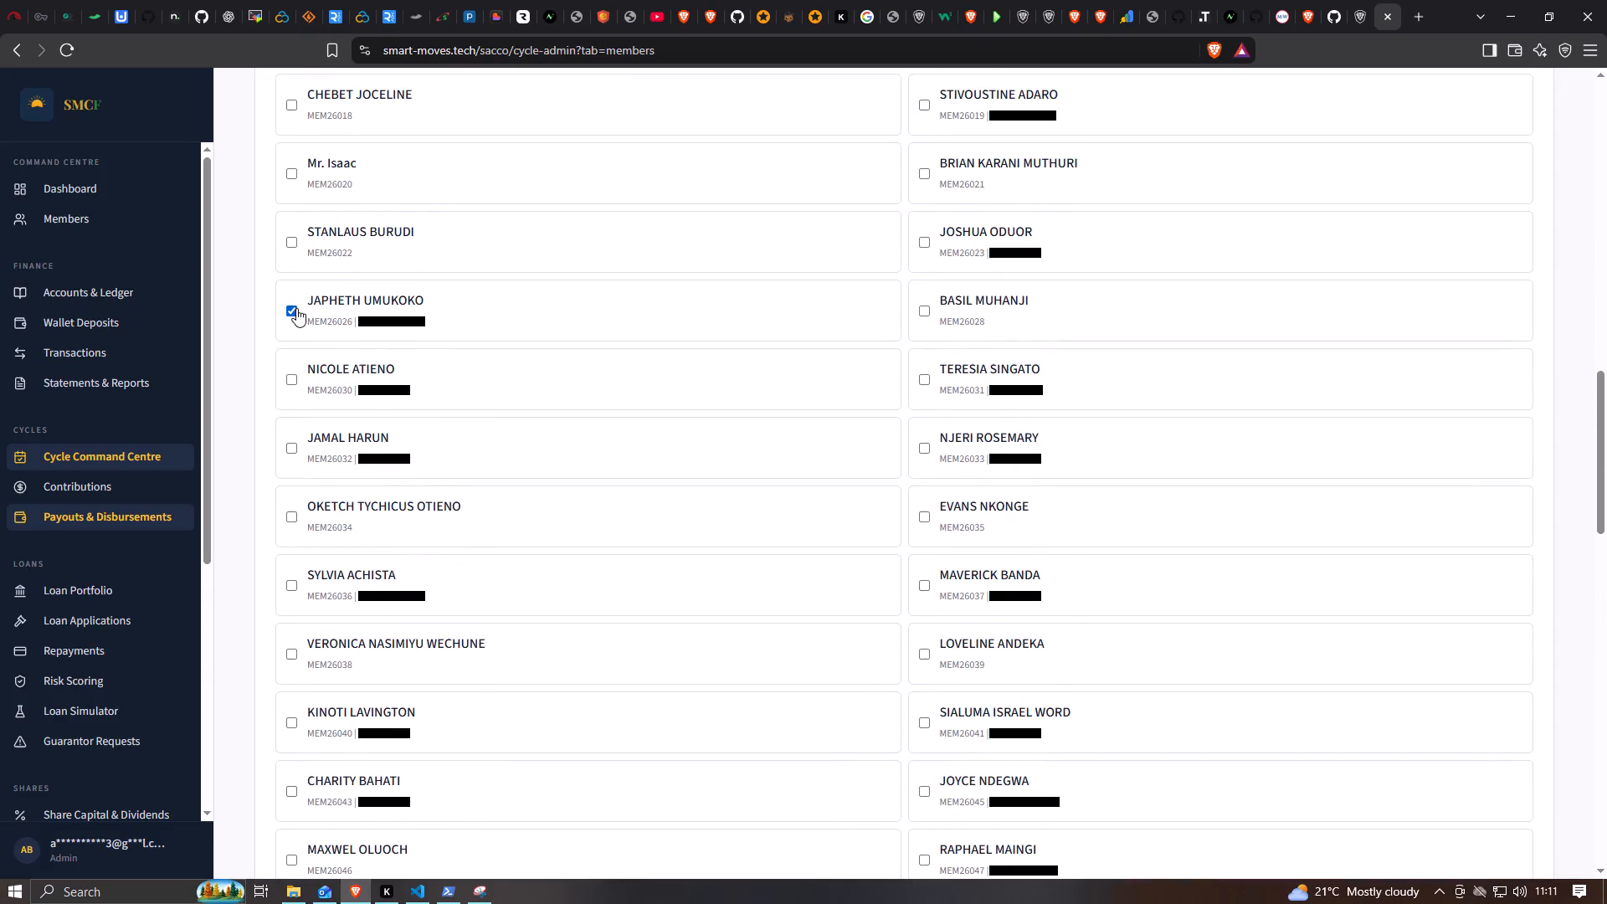
click(290, 309)
scroll(519, 490, up, 4)
scroll(579, 521, up, 6)
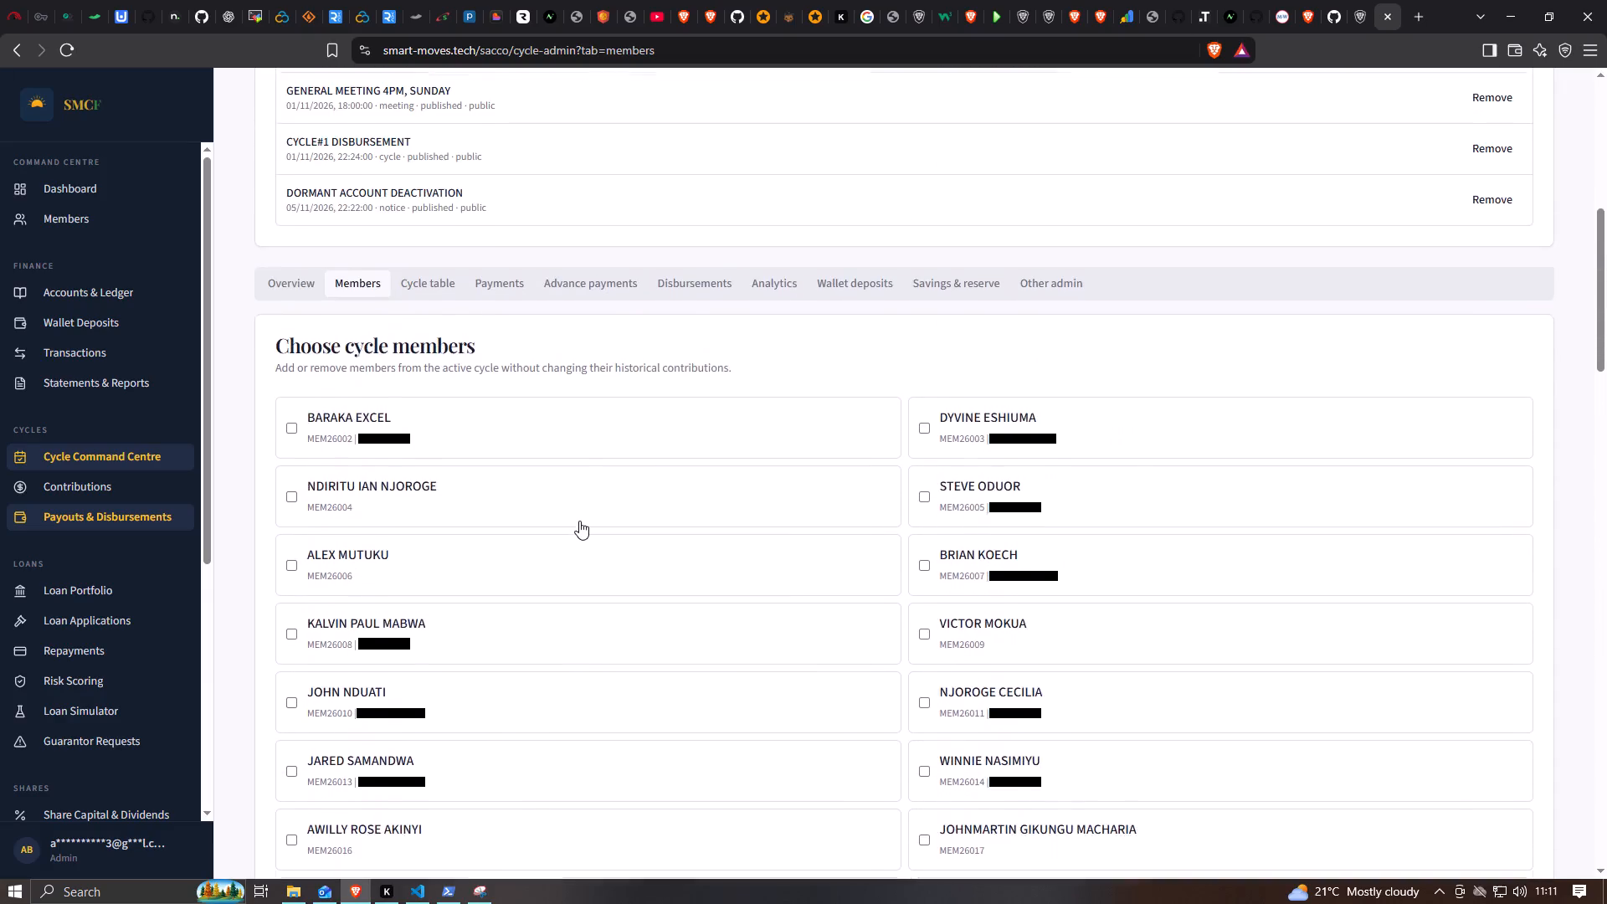
scroll(579, 521, down, 3)
scroll(566, 567, up, 1)
scroll(563, 577, down, 1)
scroll(553, 620, up, 1)
scroll(539, 720, down, 8)
scroll(619, 755, down, 1)
scroll(619, 755, up, 1)
scroll(619, 755, down, 5)
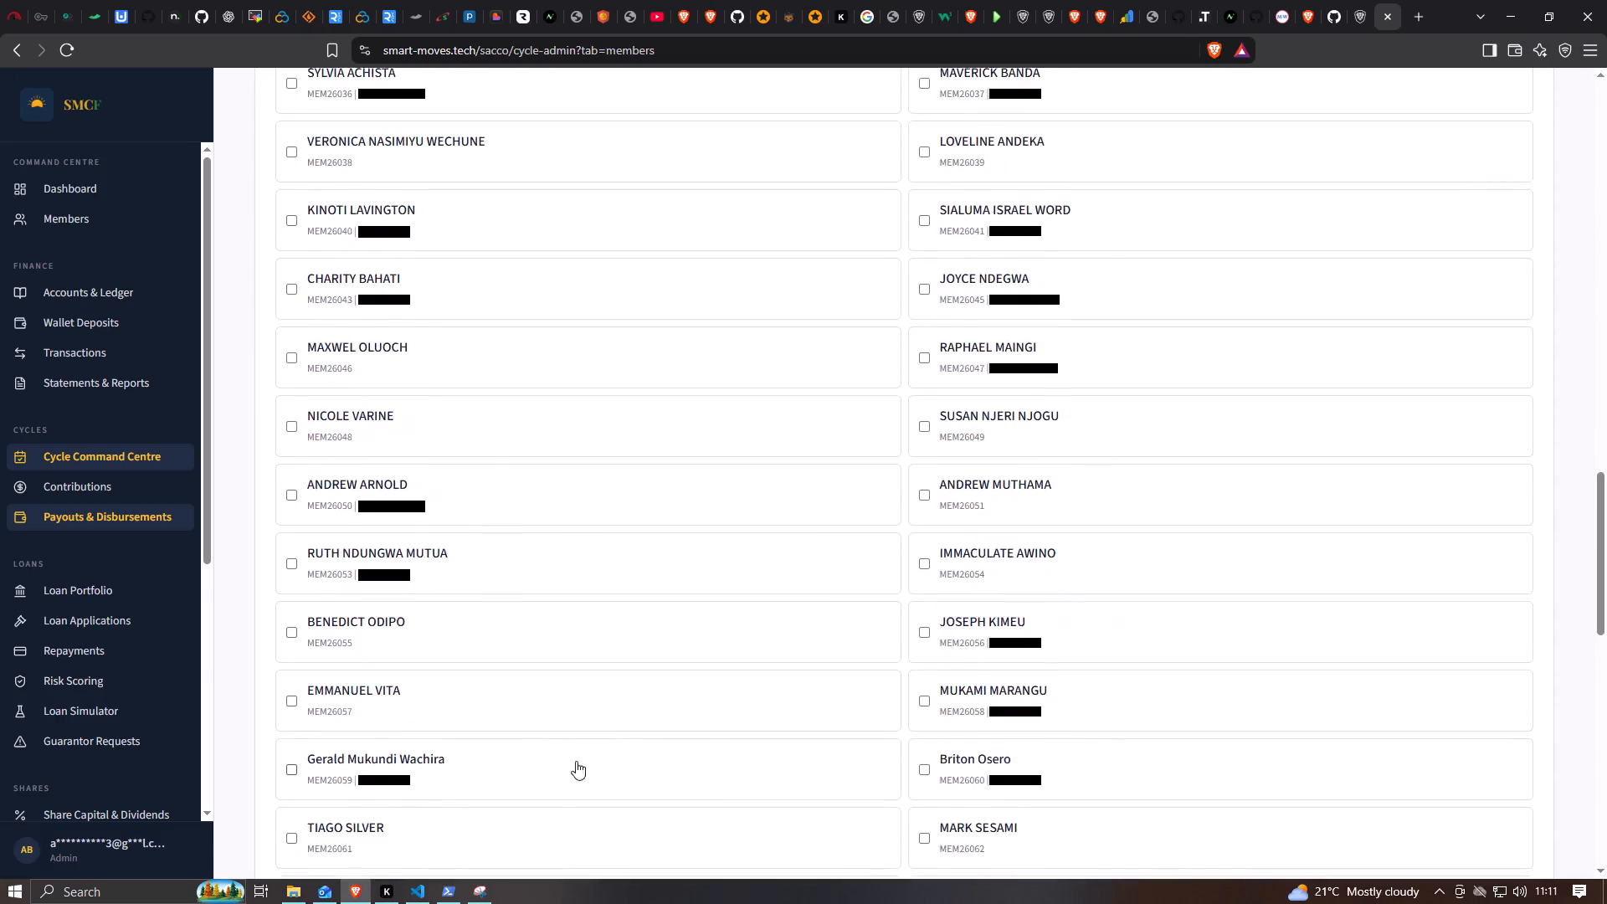
scroll(576, 761, down, 2)
scroll(557, 772, up, 1)
scroll(555, 773, down, 7)
click(409, 713)
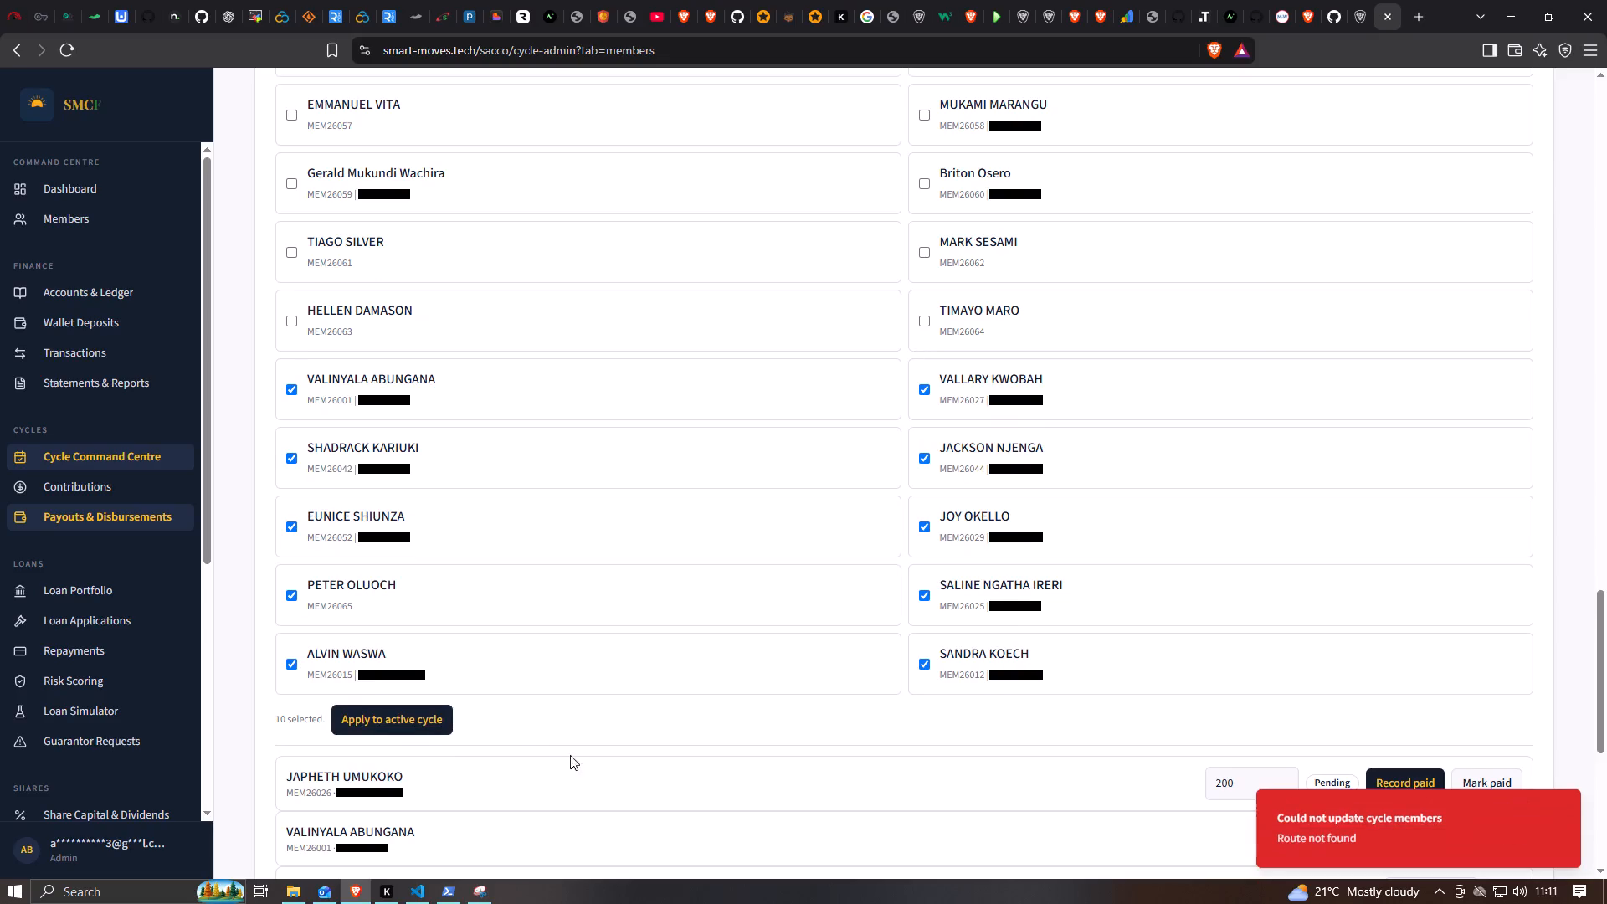
click(489, 886)
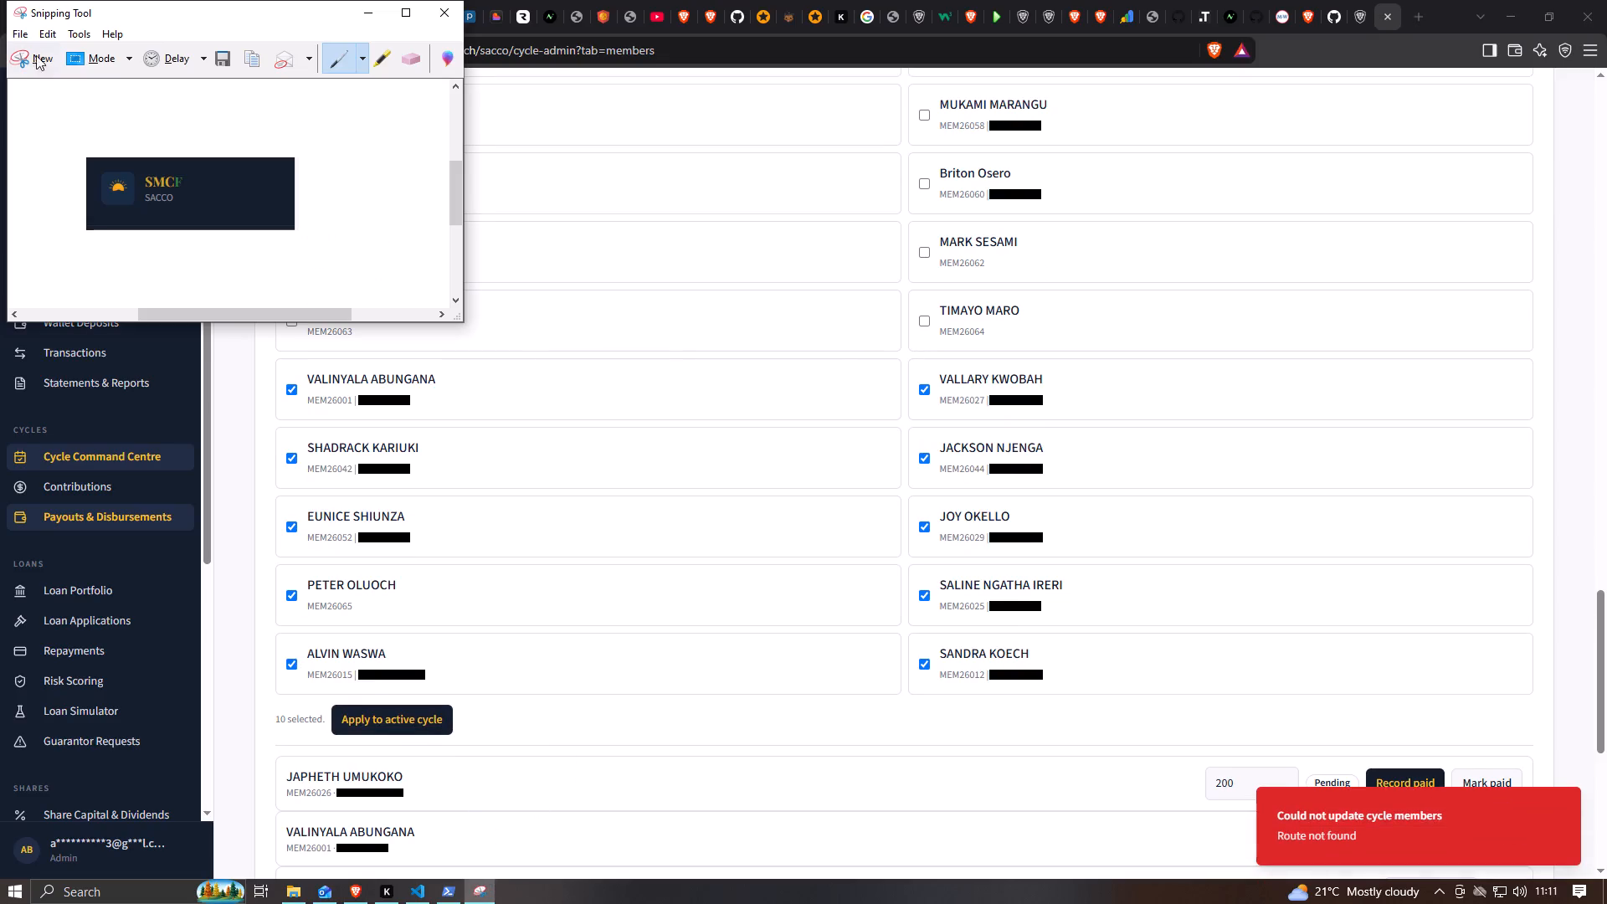
click(33, 50)
drag(13, 34, 1430, 857)
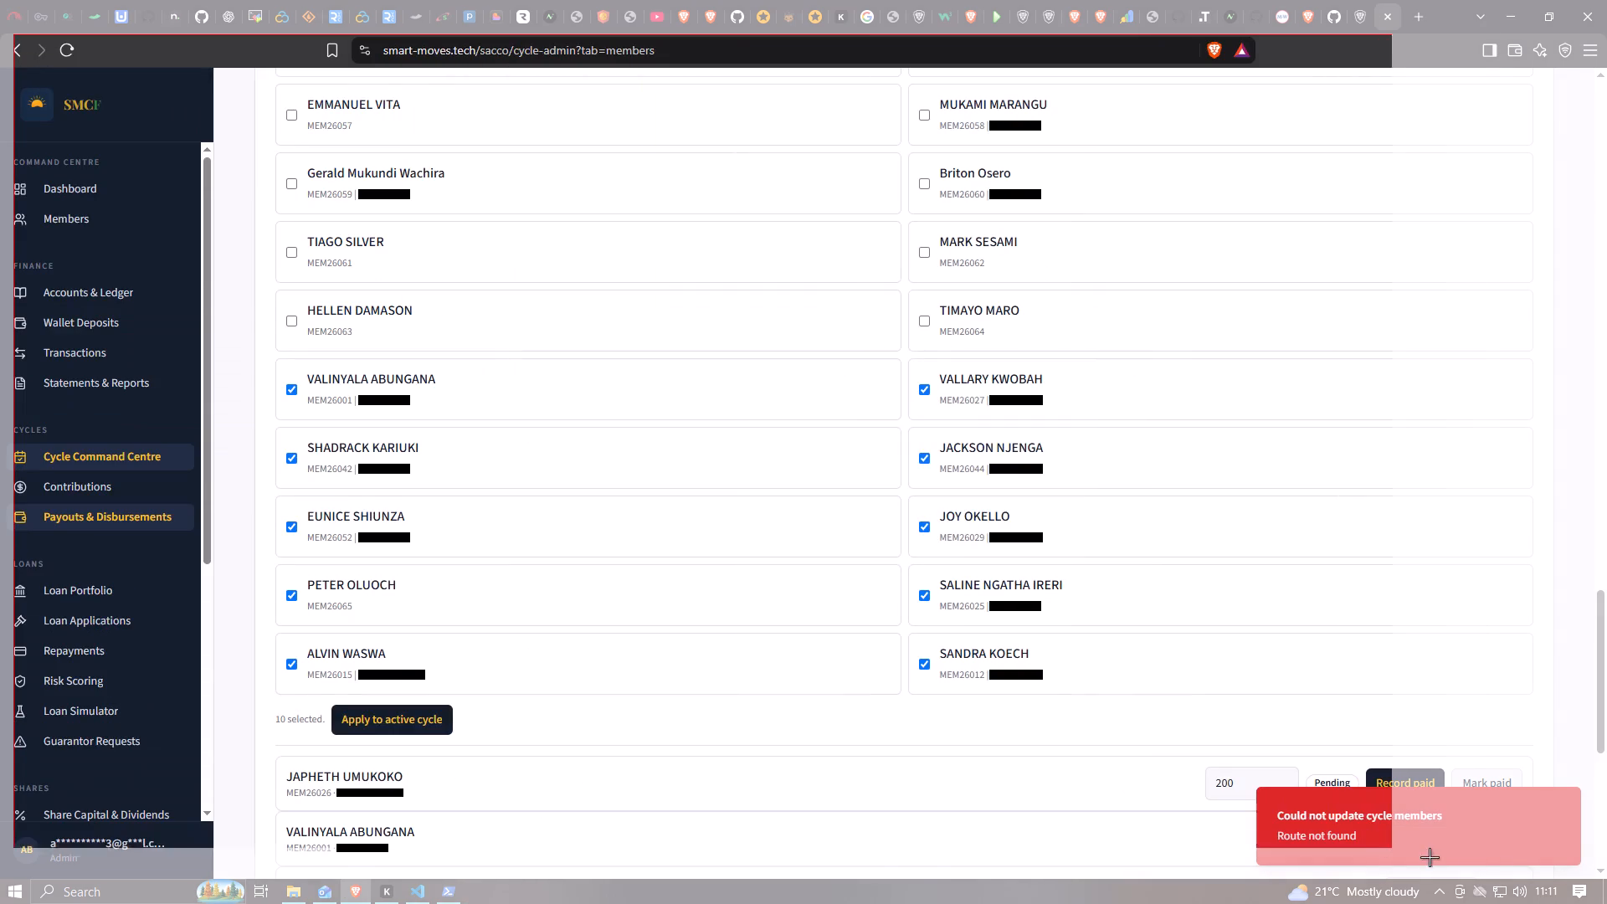
drag(1430, 857, 1595, 877)
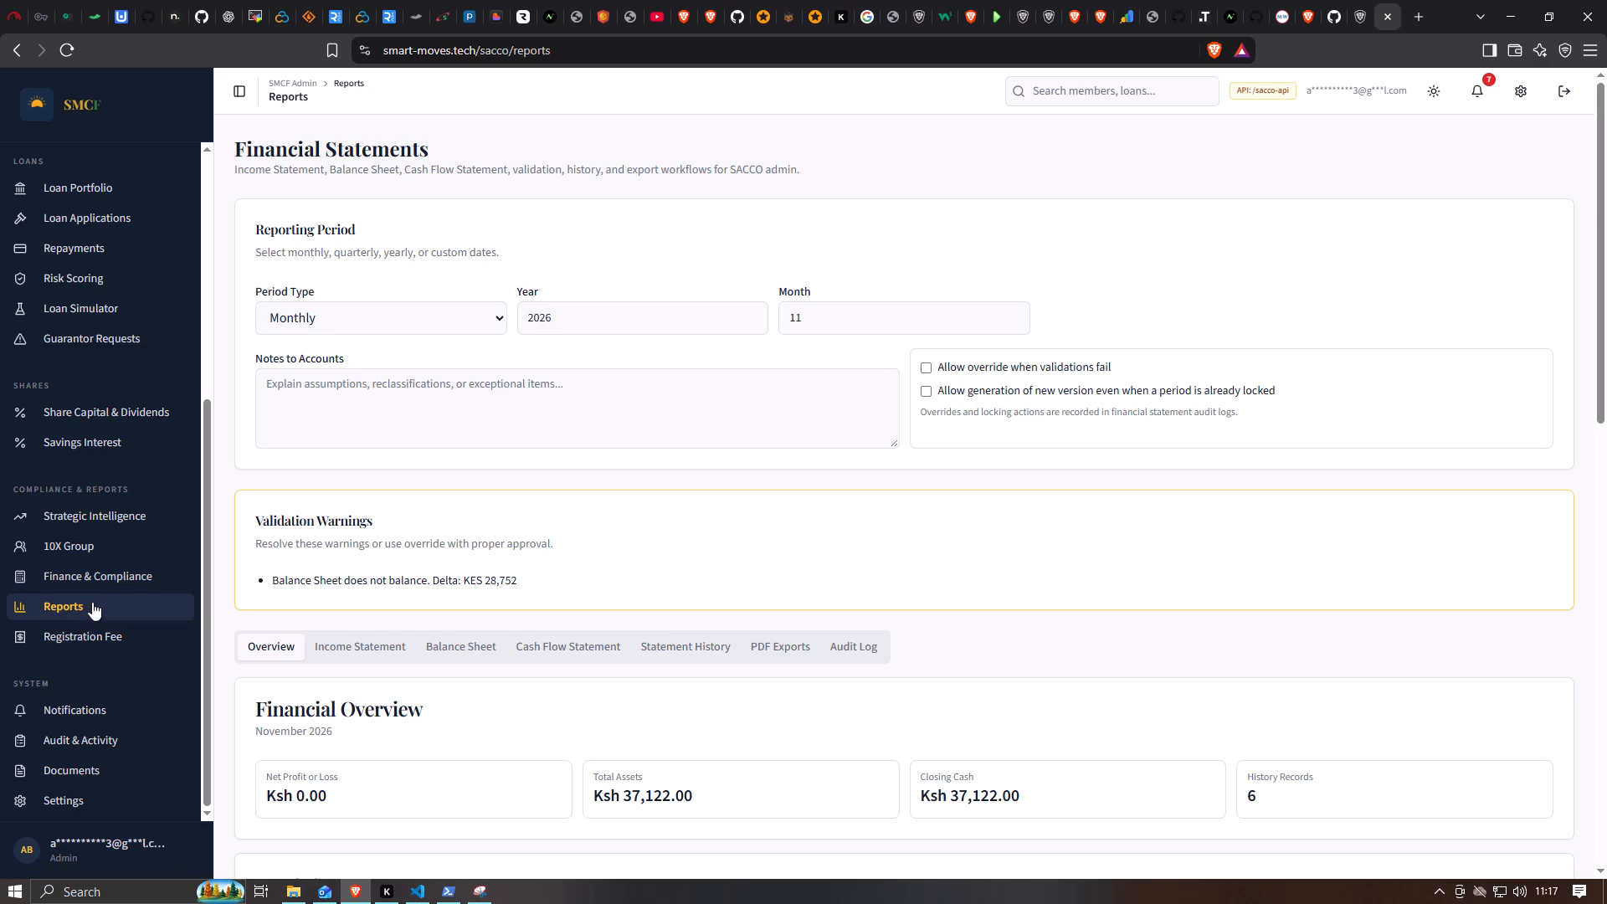
click(114, 578)
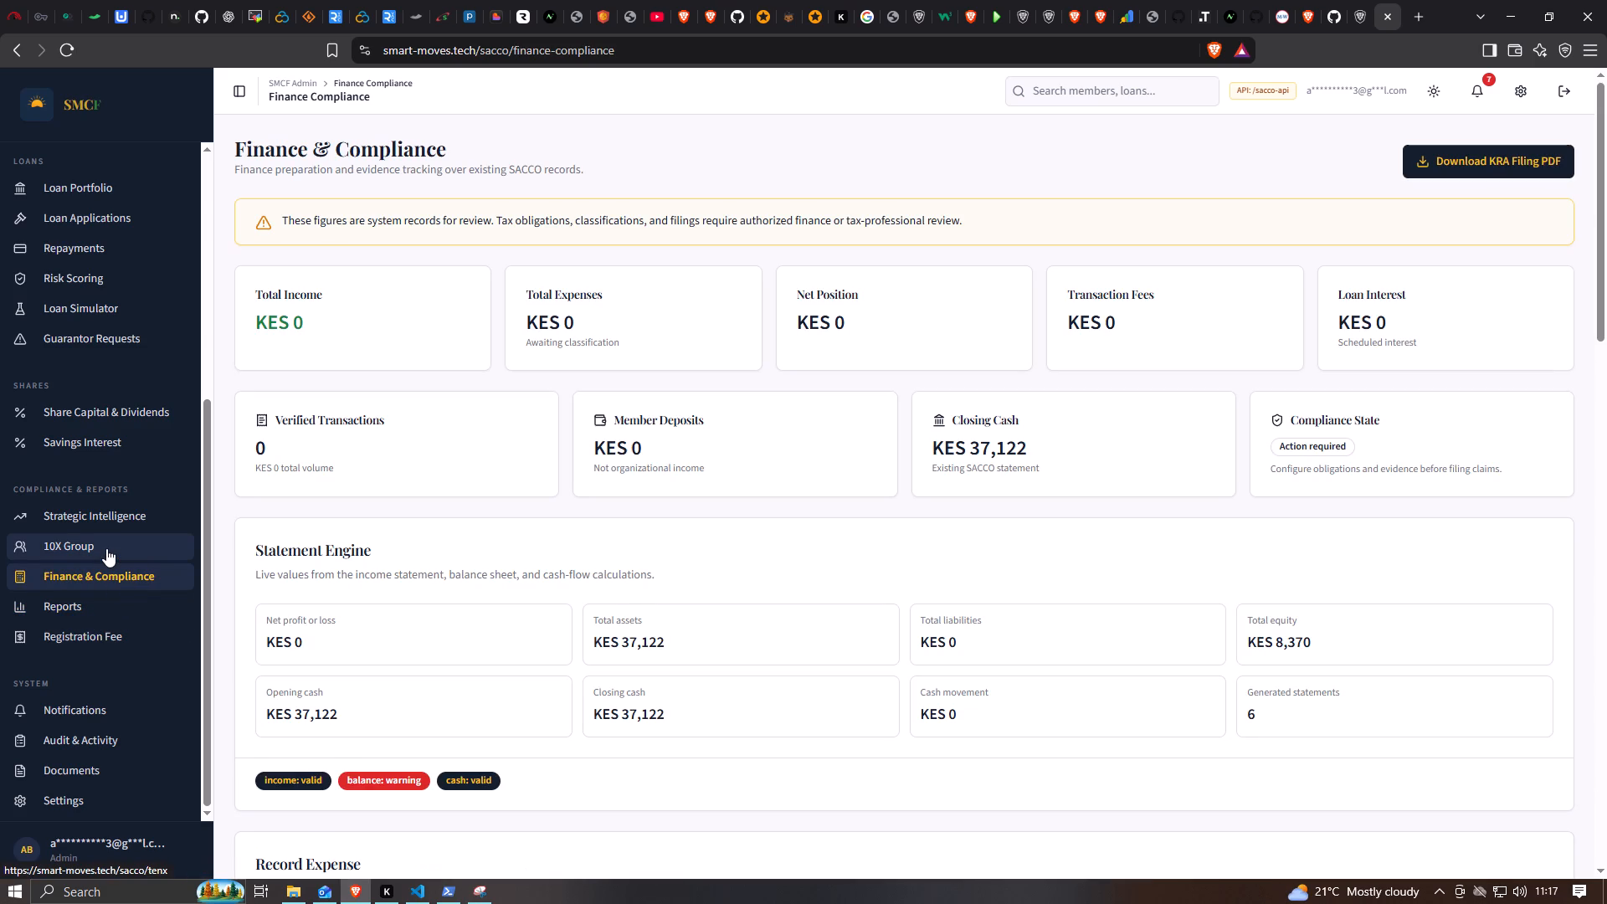
click(106, 548)
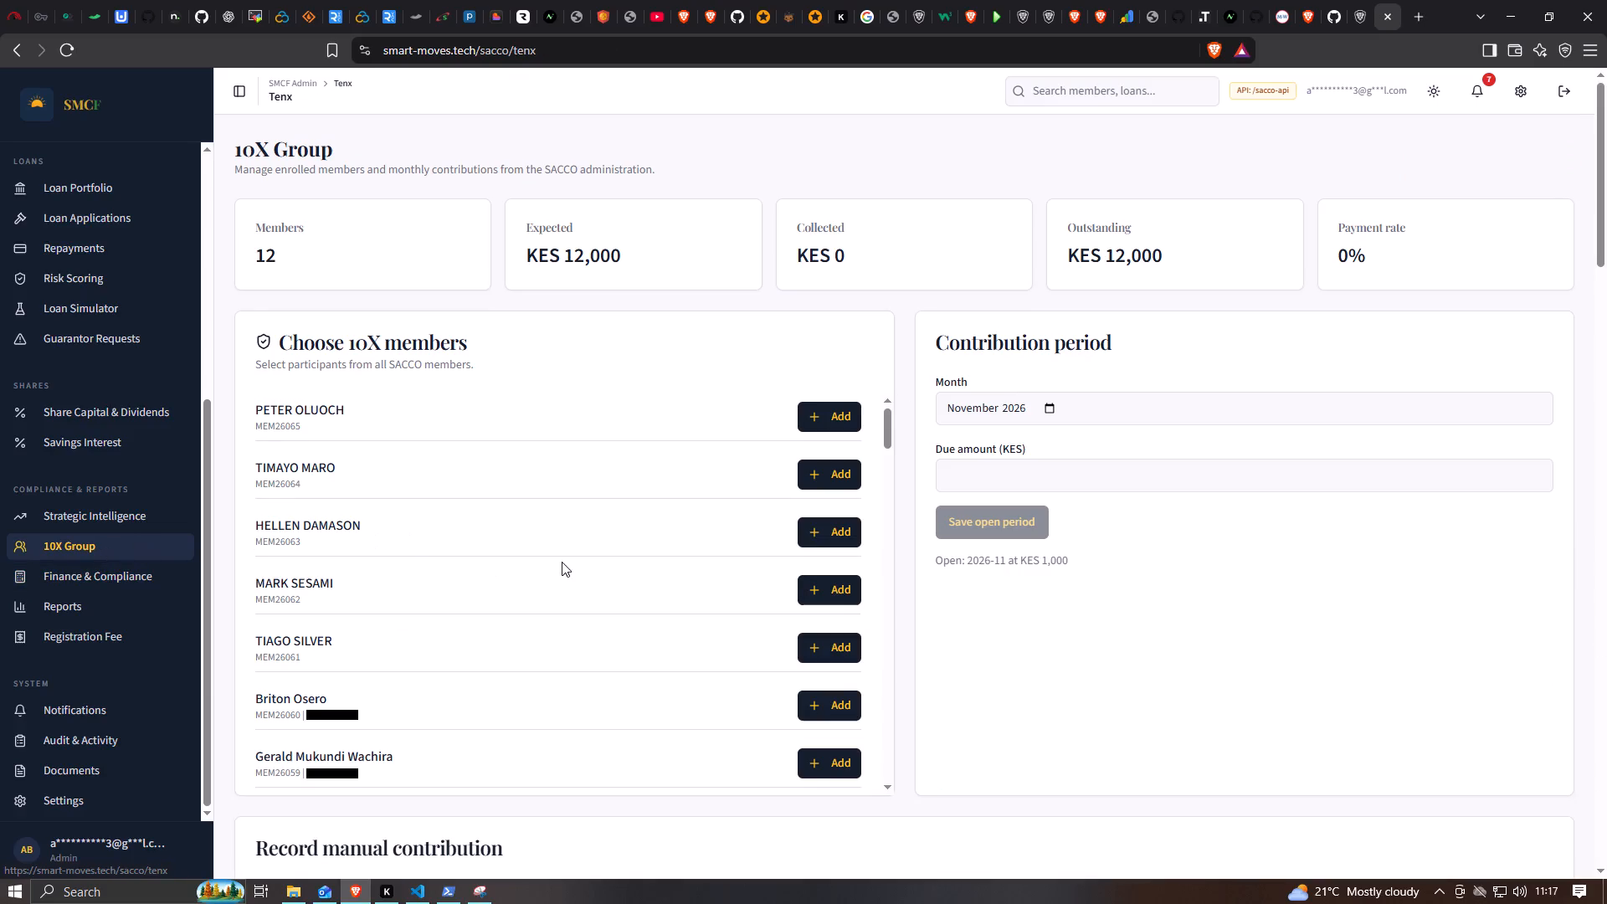
scroll(571, 560, down, 10)
scroll(511, 784, up, 1)
scroll(513, 790, down, 6)
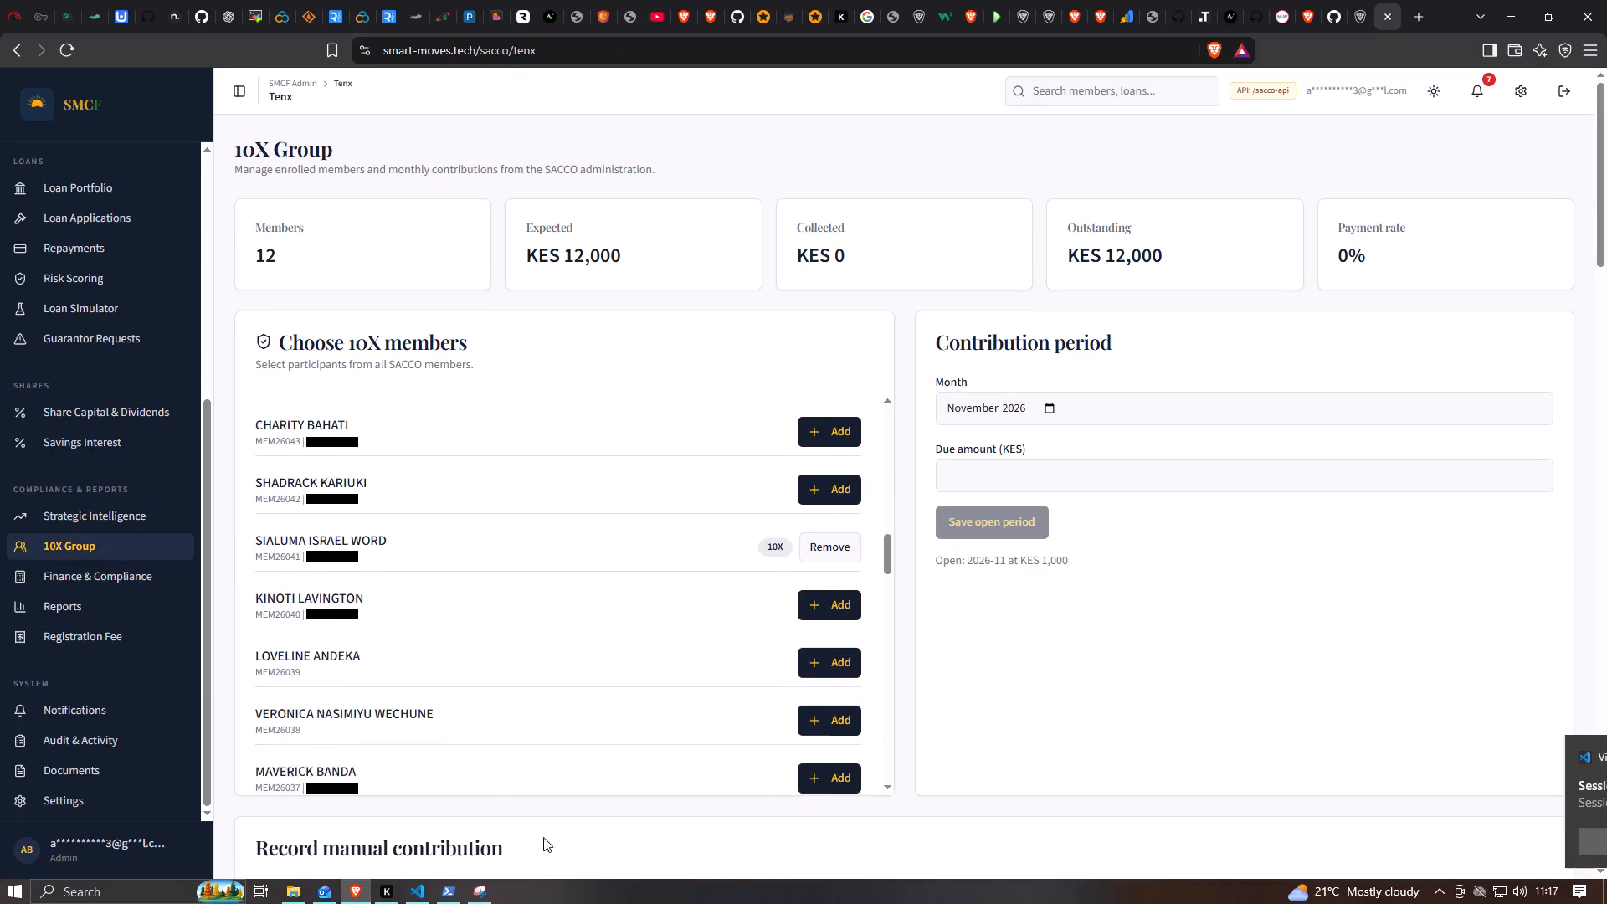
scroll(552, 843, down, 8)
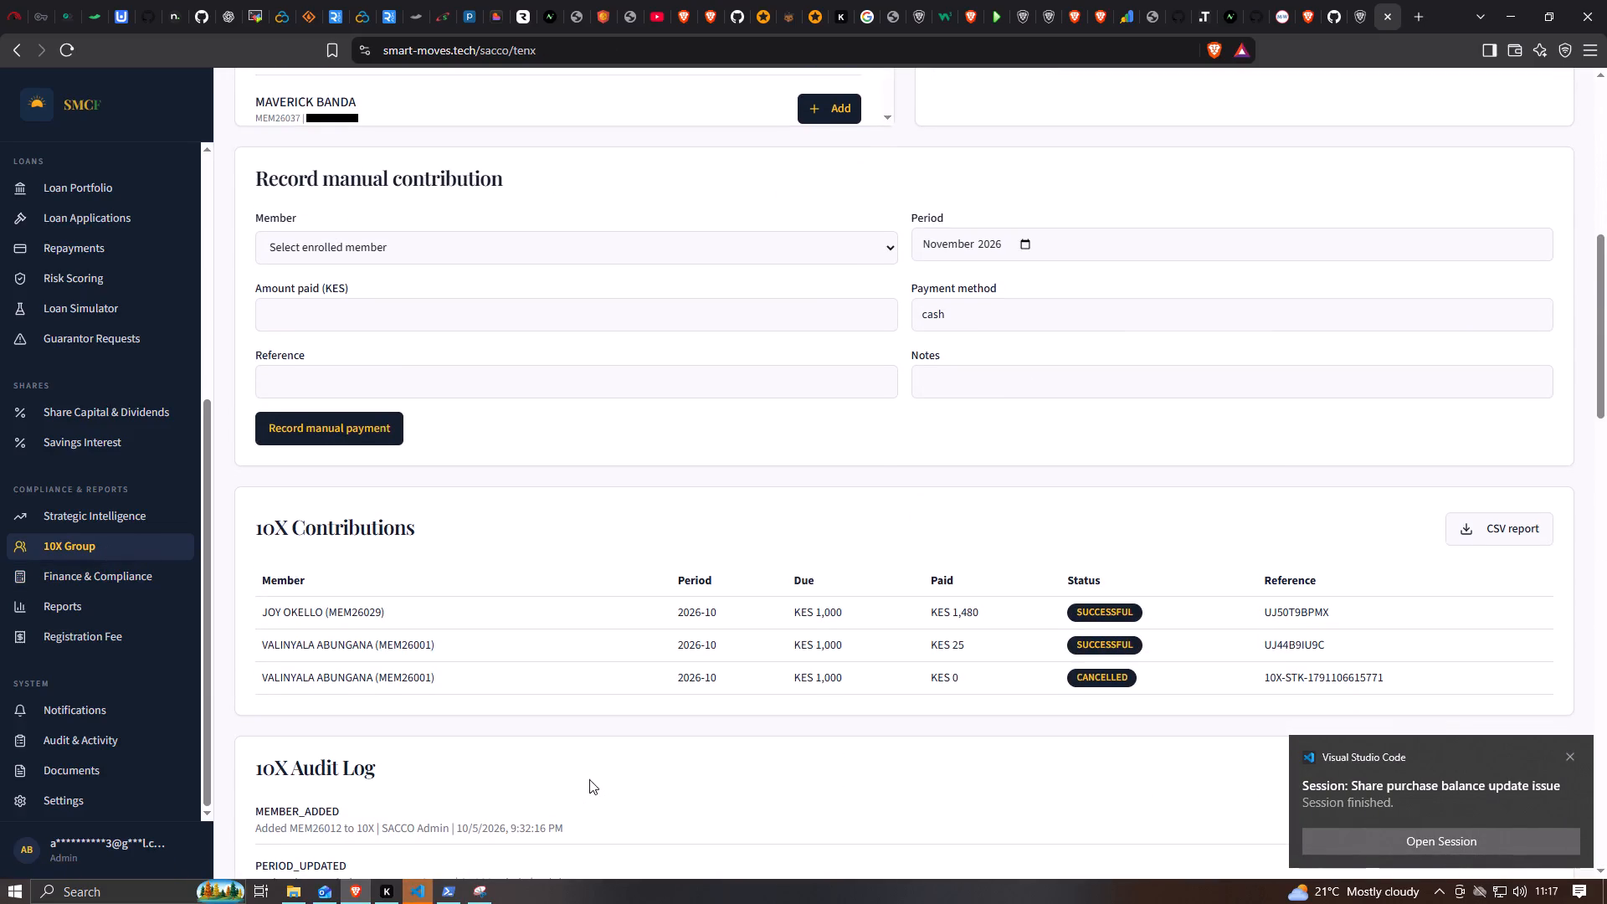
Switch to Visual Studio Code and keep Copilot's two changed files for configurable cycle numbers.
click(429, 890)
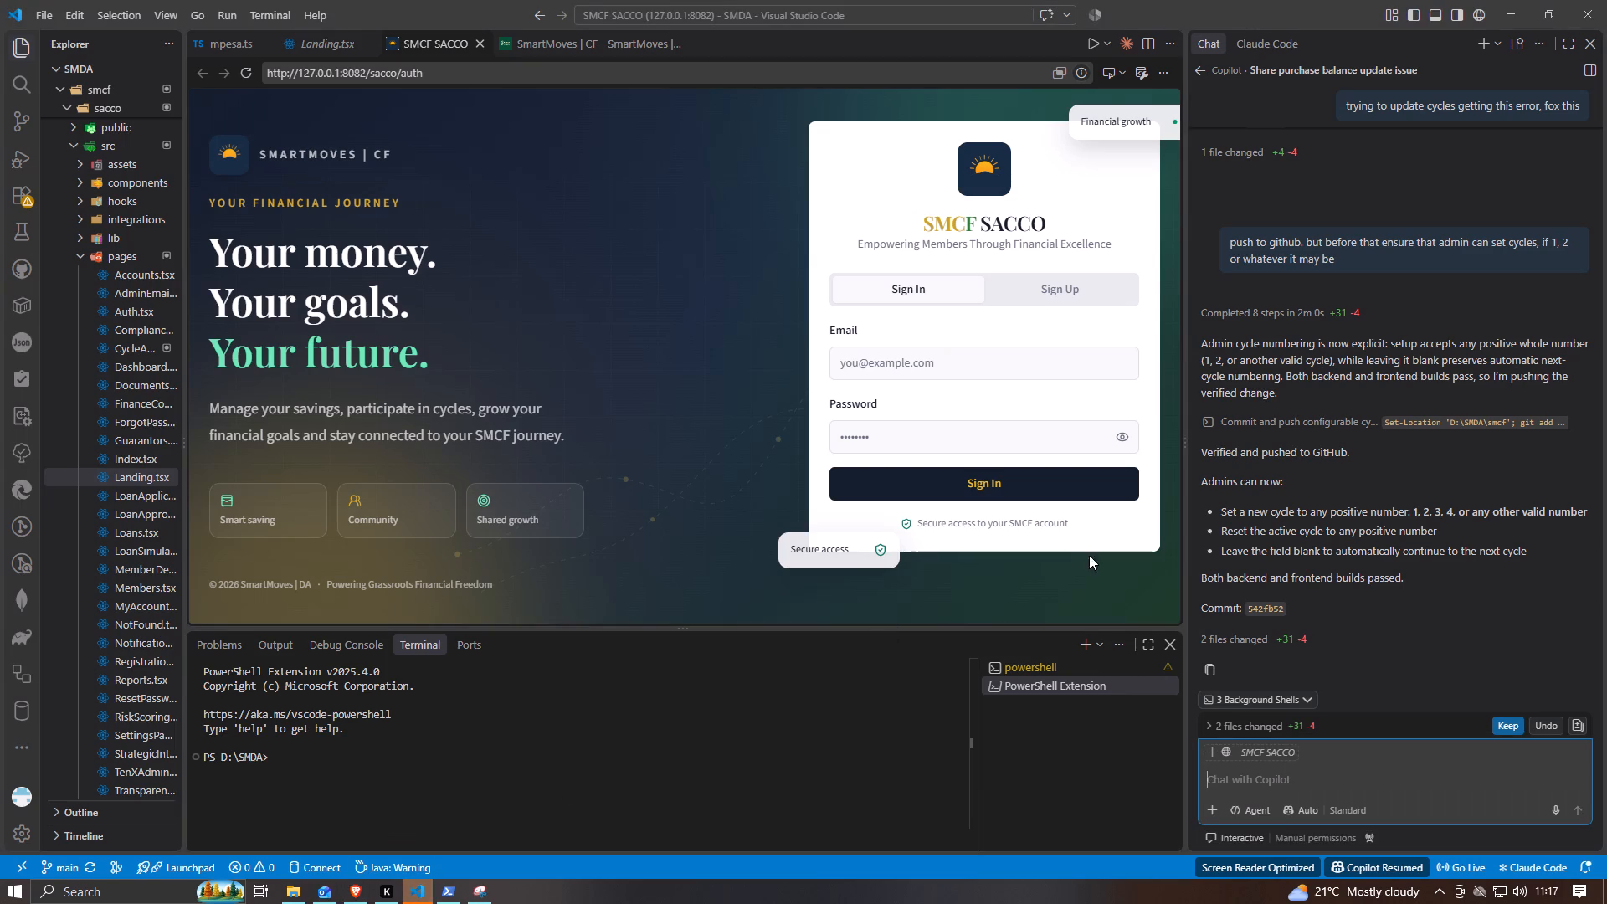
click(1509, 727)
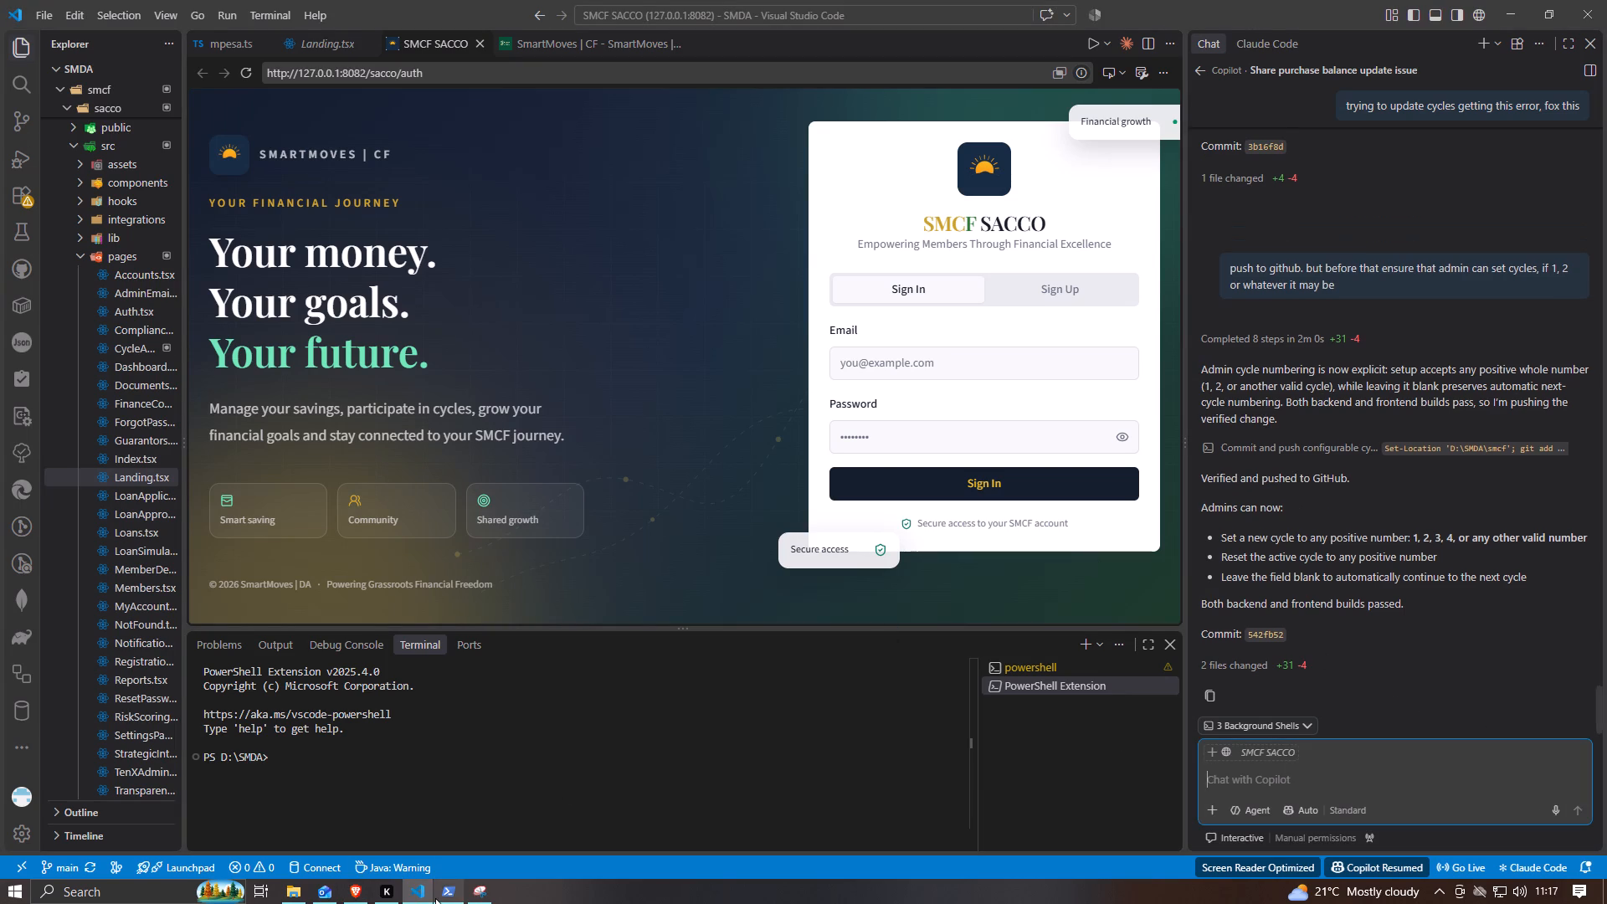
Switch to the PowerShell server session and run the copied SMCF deployment command.
click(446, 894)
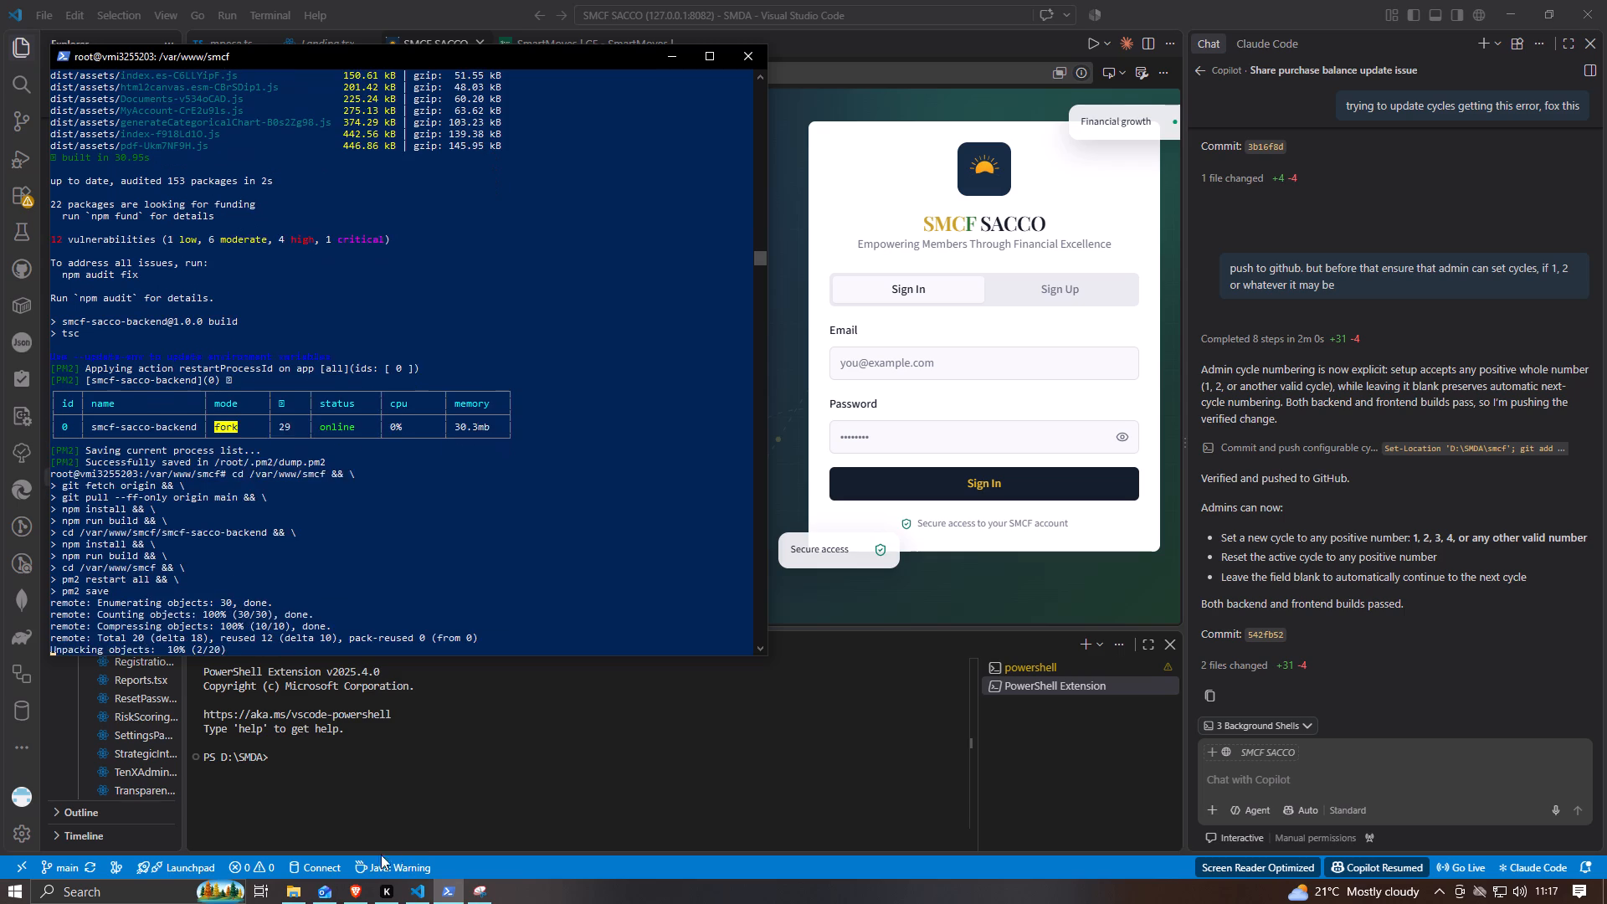
Switch back to Brave and view the Strategic Intelligence page of the SMCF admin site.
click(360, 884)
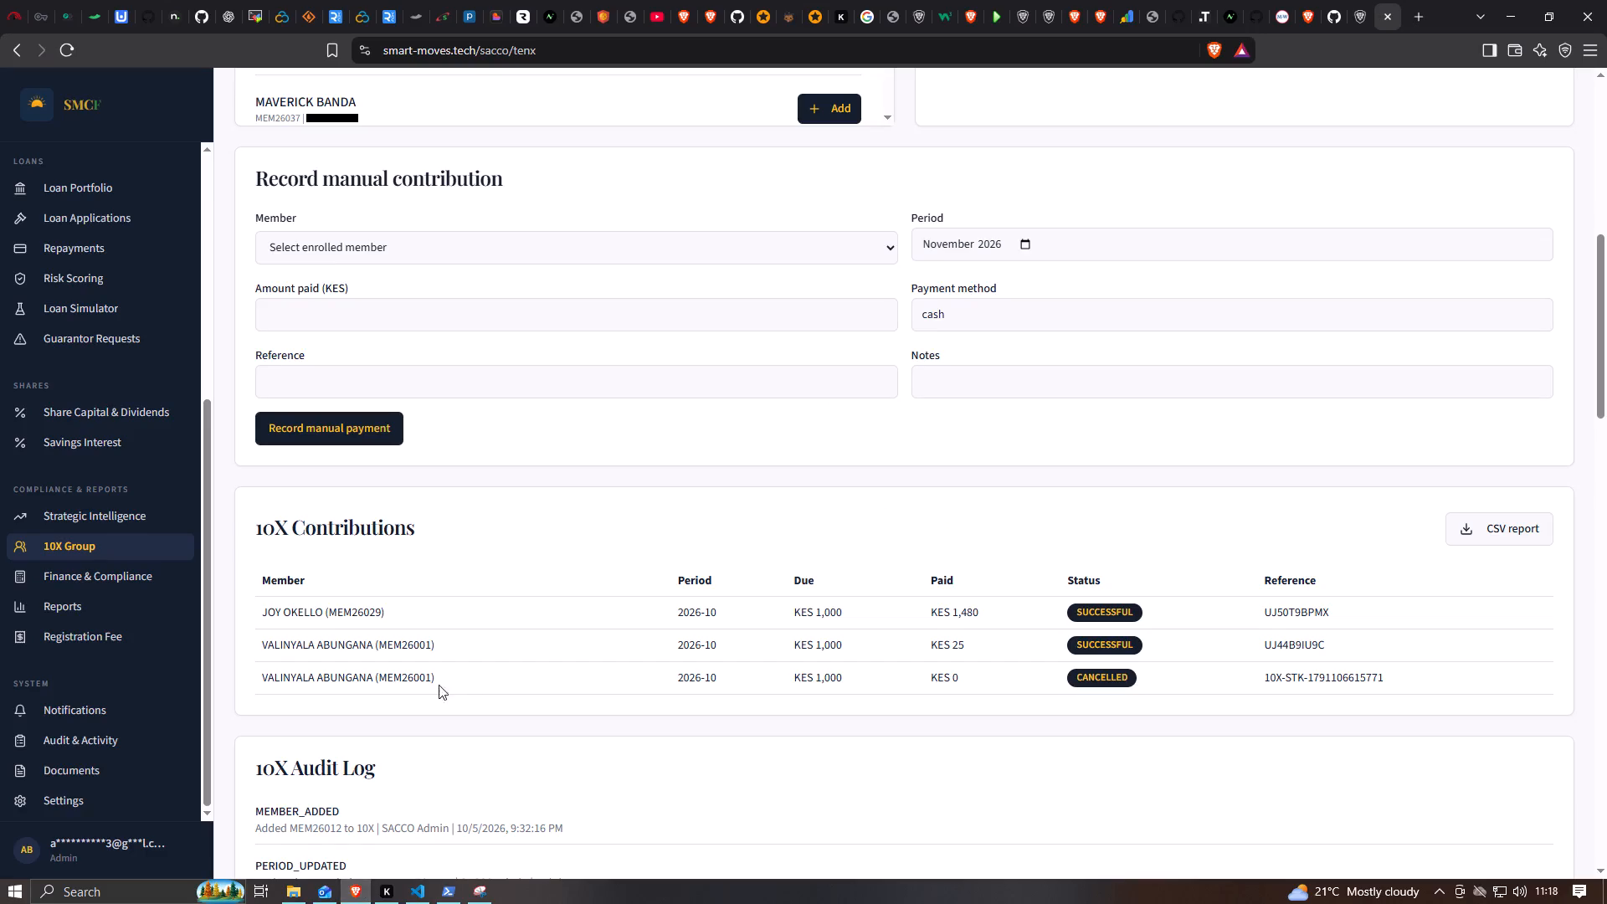
click(117, 520)
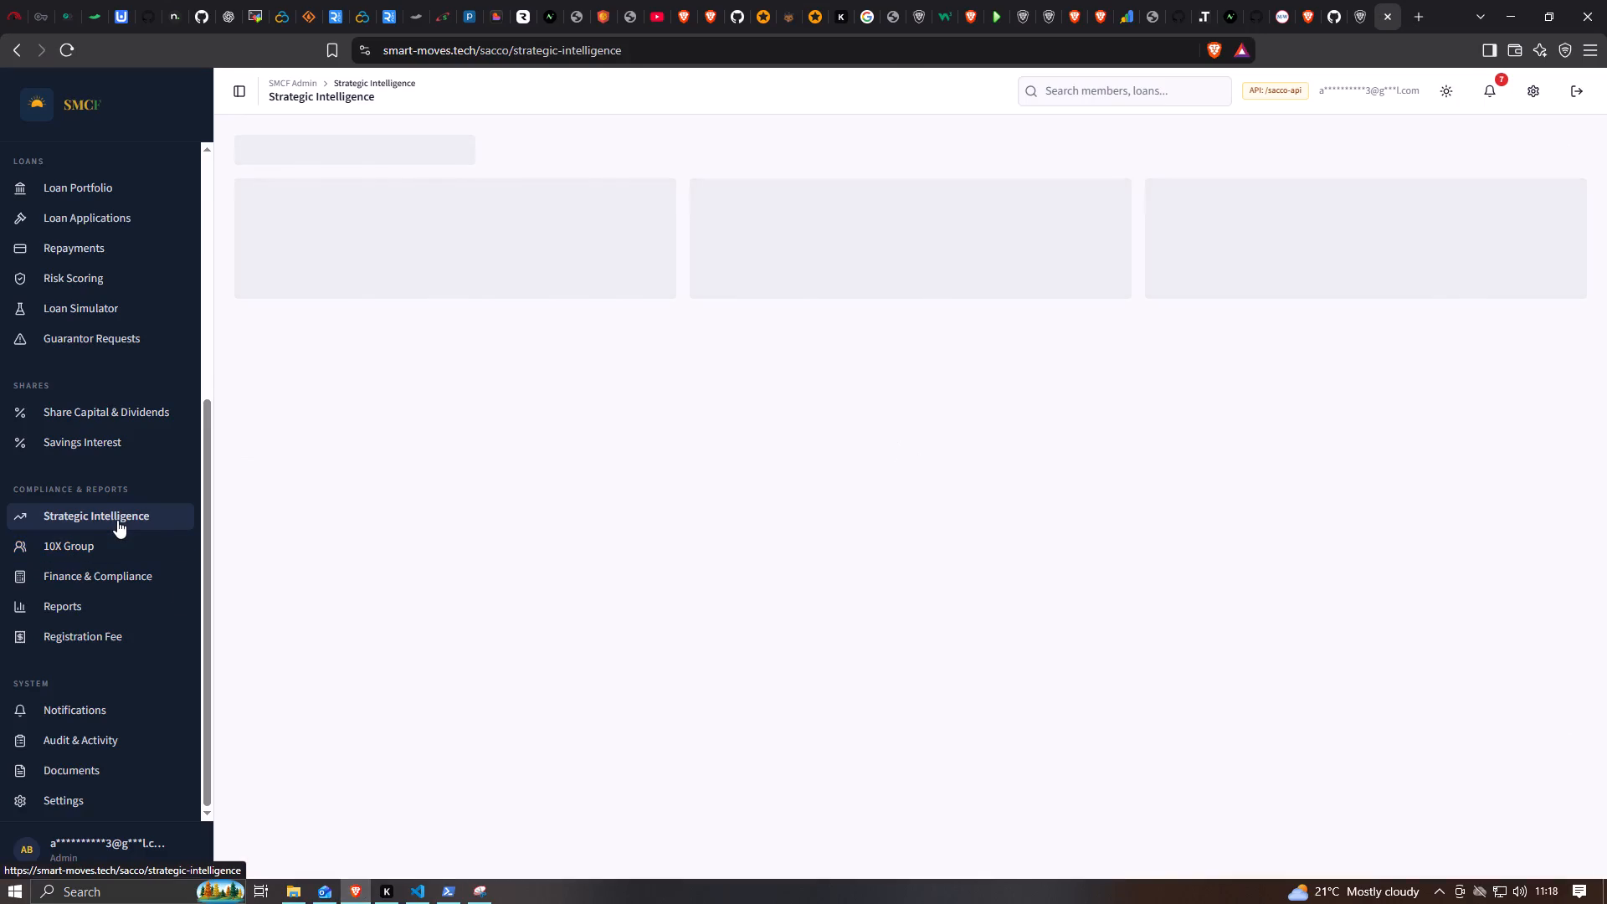
scroll(117, 520, up, 10)
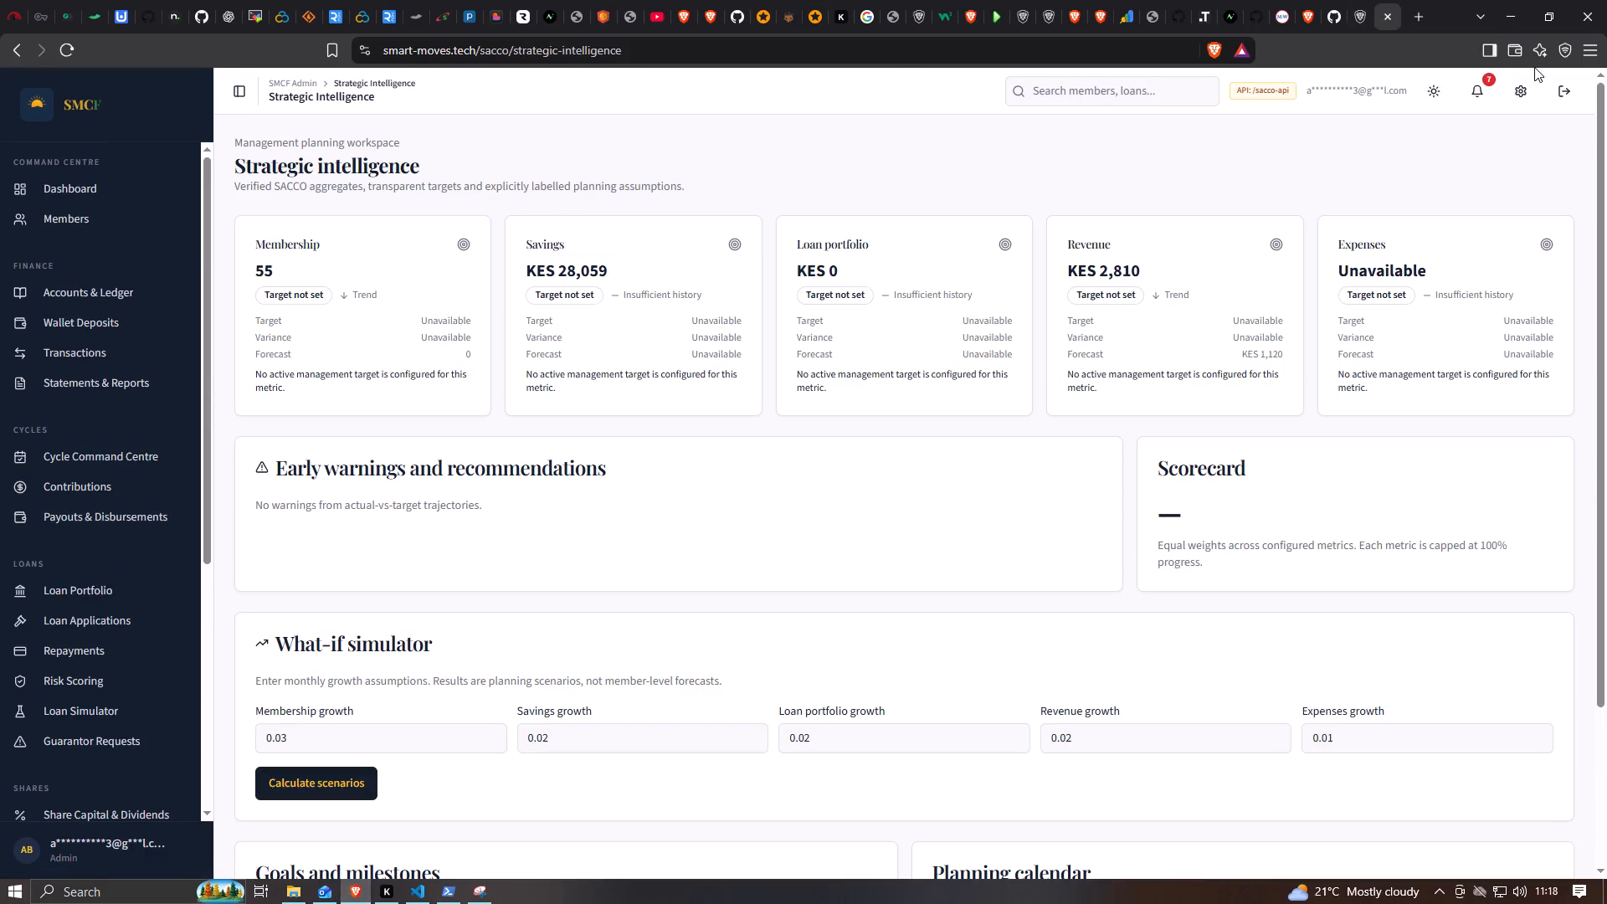
Sign out of the SMCF admin account.
click(1561, 99)
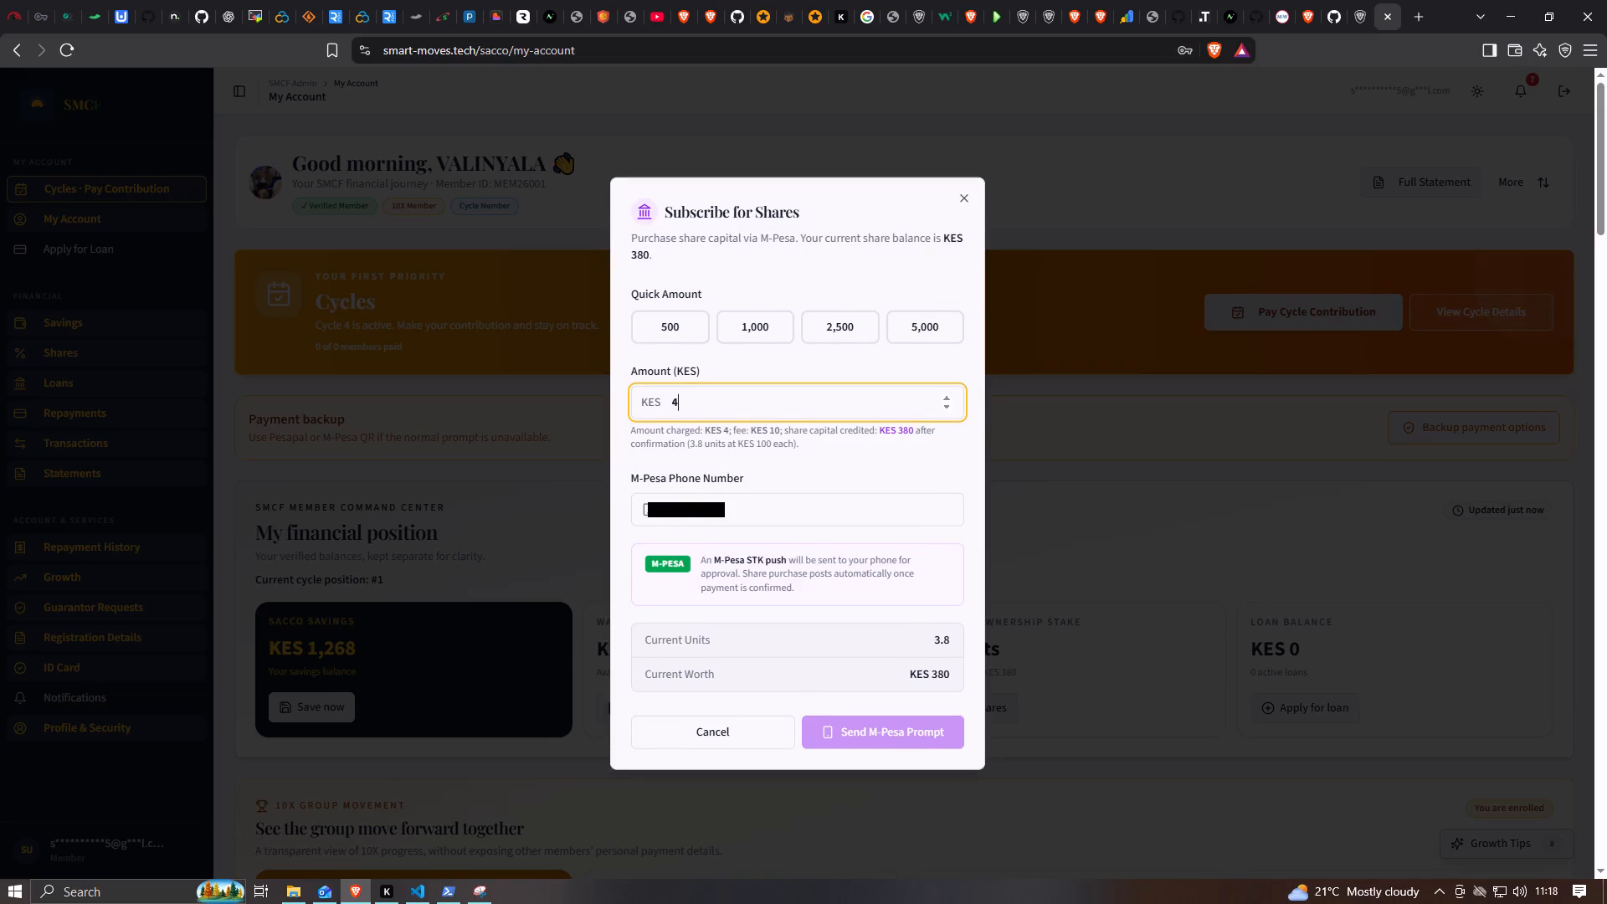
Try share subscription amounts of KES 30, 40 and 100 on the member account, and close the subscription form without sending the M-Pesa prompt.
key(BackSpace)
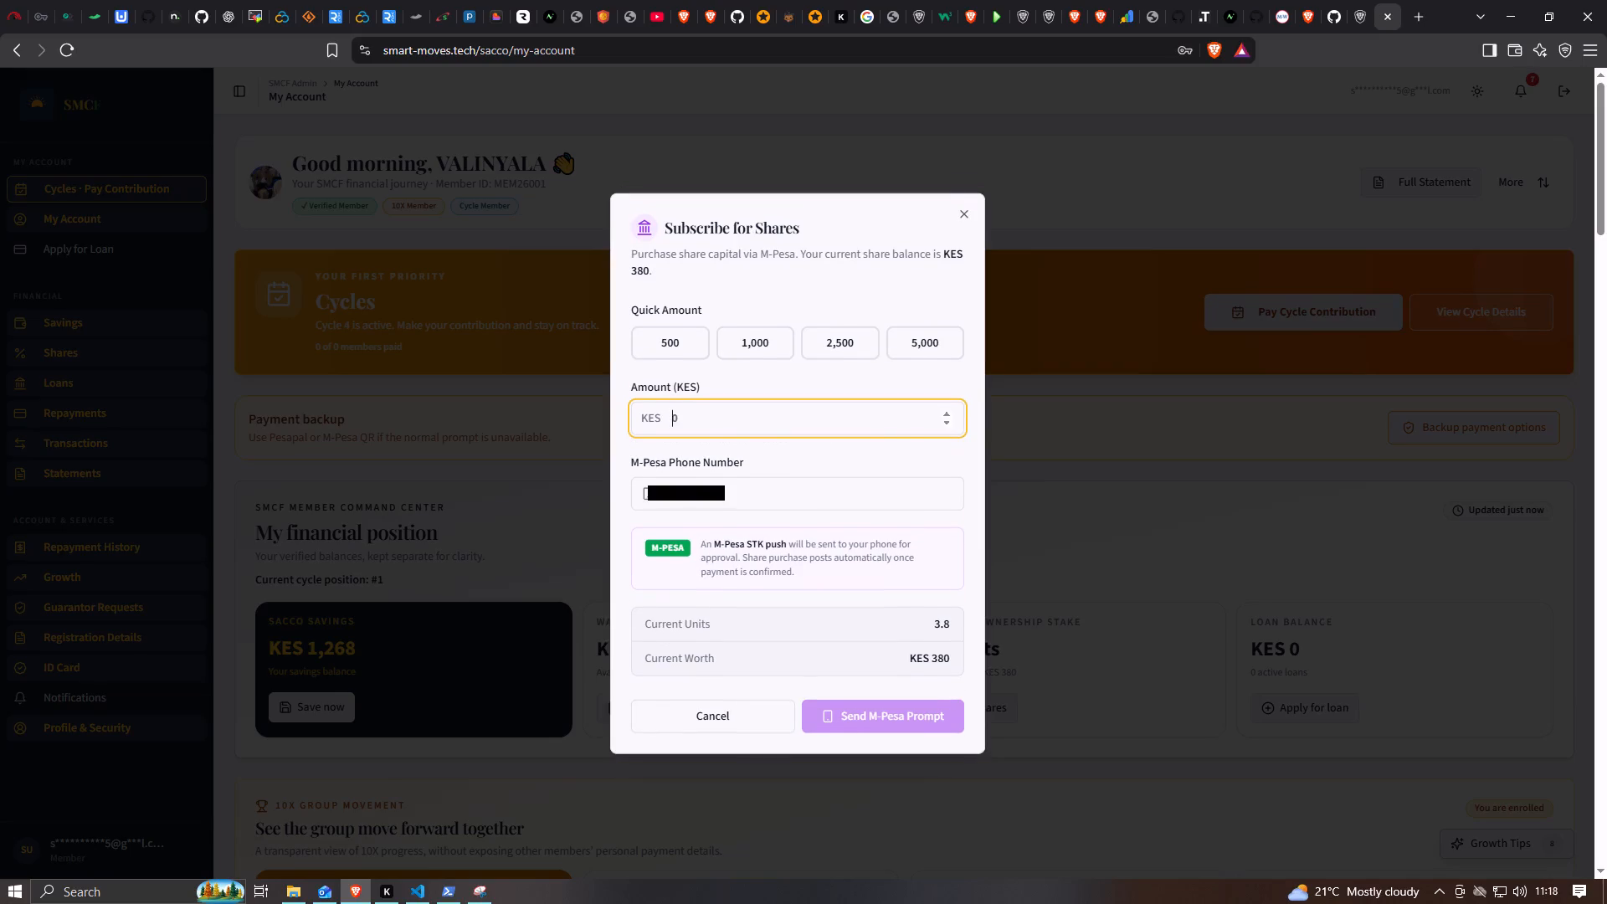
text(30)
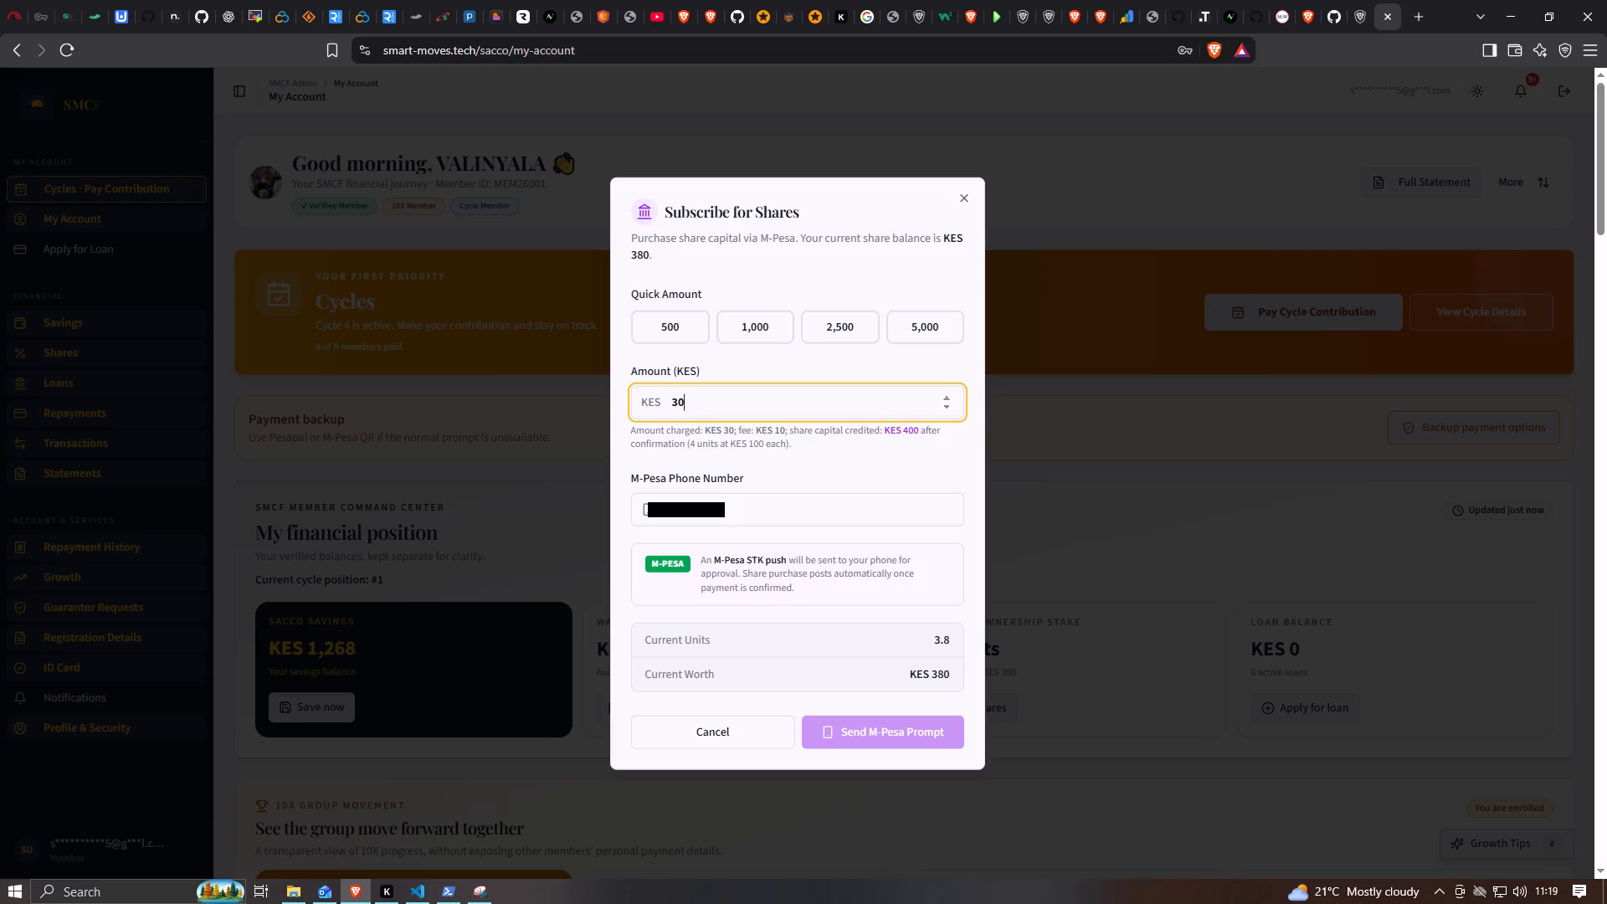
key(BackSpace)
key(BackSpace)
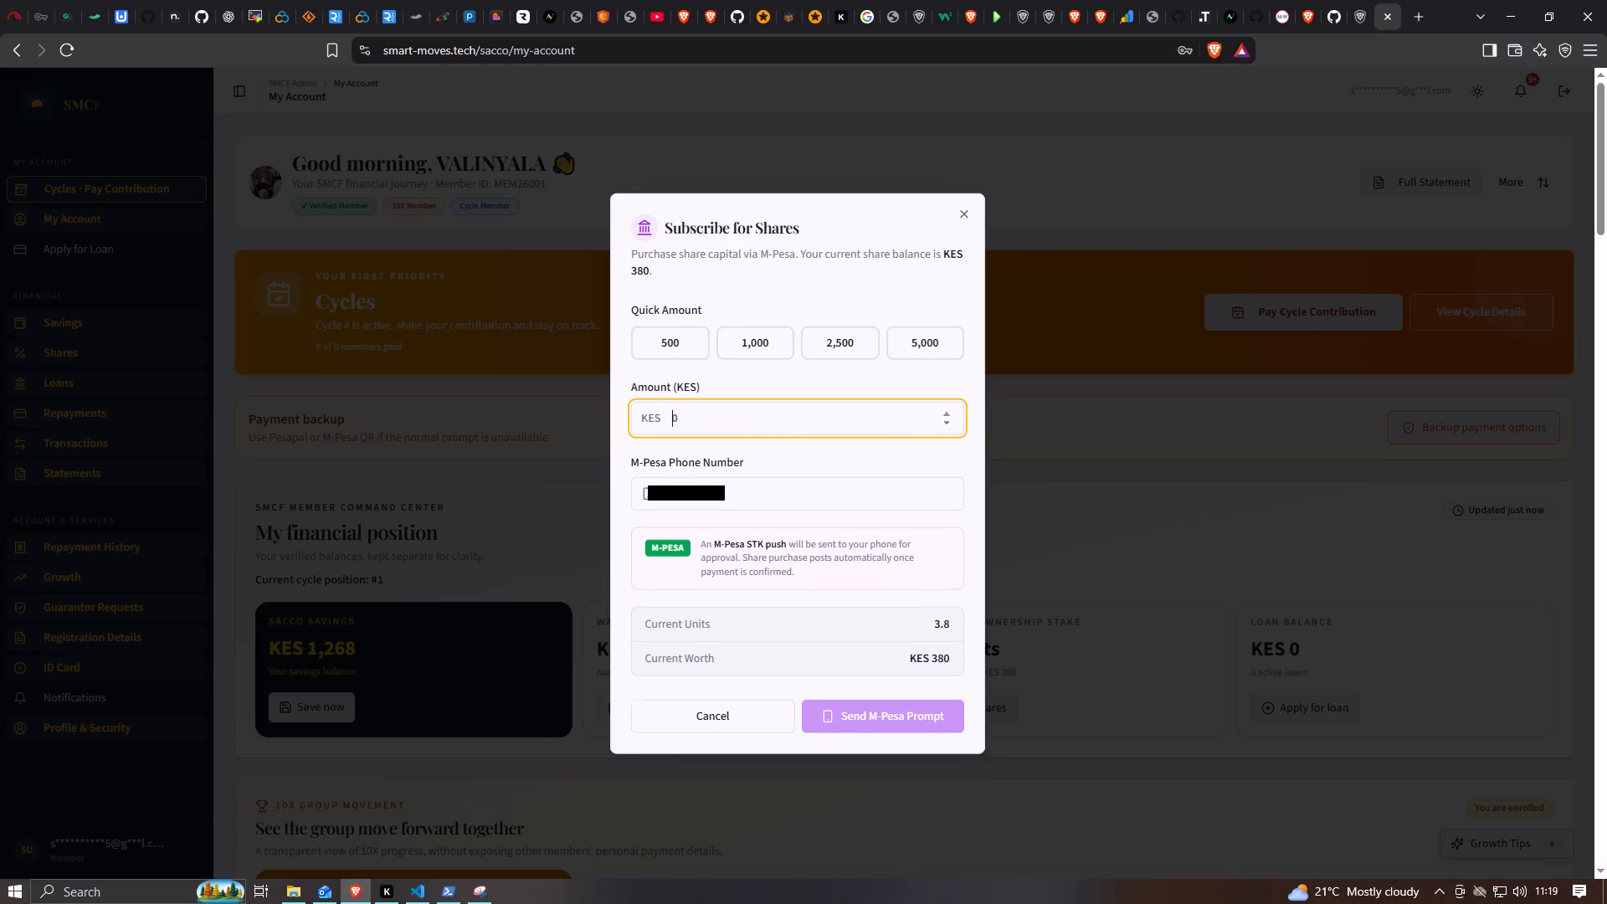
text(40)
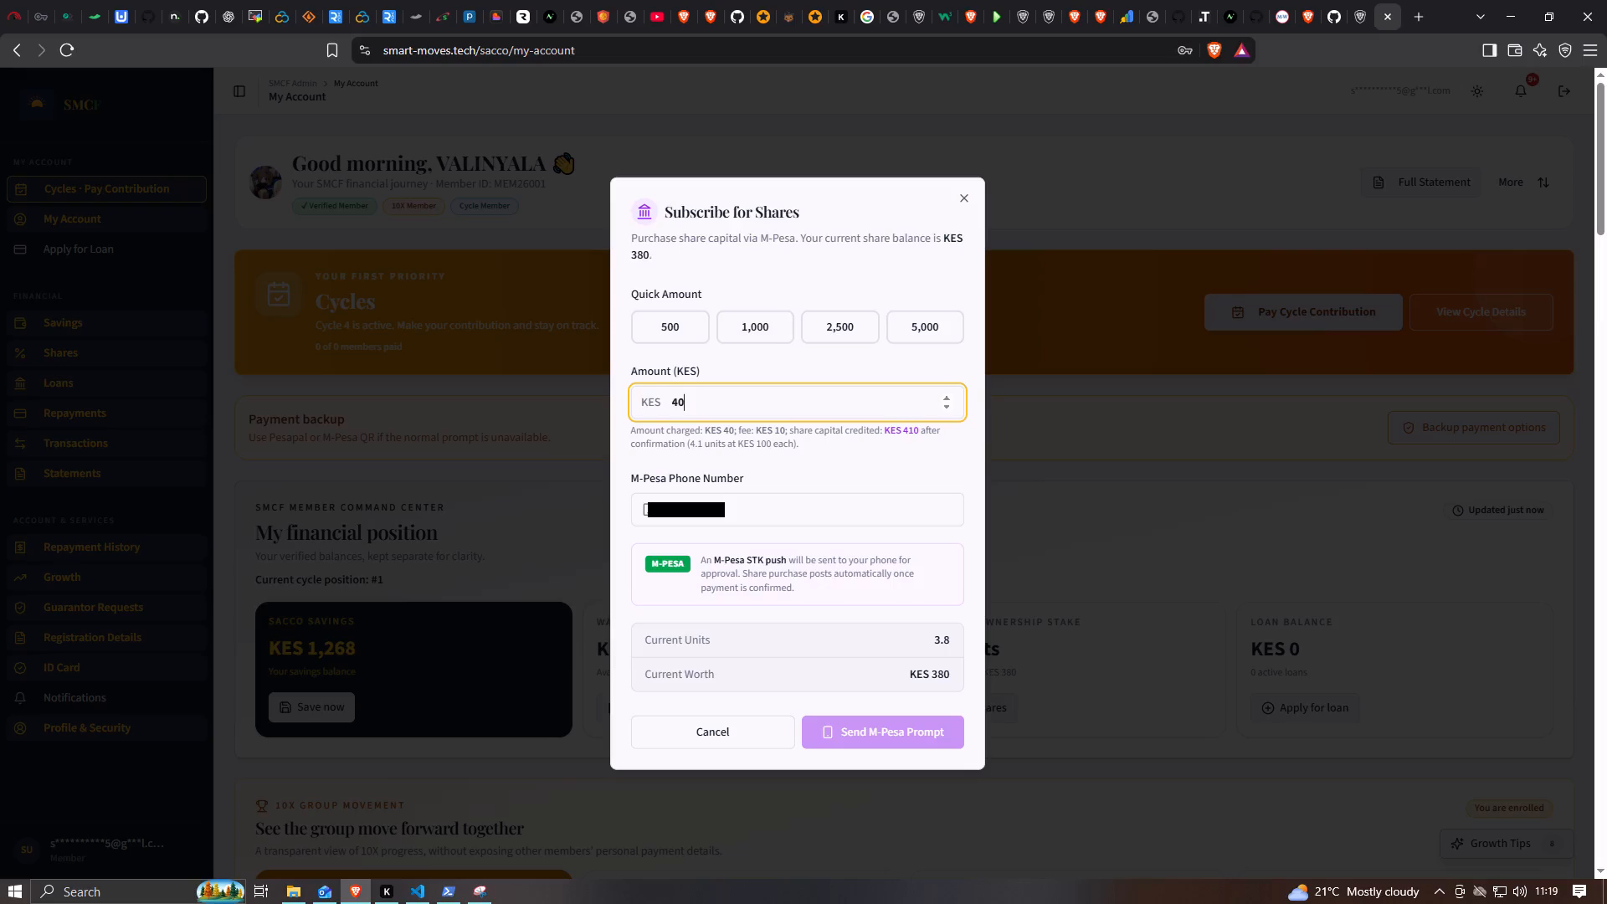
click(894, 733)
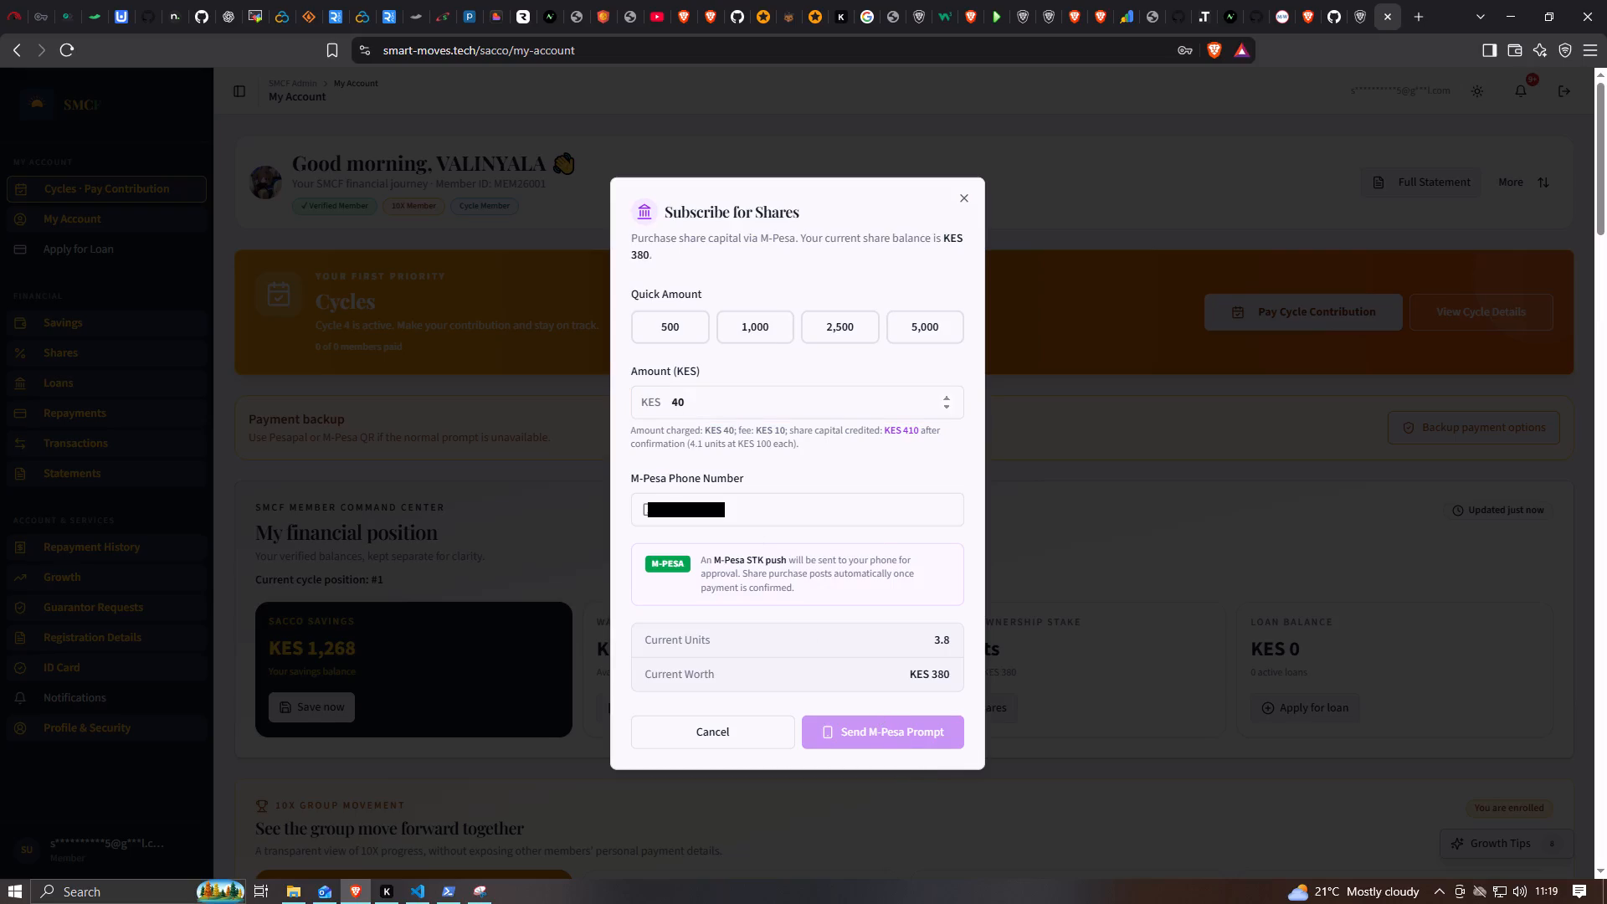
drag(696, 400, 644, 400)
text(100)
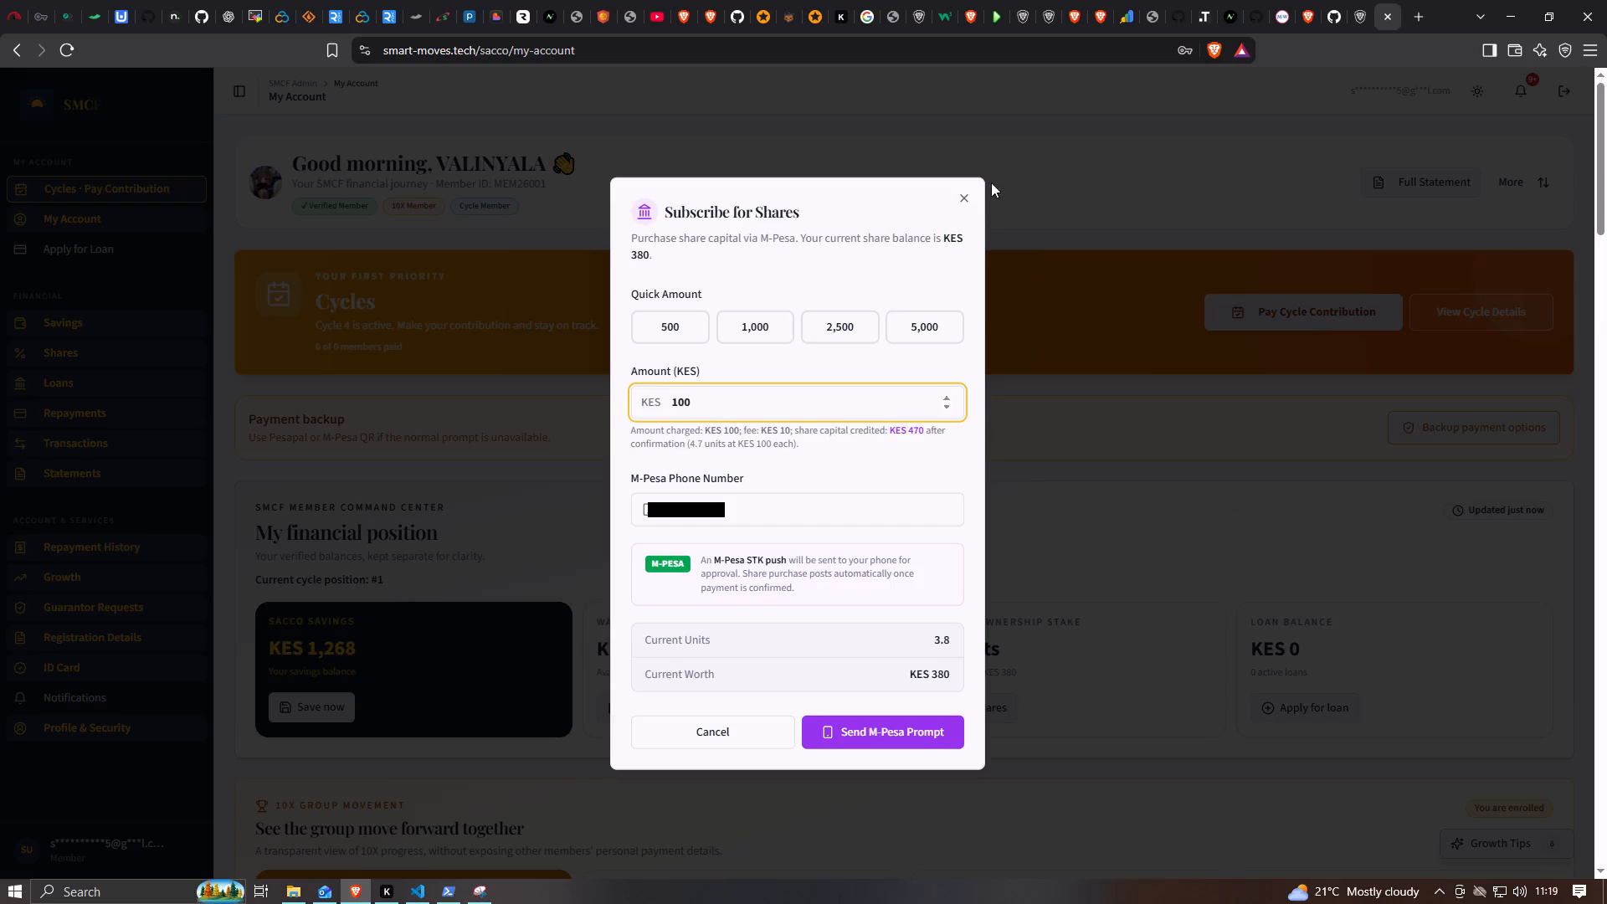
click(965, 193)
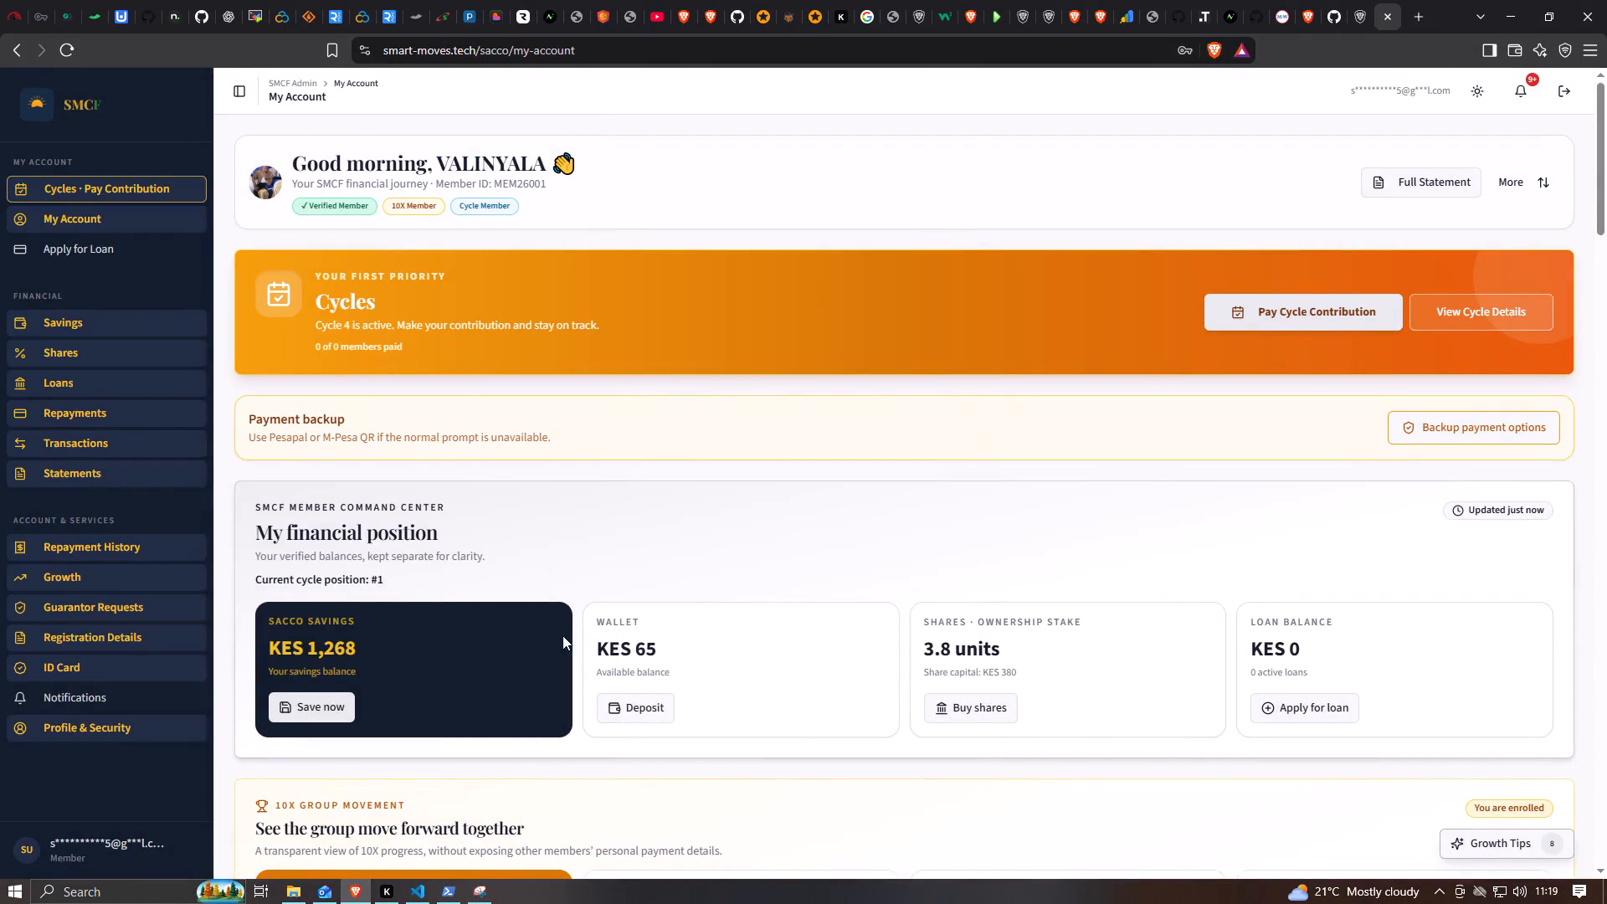
Examine the member's My Account page from the financial position and 10X group sections through to quick actions and recent activity.
scroll(583, 650, down, 1)
scroll(583, 650, up, 1)
scroll(583, 650, down, 1)
scroll(583, 650, up, 1)
scroll(583, 650, down, 8)
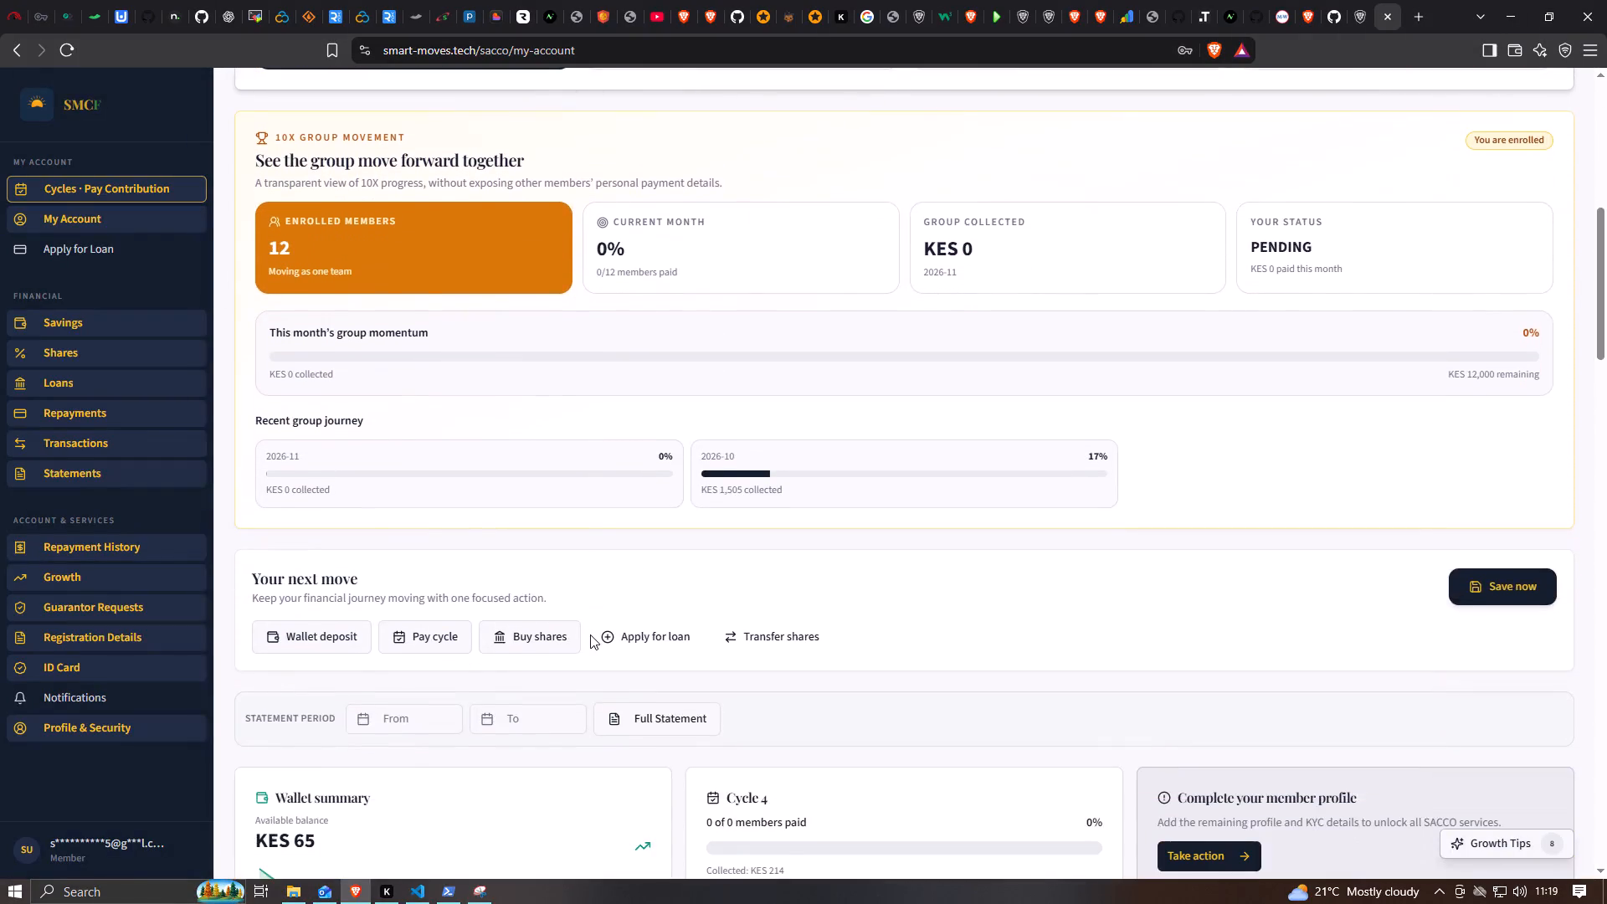
scroll(590, 634, down, 12)
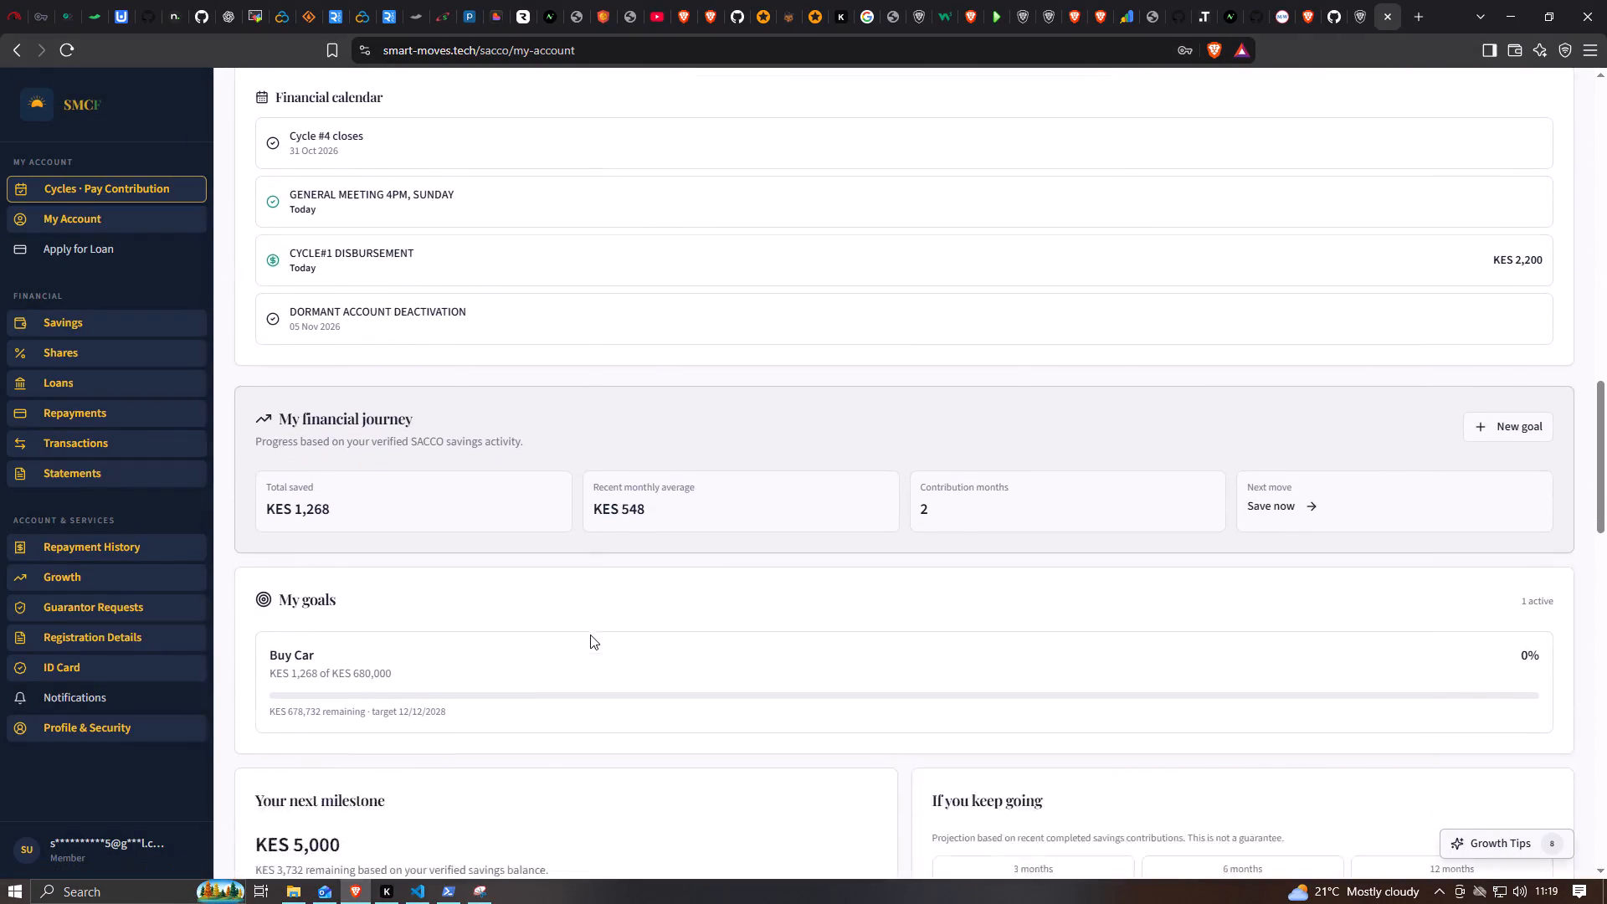
scroll(590, 634, down, 4)
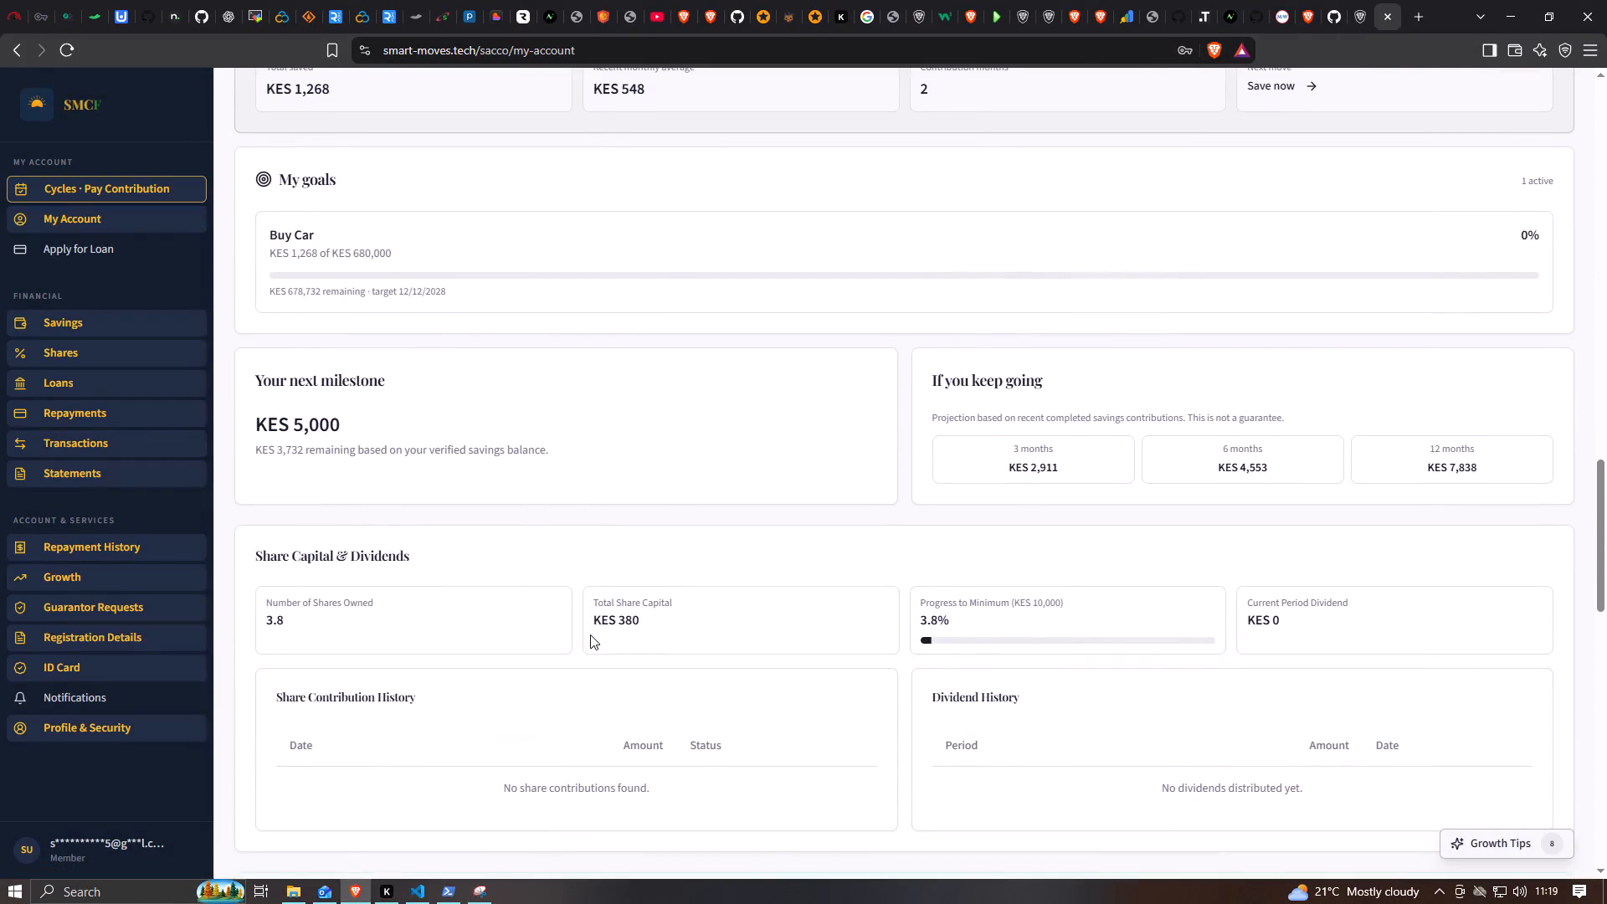
scroll(590, 634, down, 5)
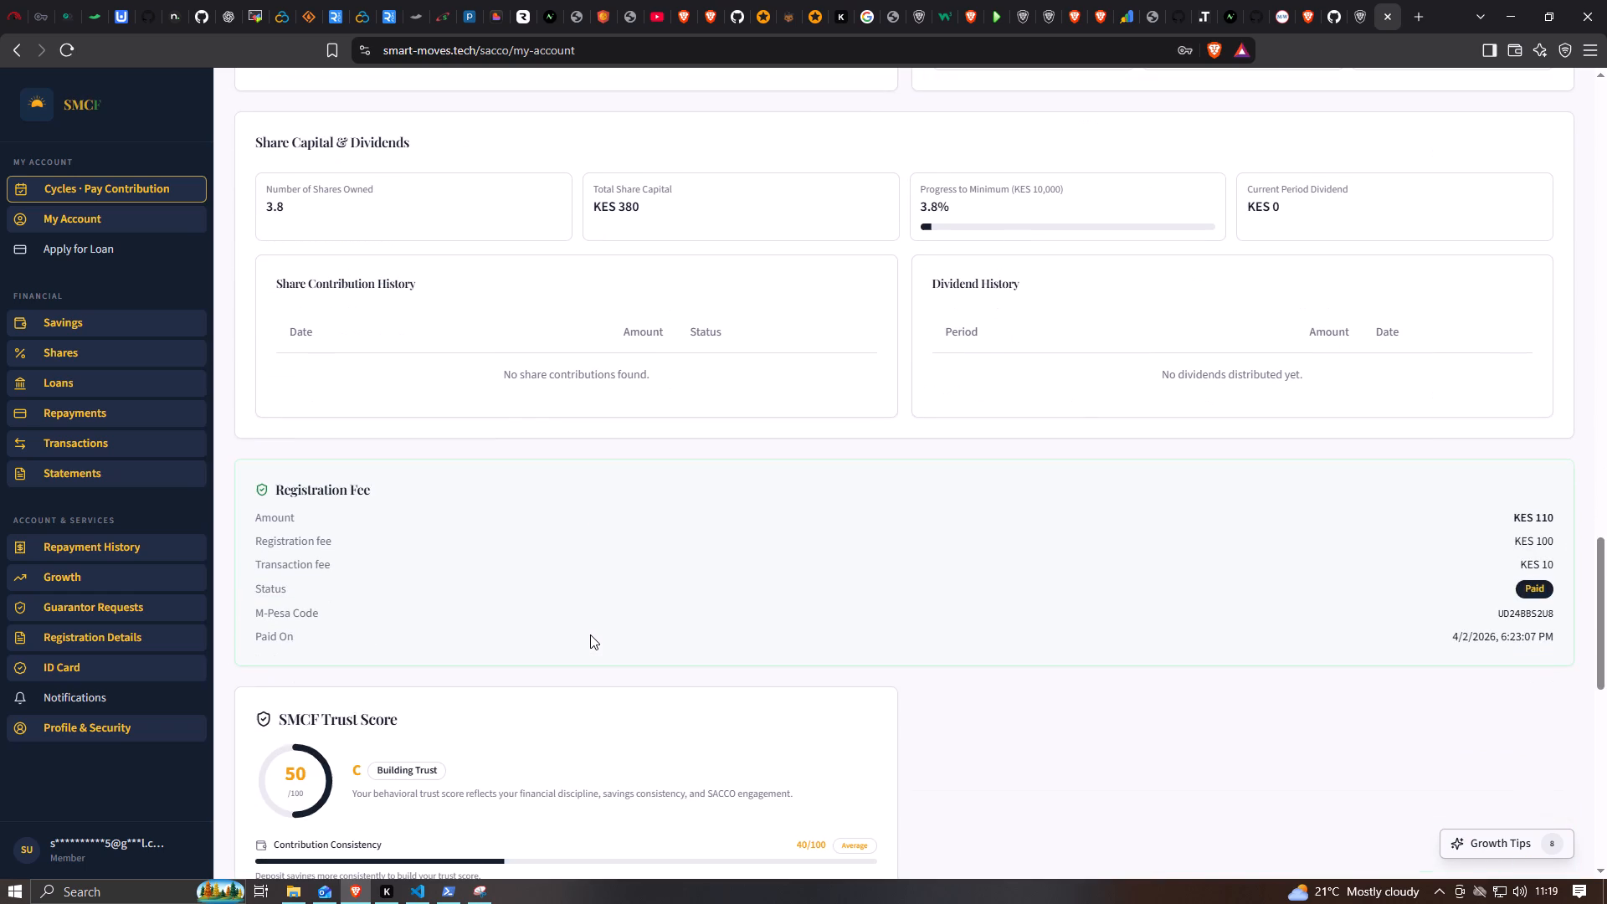
scroll(590, 634, down, 7)
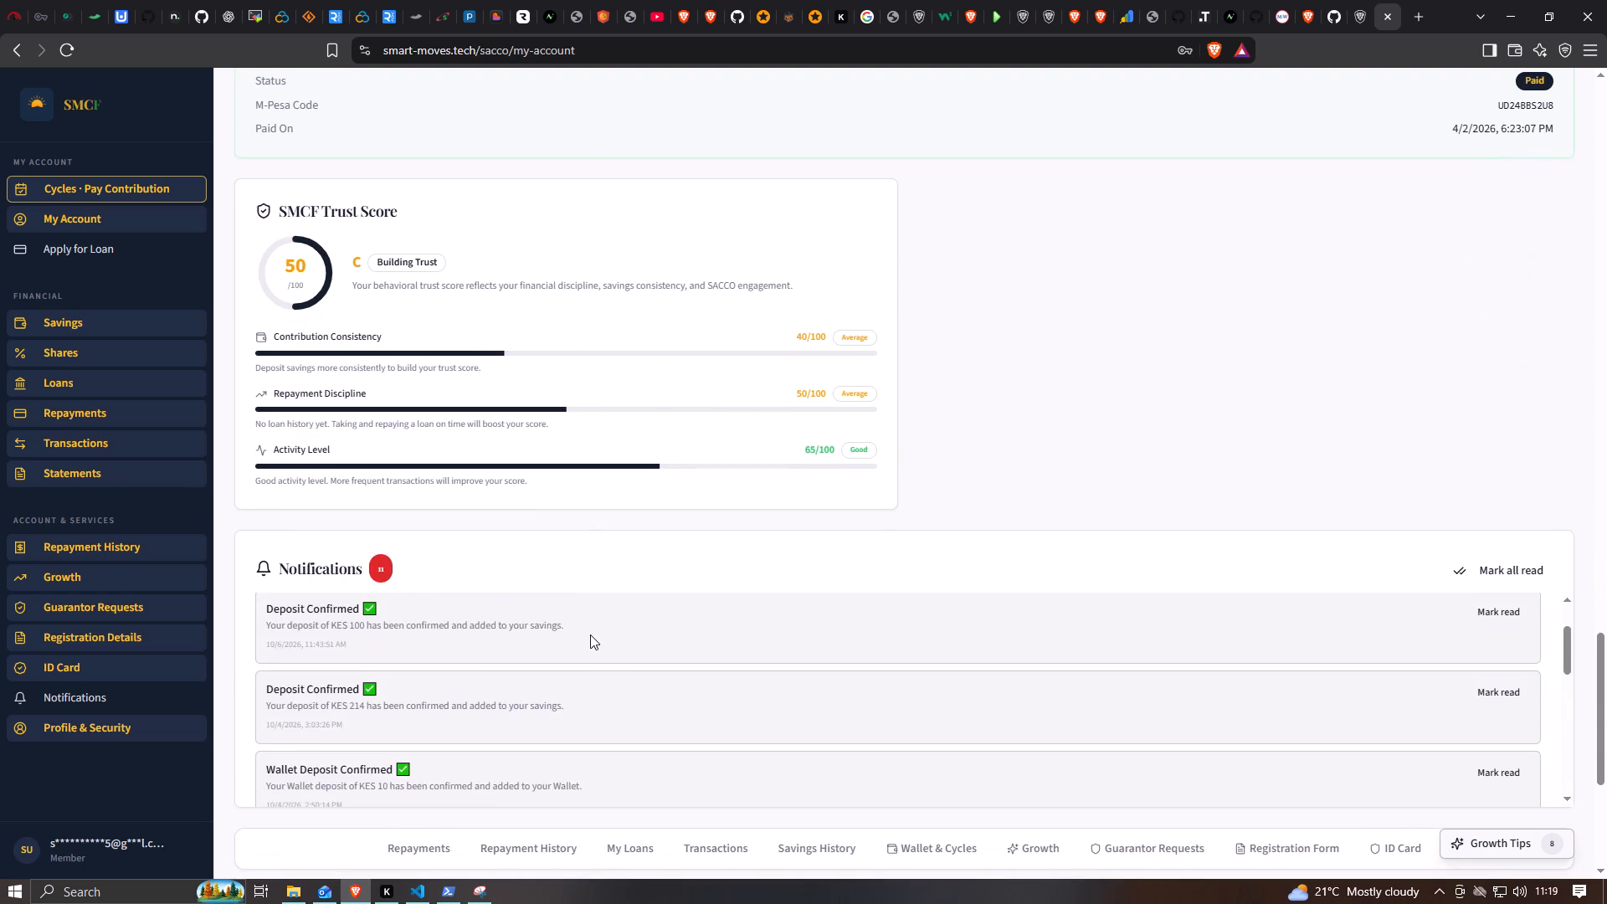
scroll(590, 634, down, 5)
scroll(715, 477, down, 2)
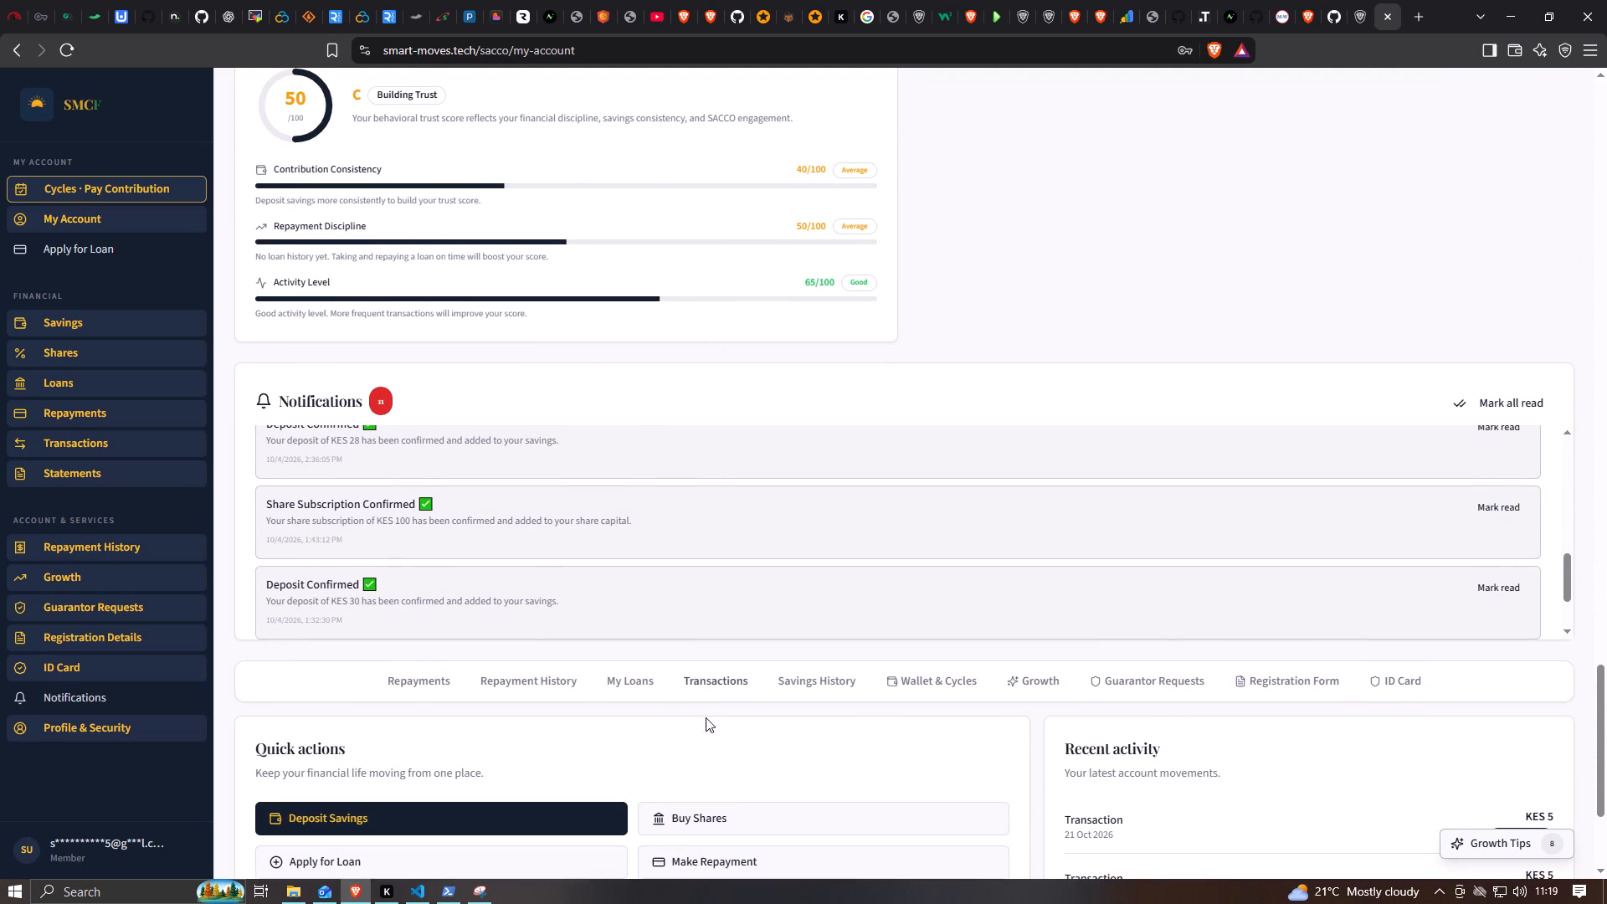
scroll(710, 750, down, 5)
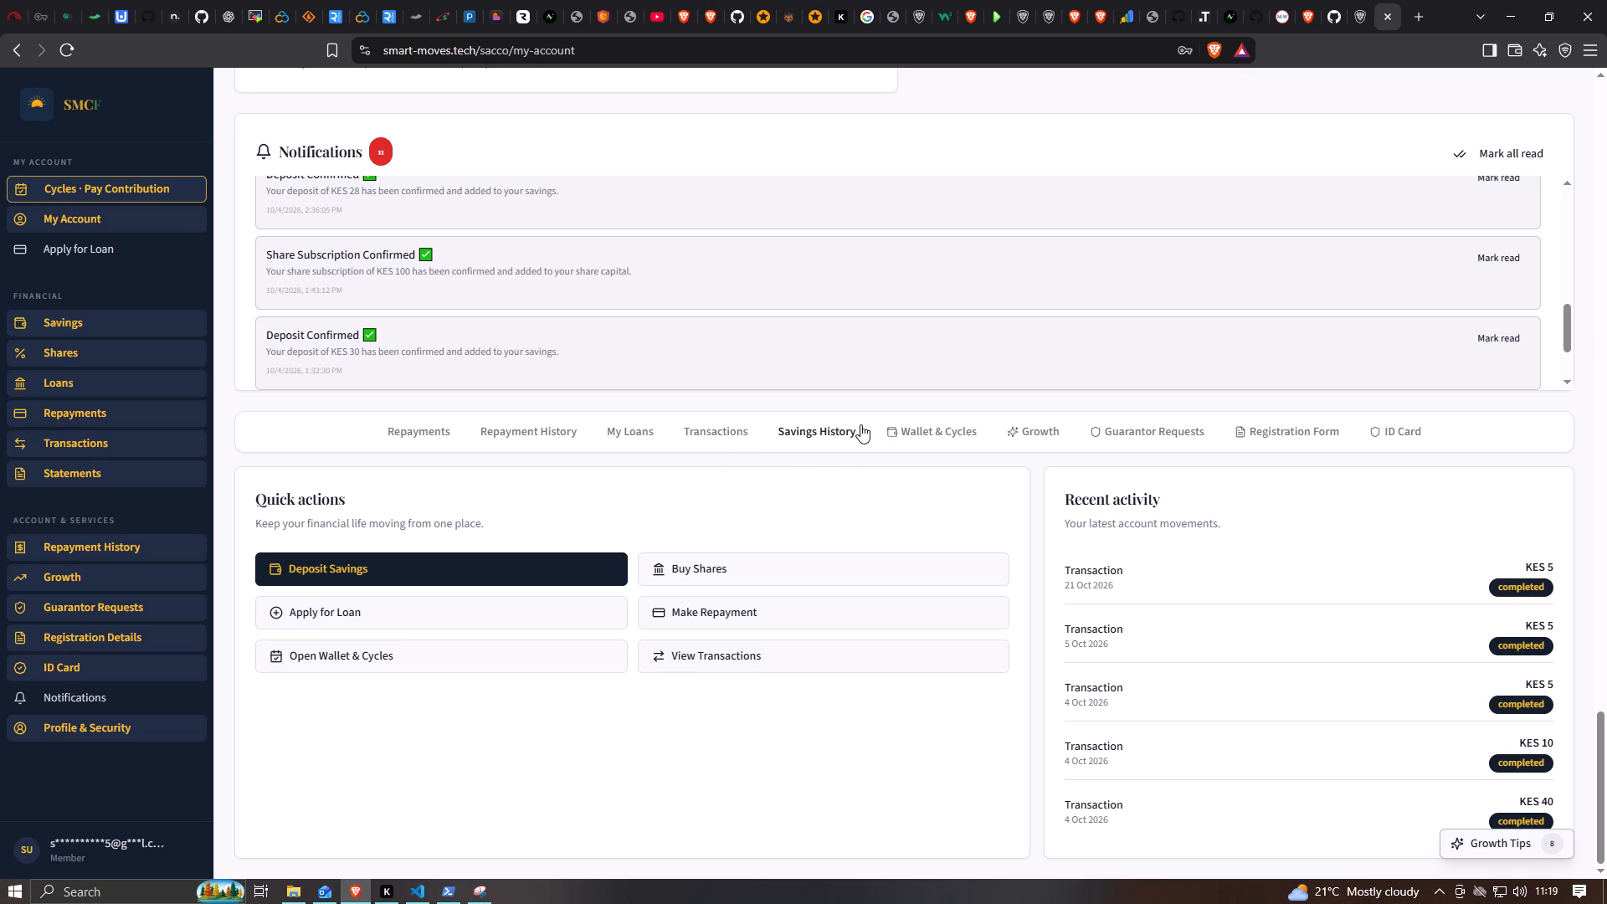
Open the member's Wallet & Cycles section and examine the active cycle, 10X group, wallet transactions and cycle contribution history.
click(952, 440)
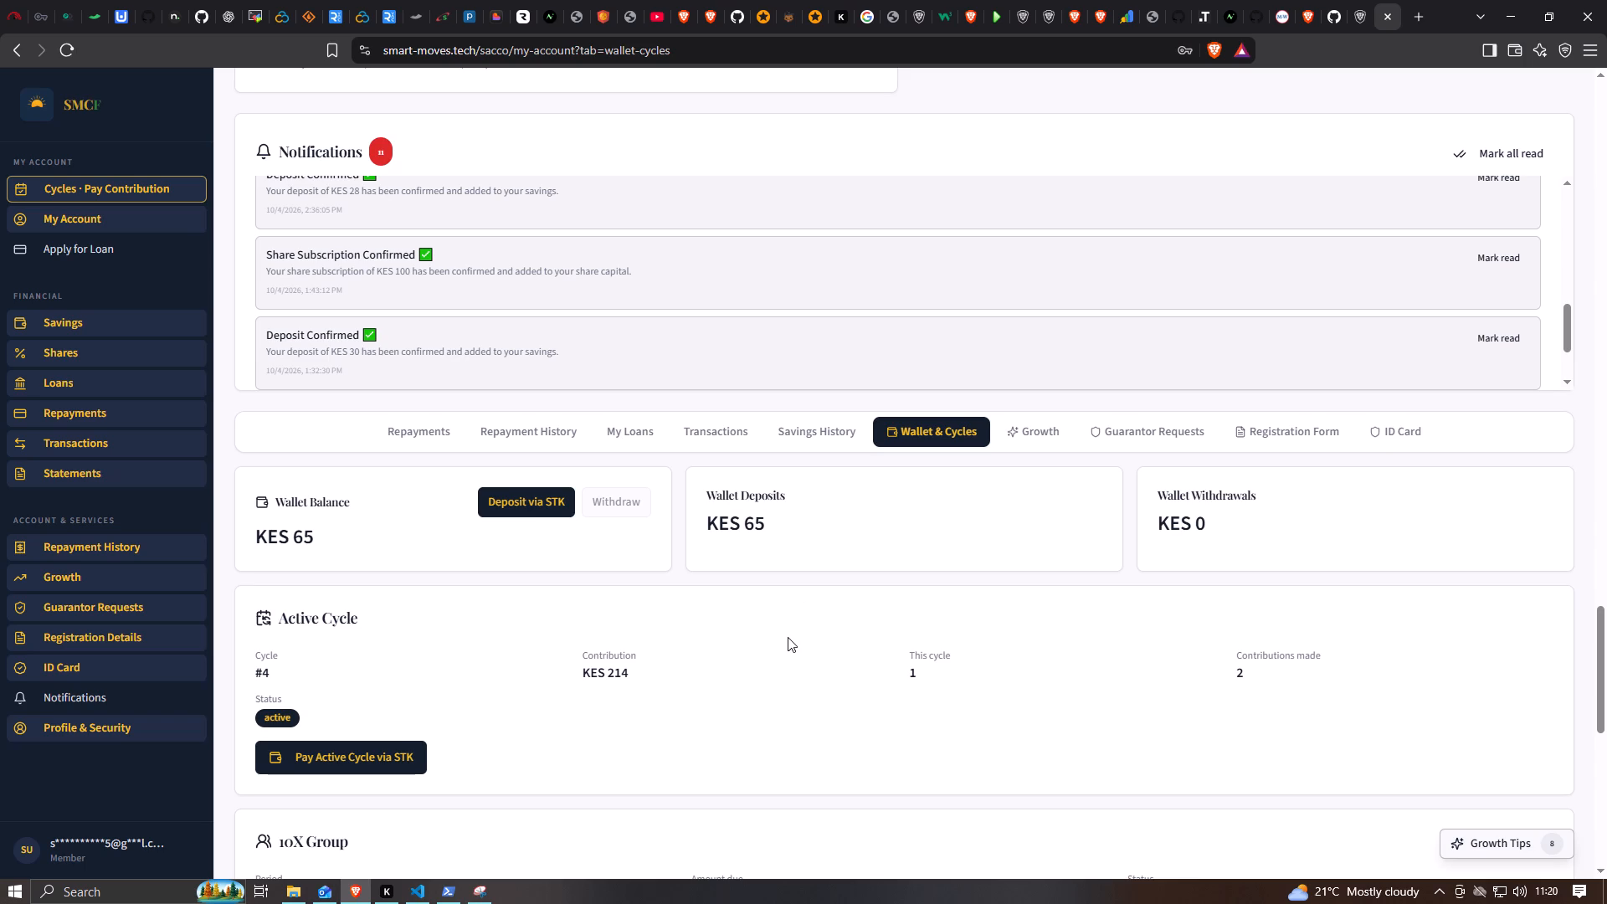
scroll(806, 643, down, 2)
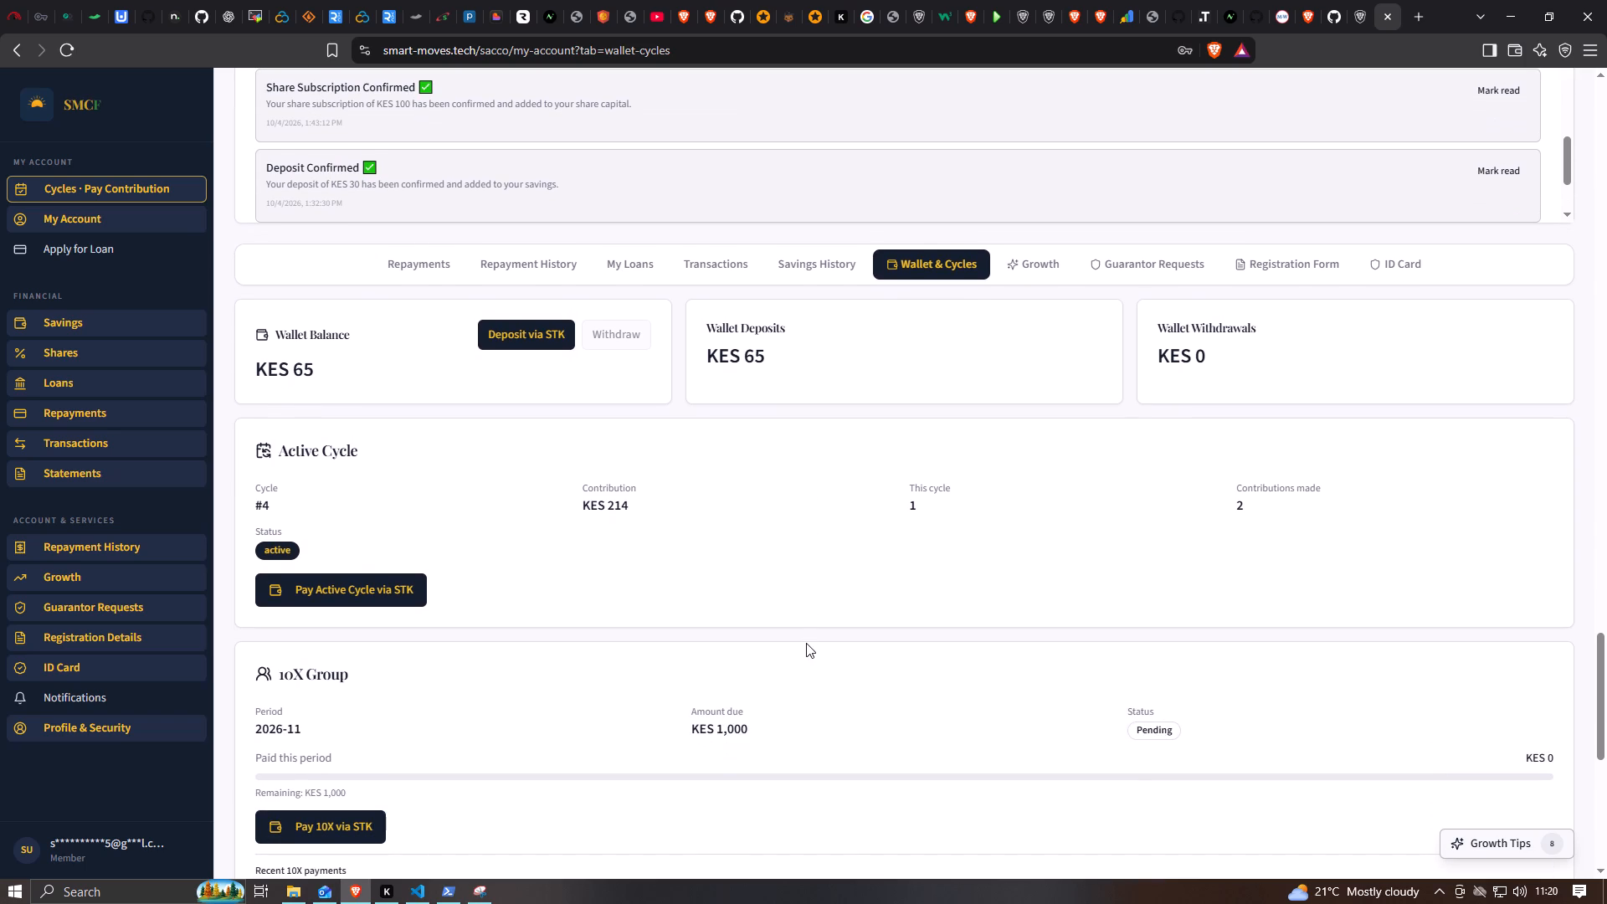
scroll(806, 643, down, 2)
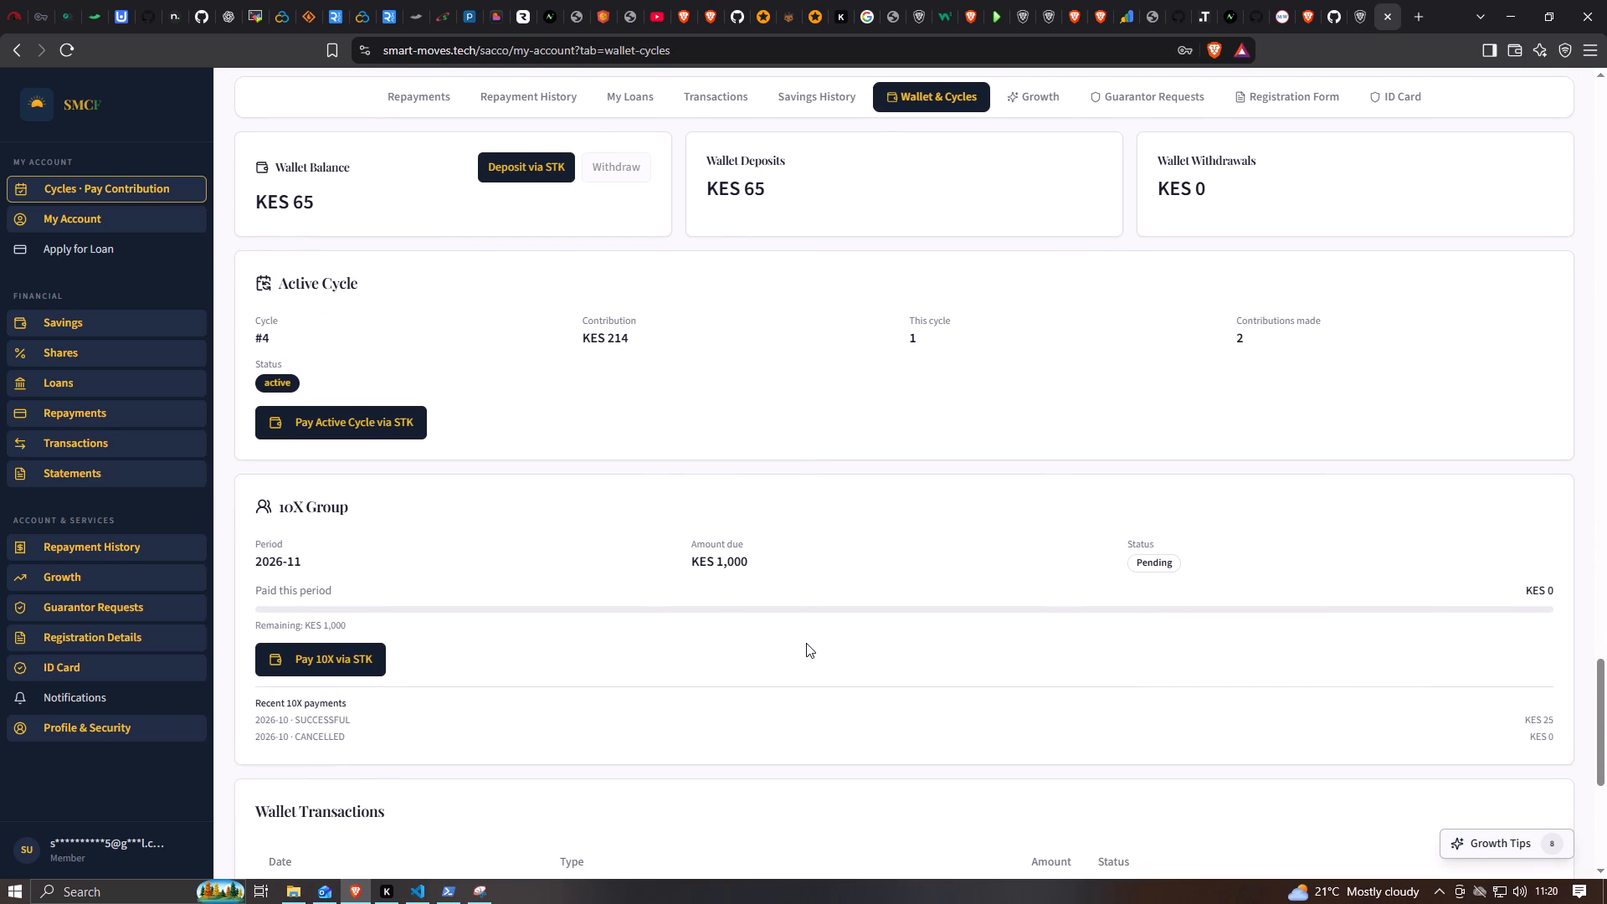
scroll(806, 643, down, 3)
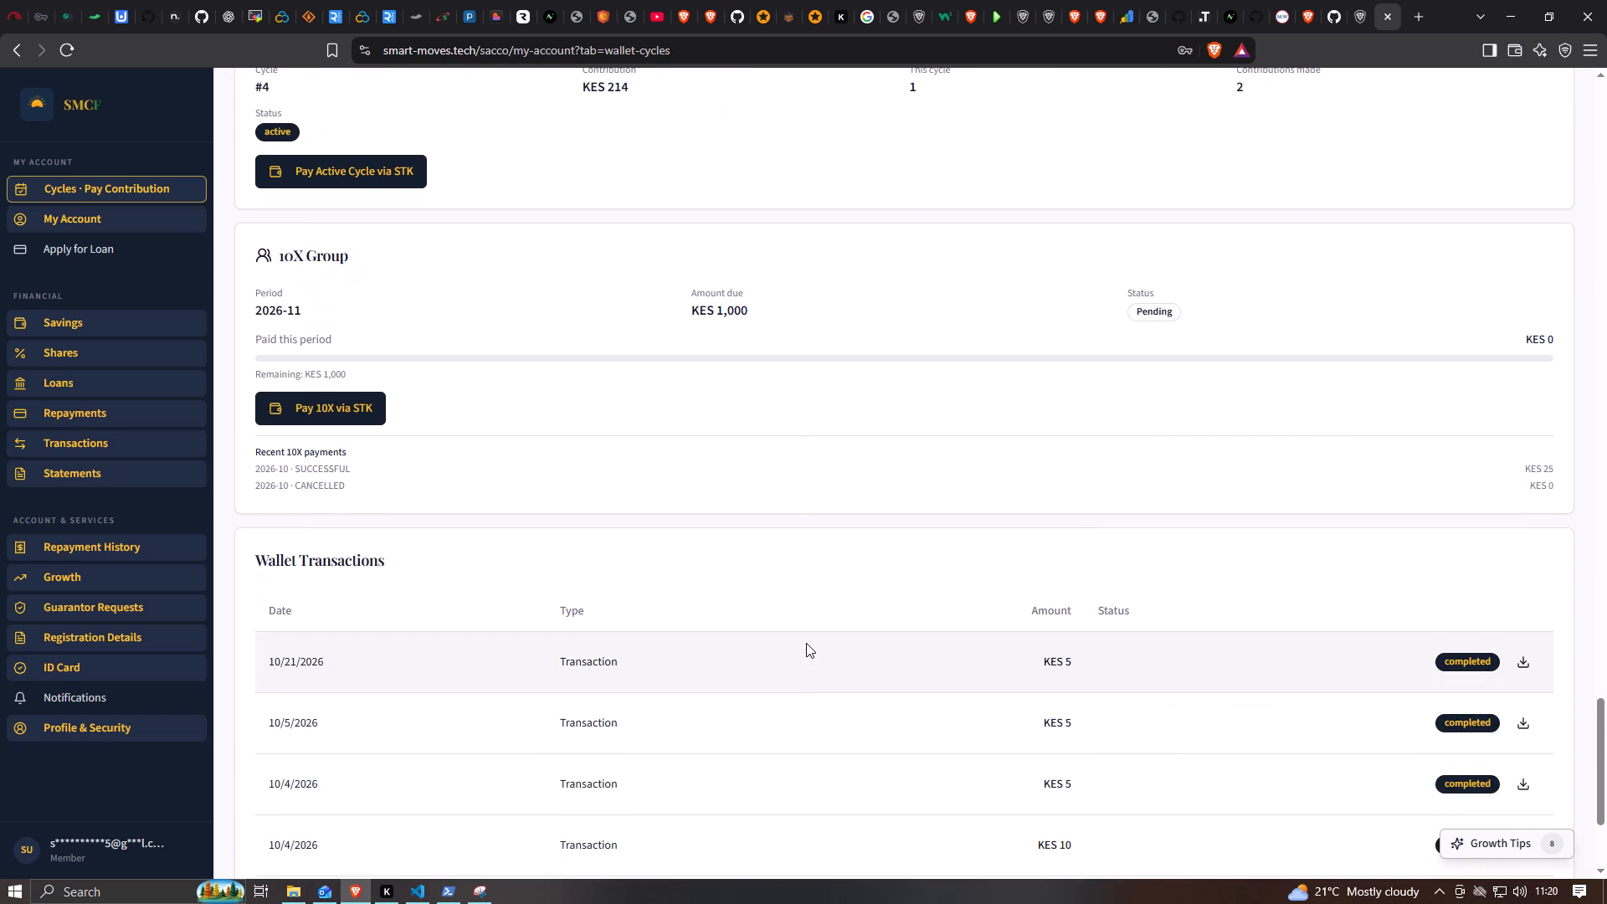
scroll(806, 643, down, 7)
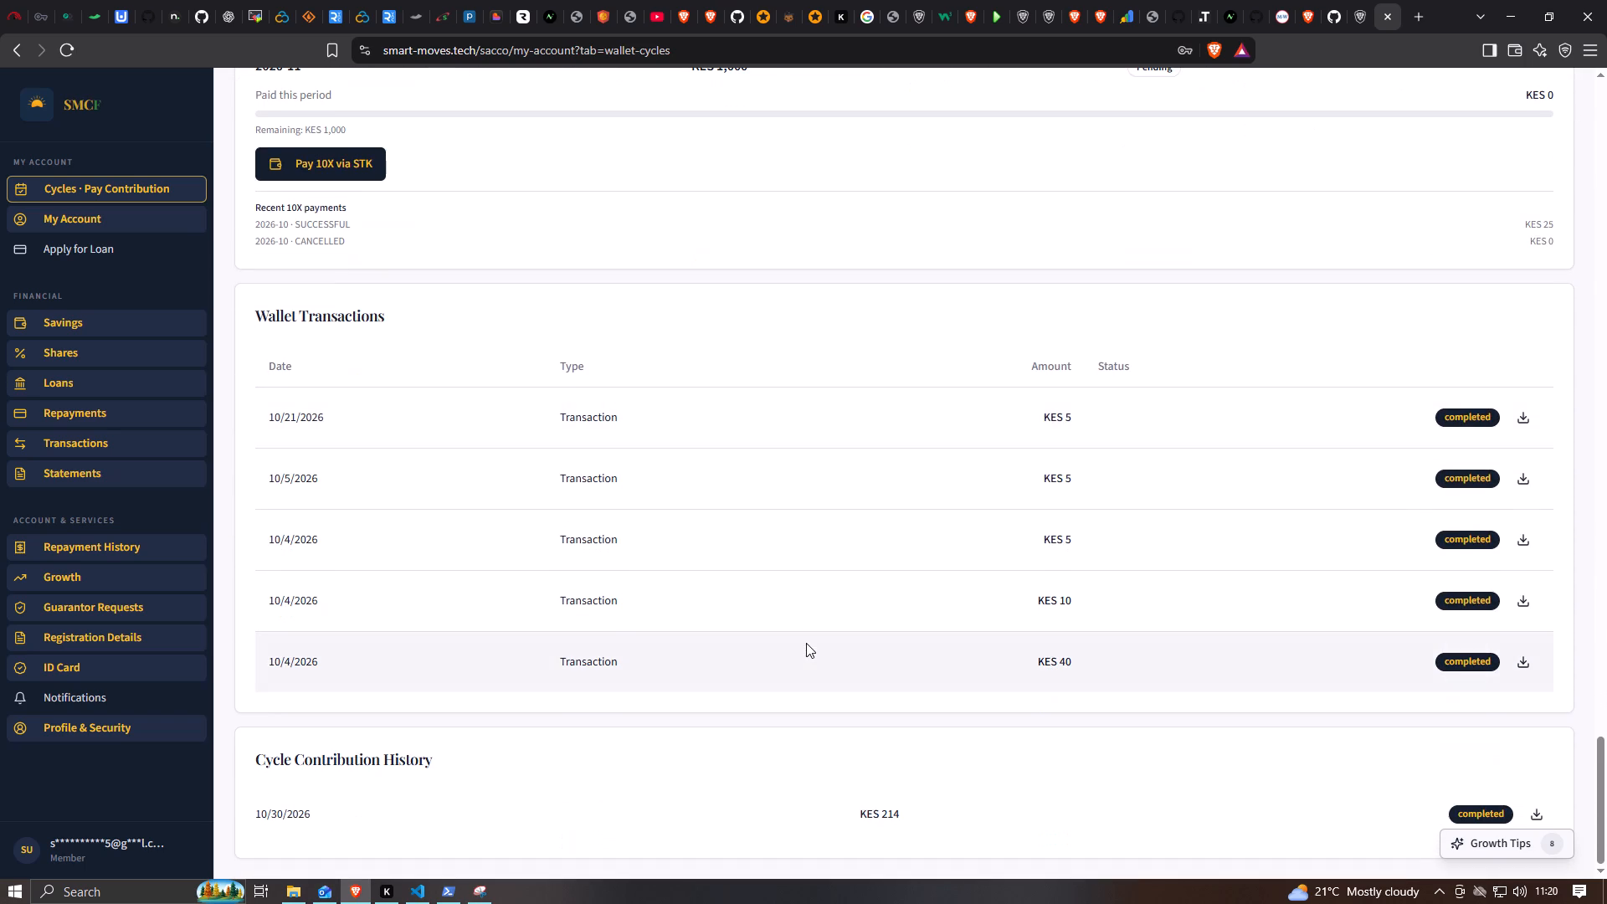
scroll(806, 643, up, 7)
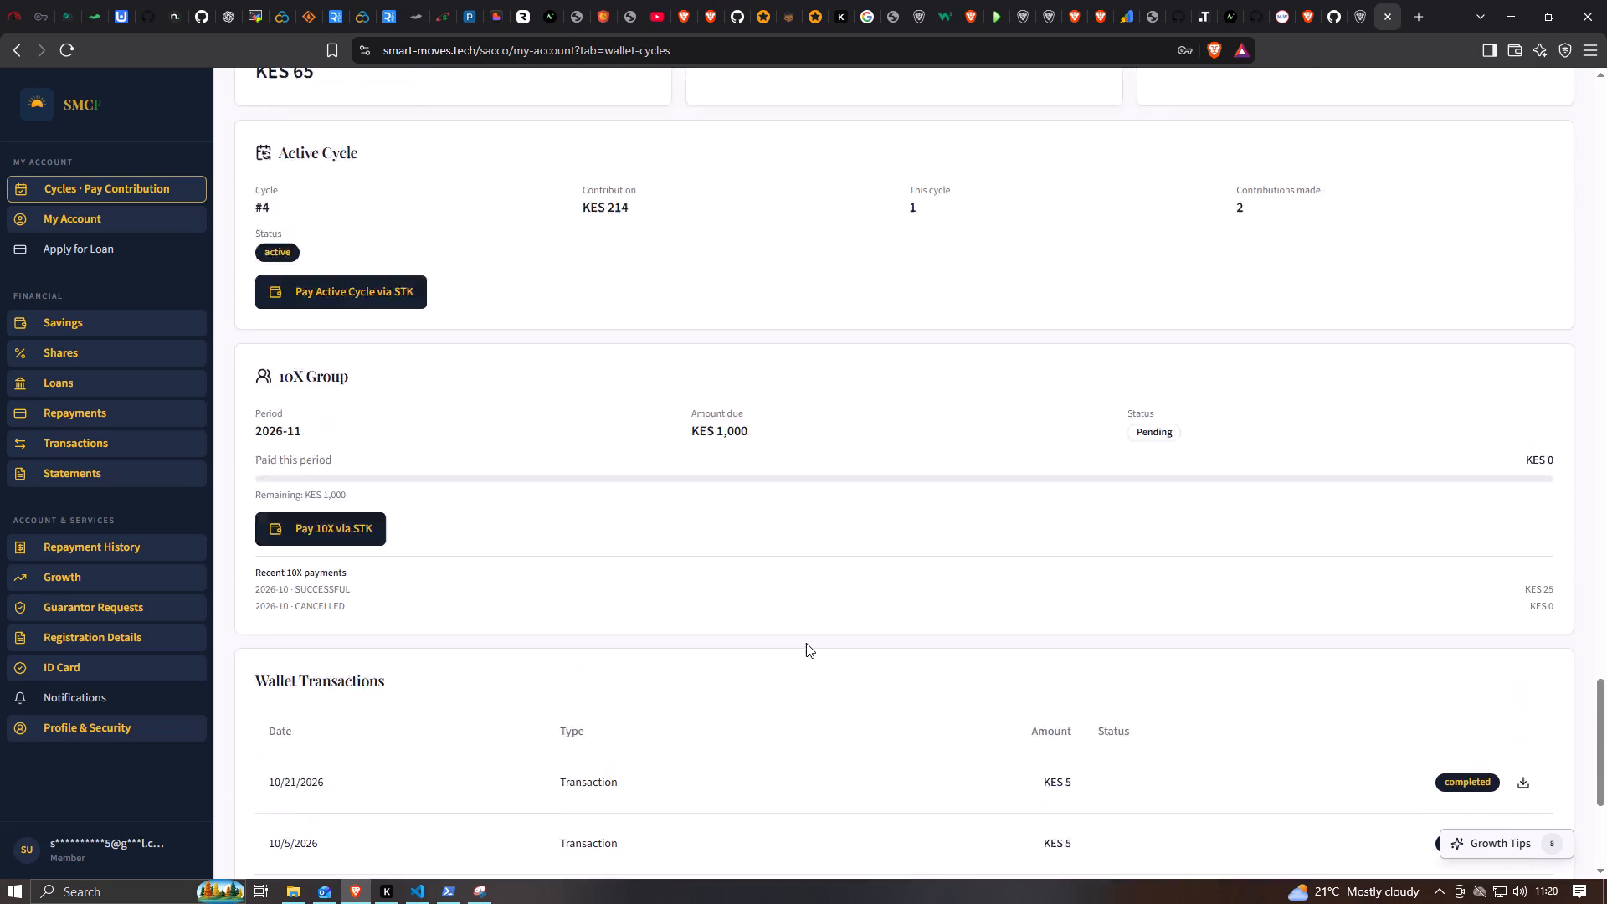
scroll(806, 643, up, 1)
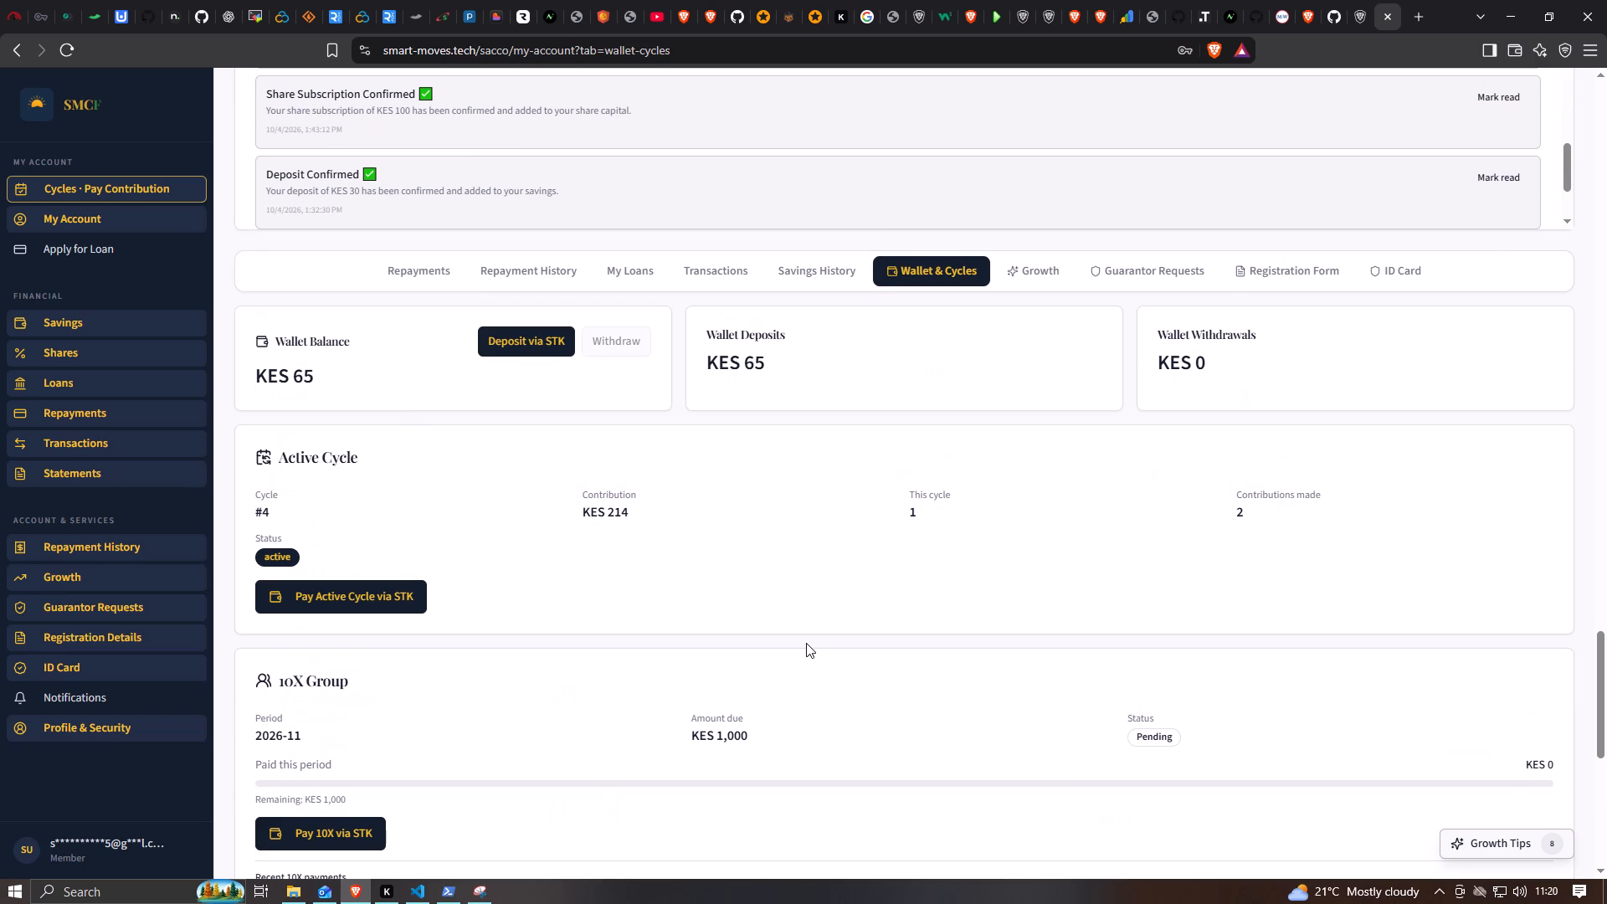
scroll(806, 643, up, 1)
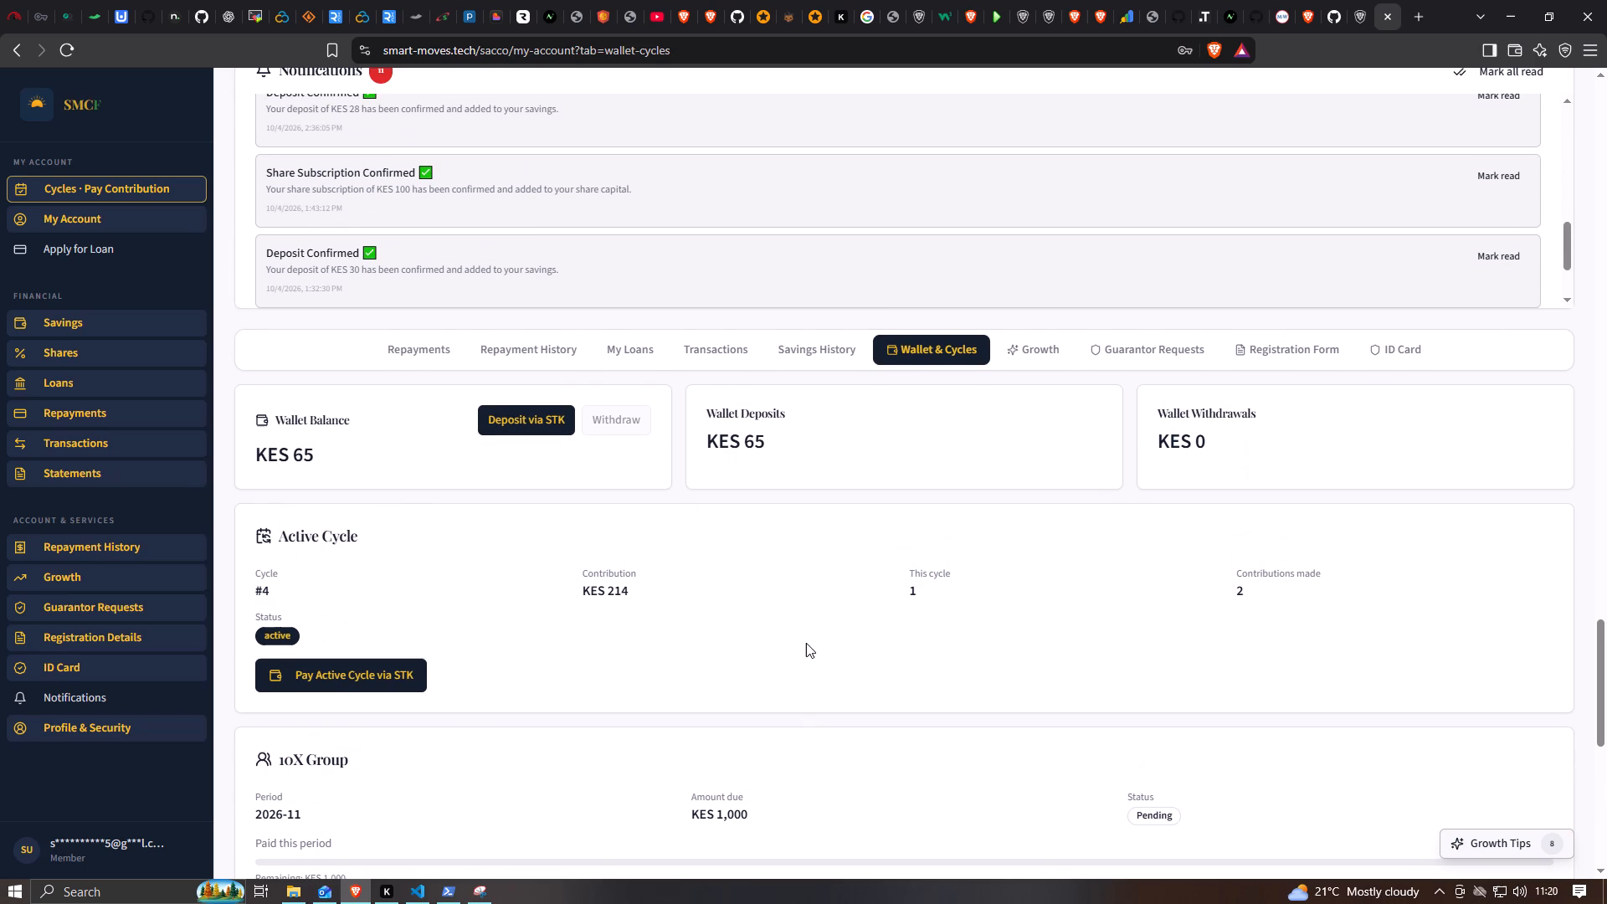
scroll(758, 613, up, 8)
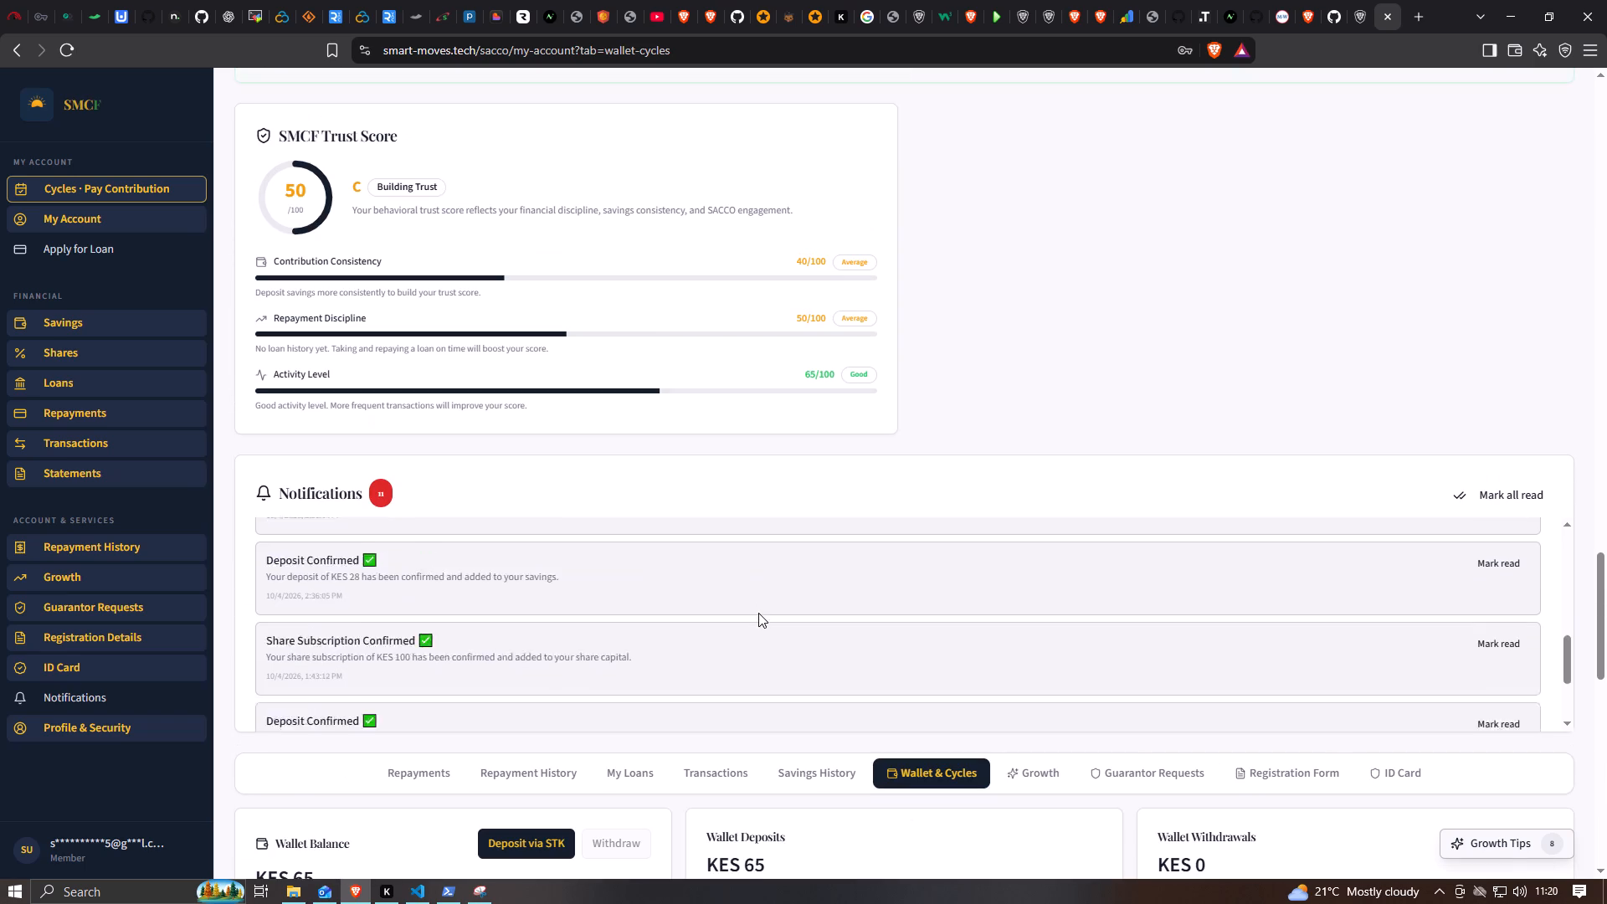
scroll(758, 613, up, 4)
scroll(869, 309, up, 4)
scroll(852, 393, up, 13)
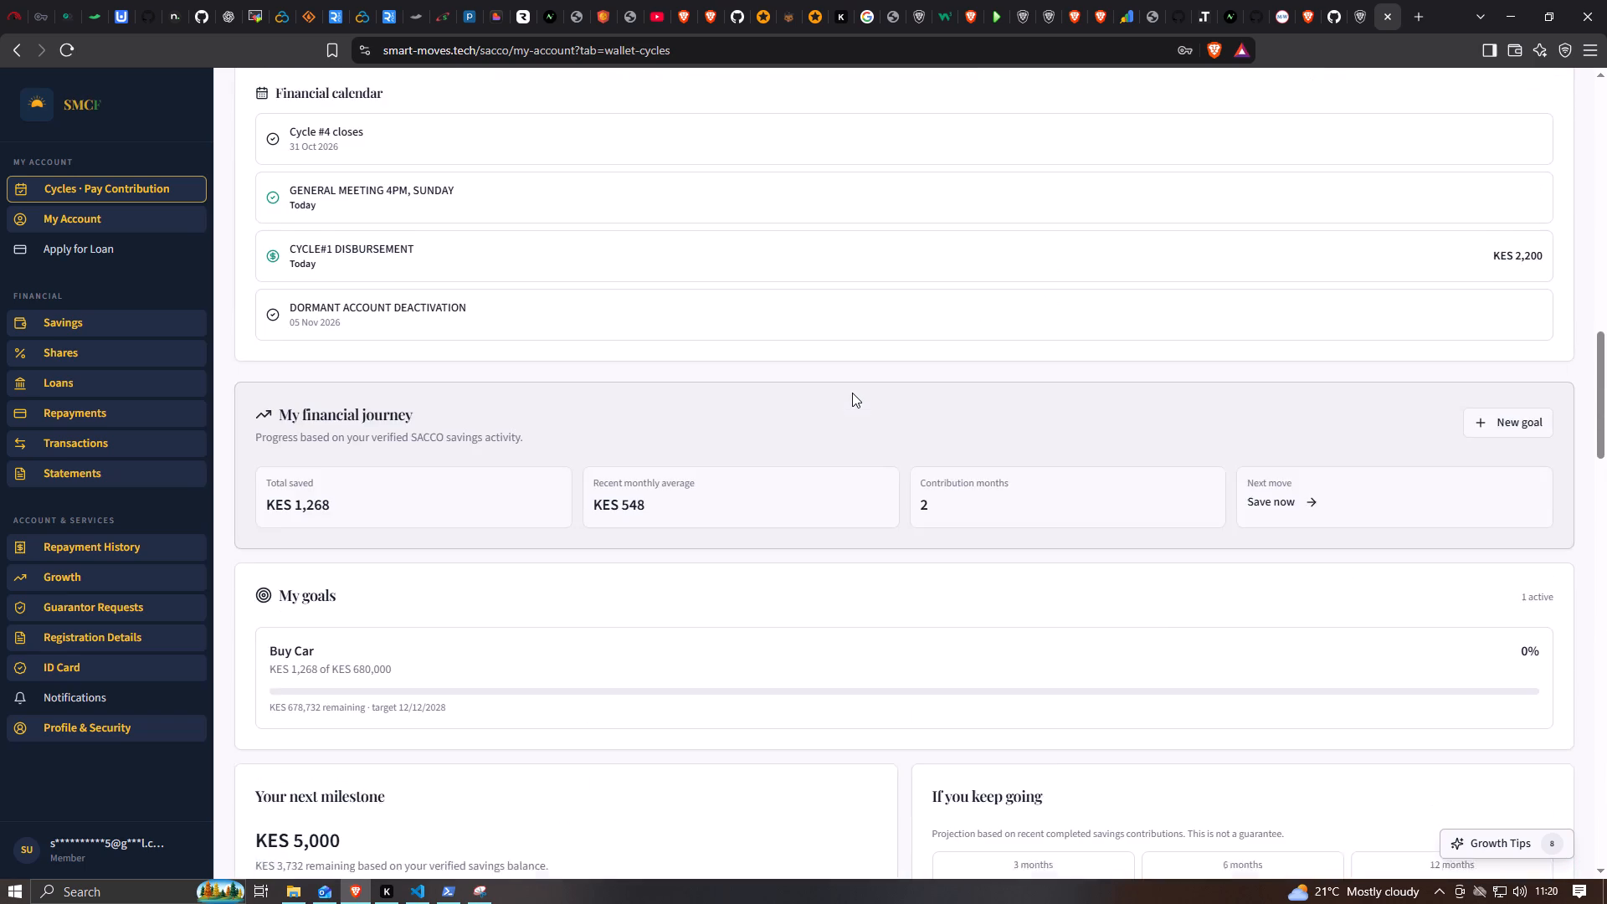
scroll(852, 393, up, 20)
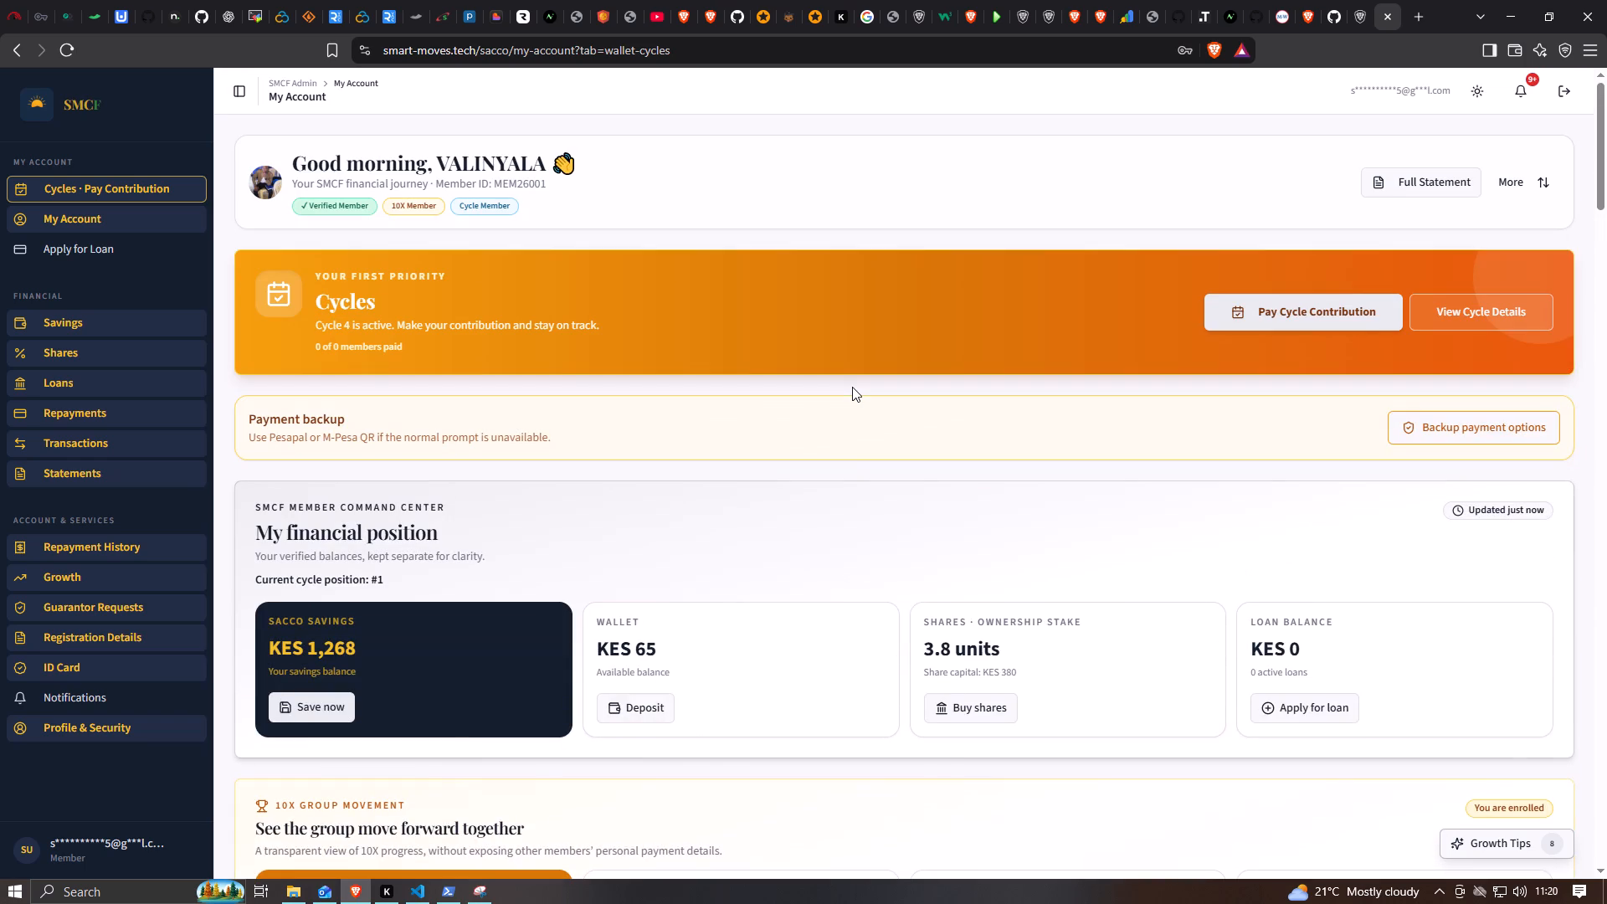
scroll(852, 387, up, 4)
Reload the member account page bypassing the cache, check the PowerShell server session, and return to Brave.
key(ctrl+shift+r)
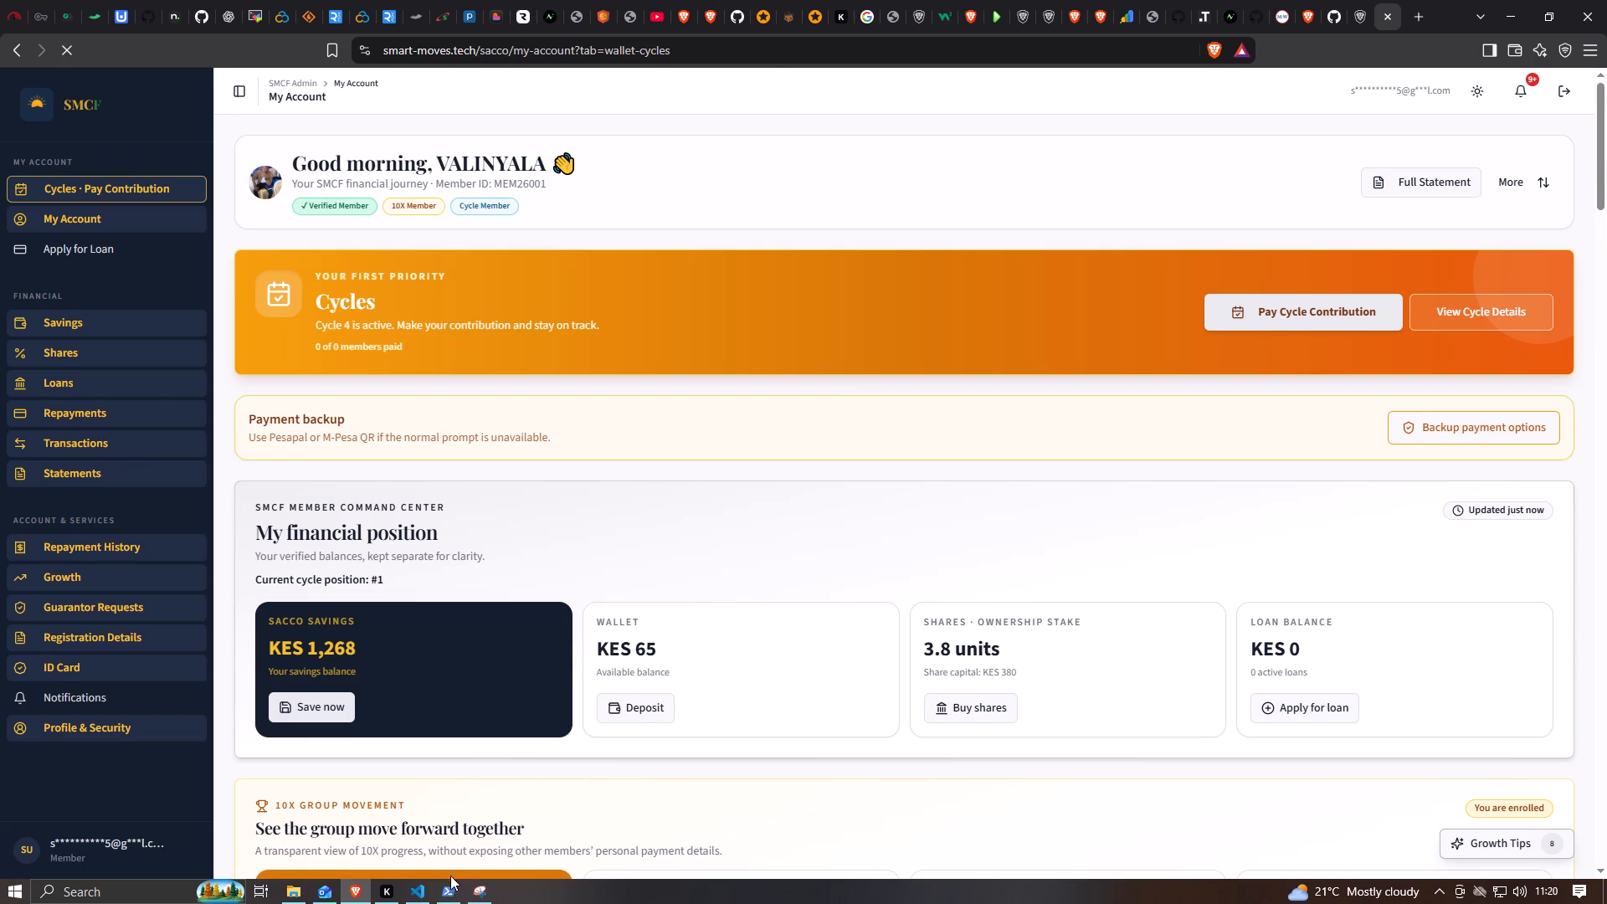
click(450, 884)
click(800, 778)
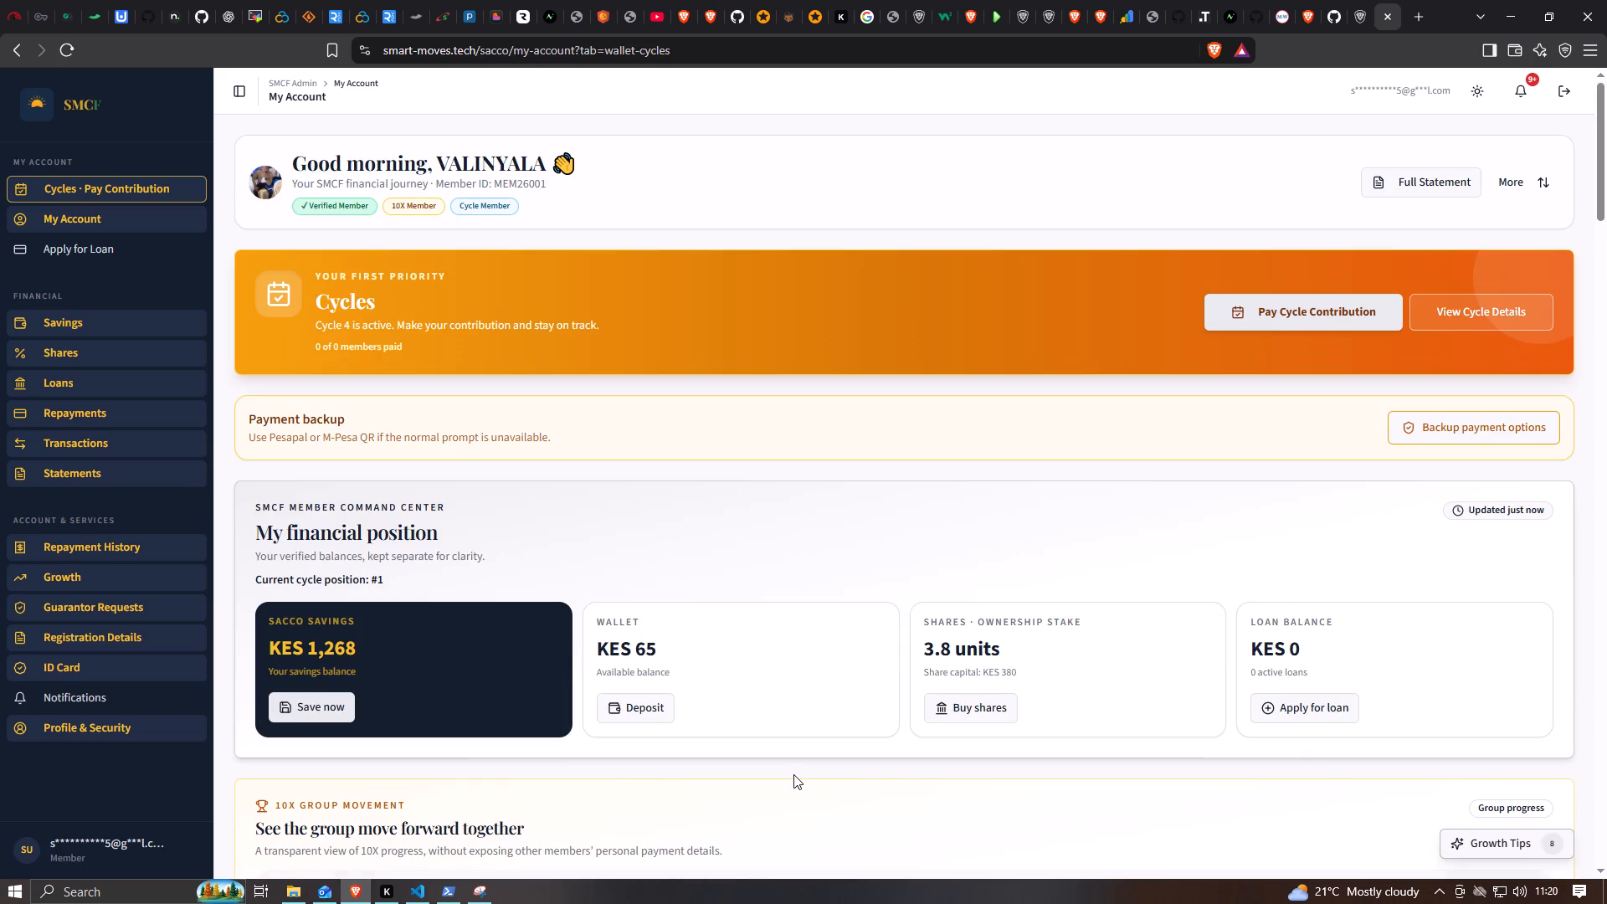
click(1127, 511)
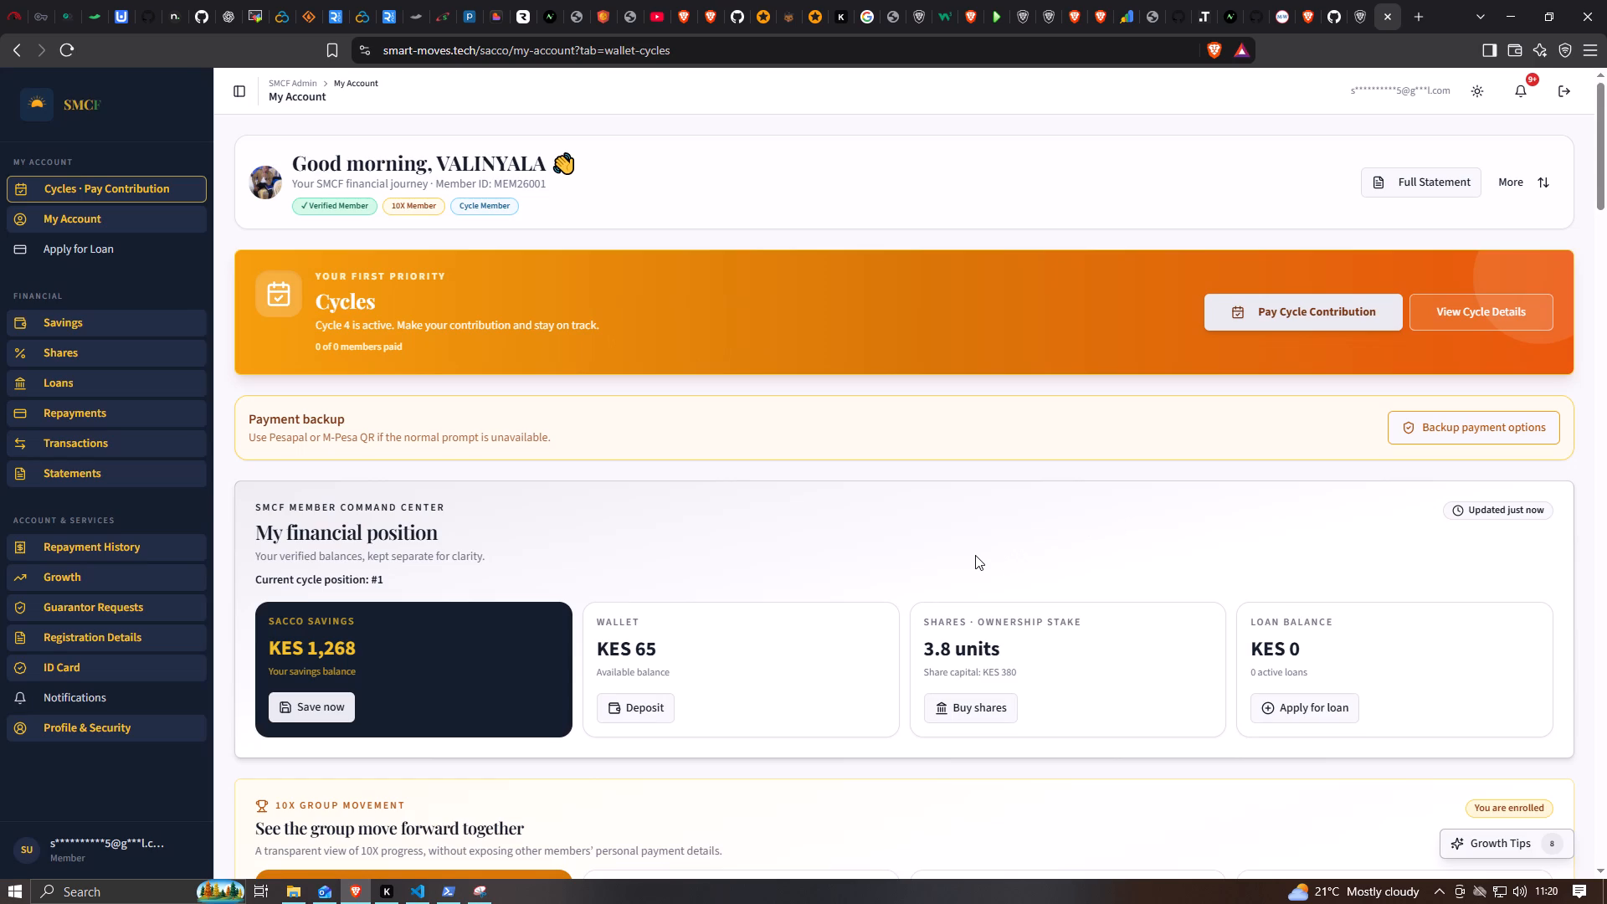
Examine the reloaded member account page, covering the Cycles banner, financial position, cycle summary and financial calendar.
scroll(968, 549, down, 1)
scroll(968, 549, up, 4)
scroll(968, 549, down, 2)
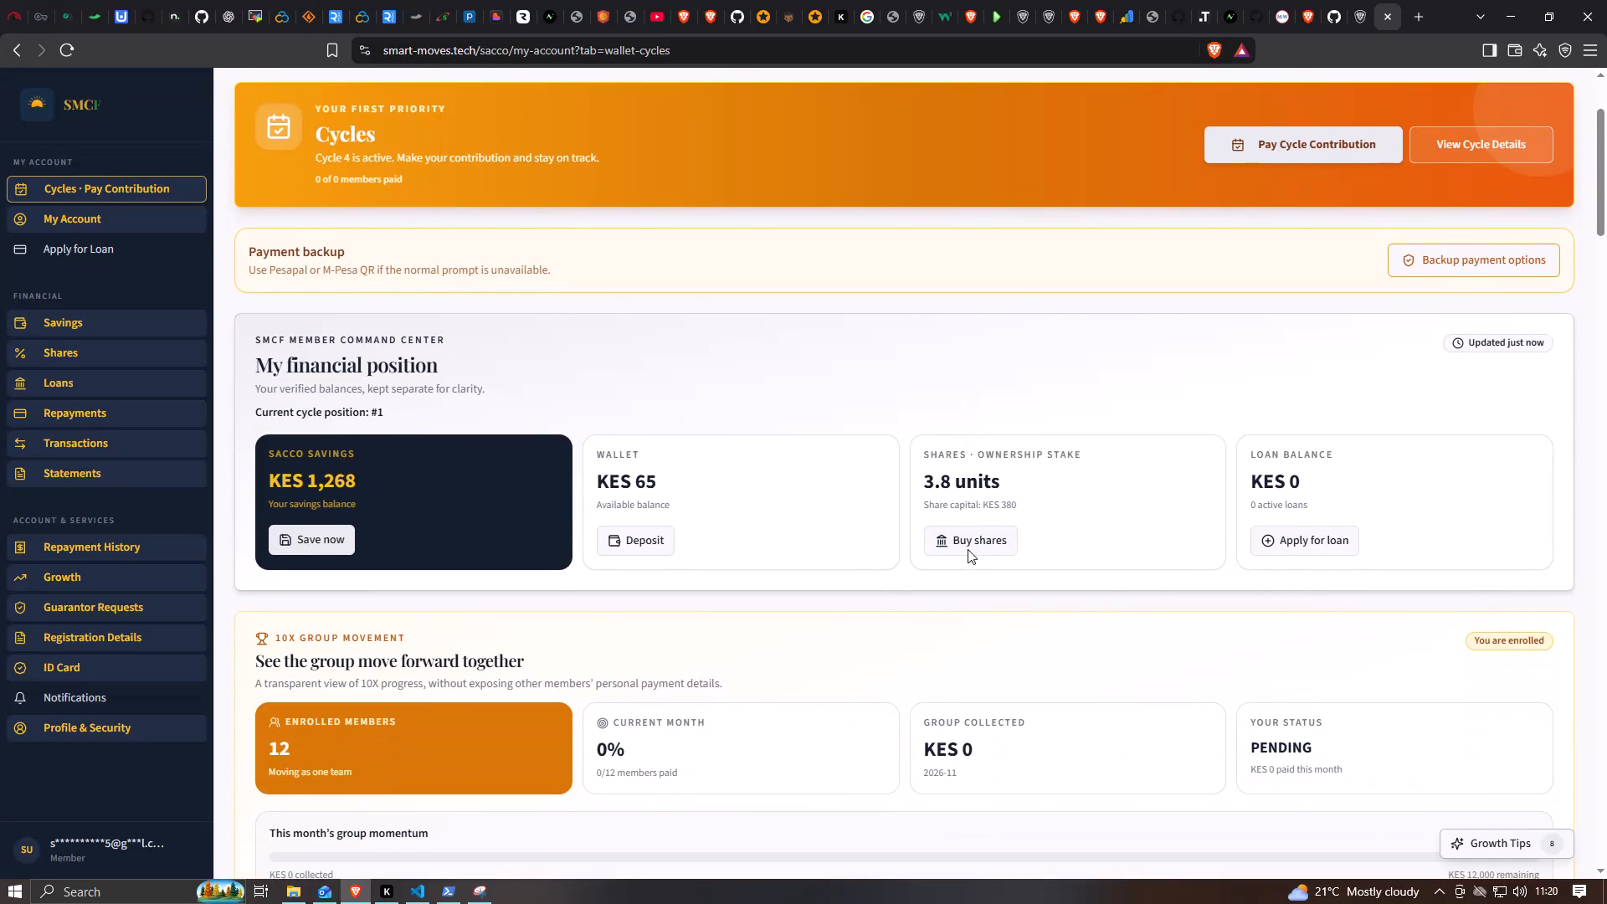
scroll(968, 549, down, 4)
scroll(968, 549, up, 1)
scroll(968, 549, down, 9)
scroll(968, 549, up, 1)
scroll(970, 543, down, 2)
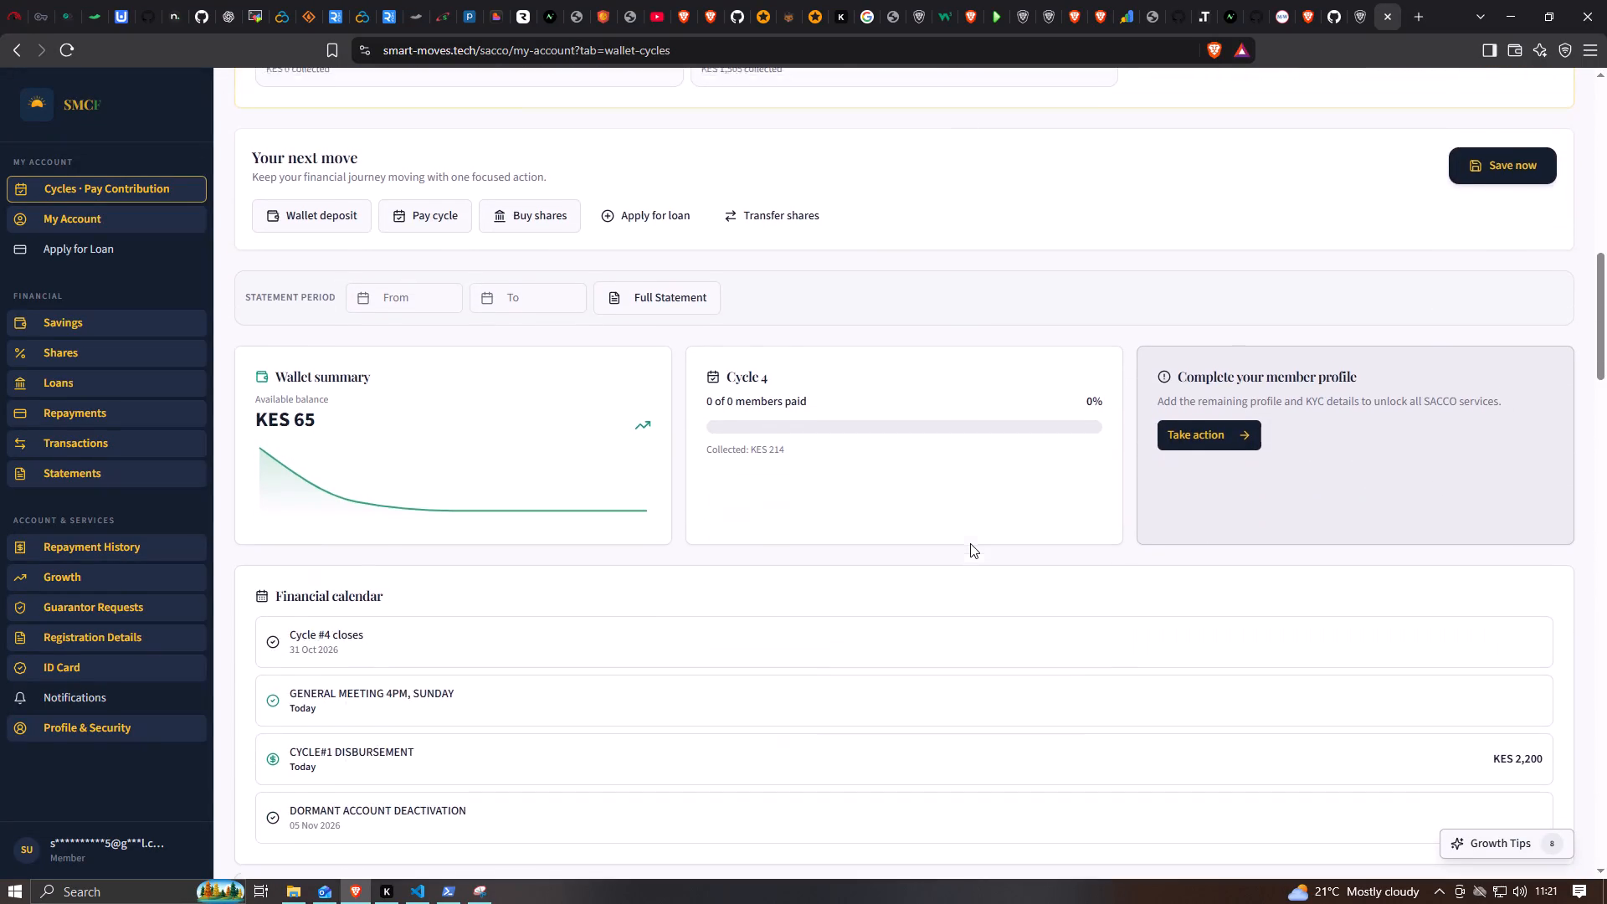
scroll(970, 543, down, 4)
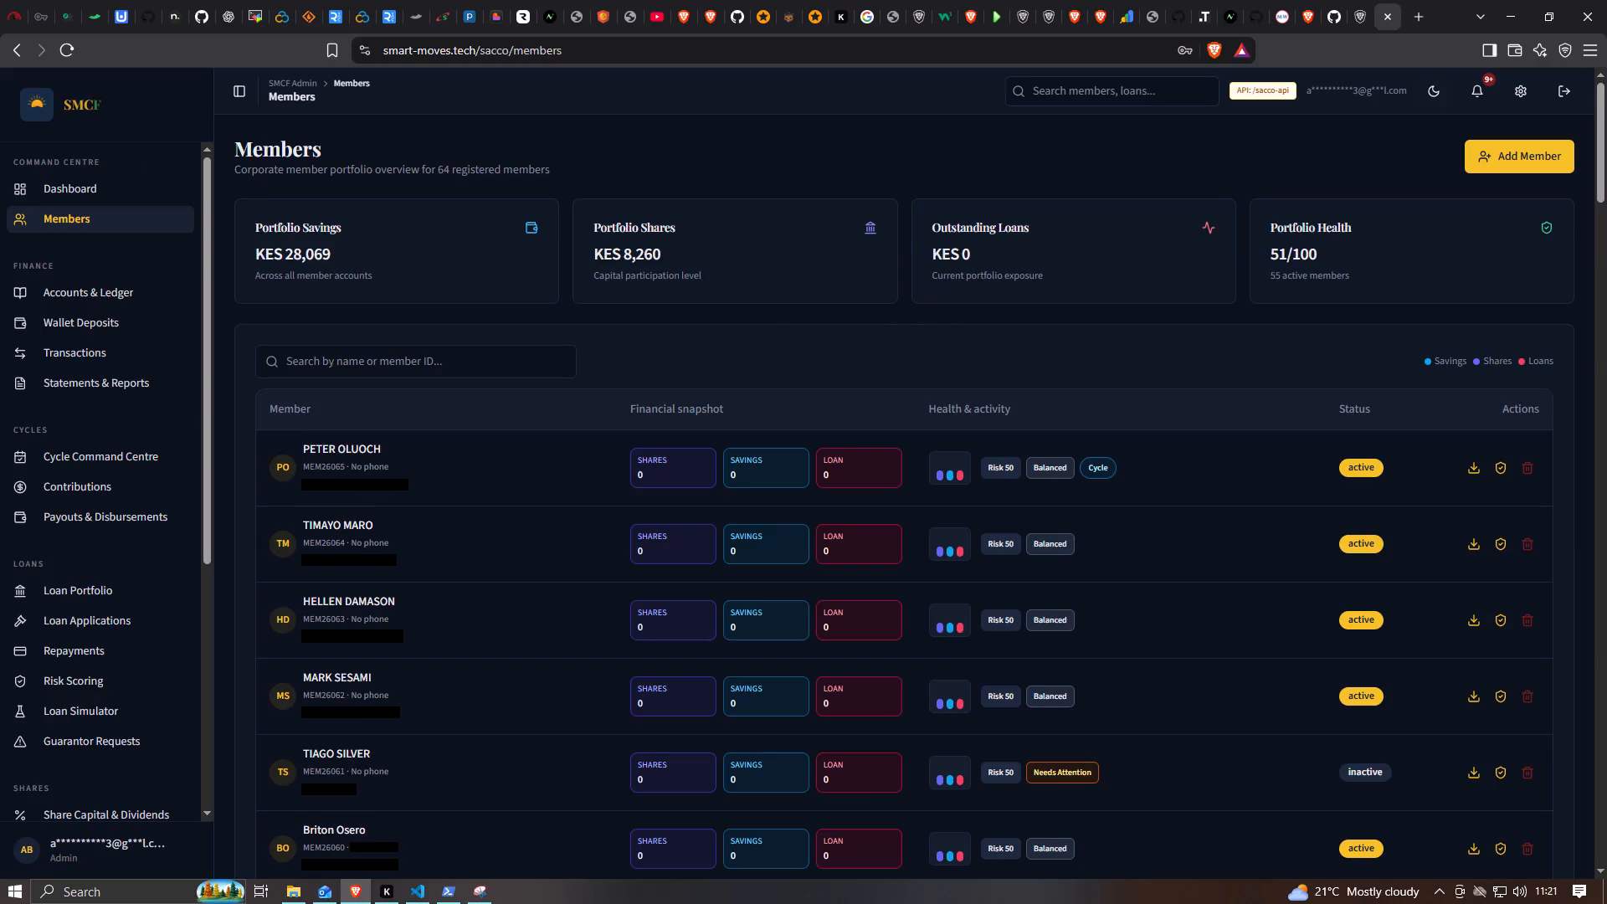
View the SMCF admin Dashboard and Members pages, and open Accounts & Ledger.
click(102, 180)
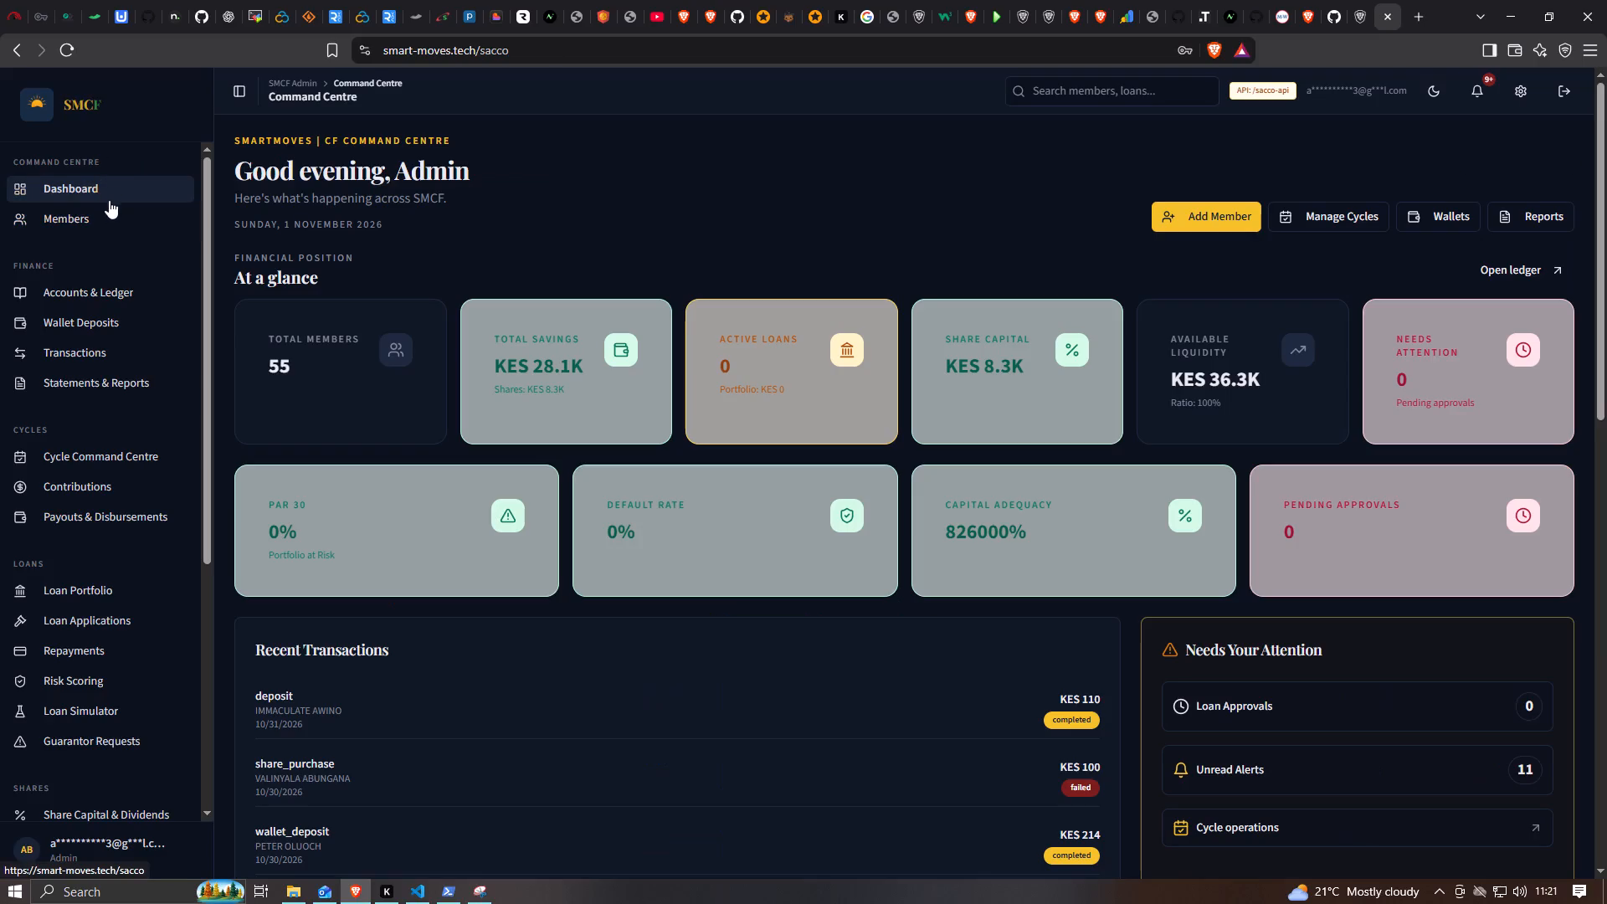
click(120, 213)
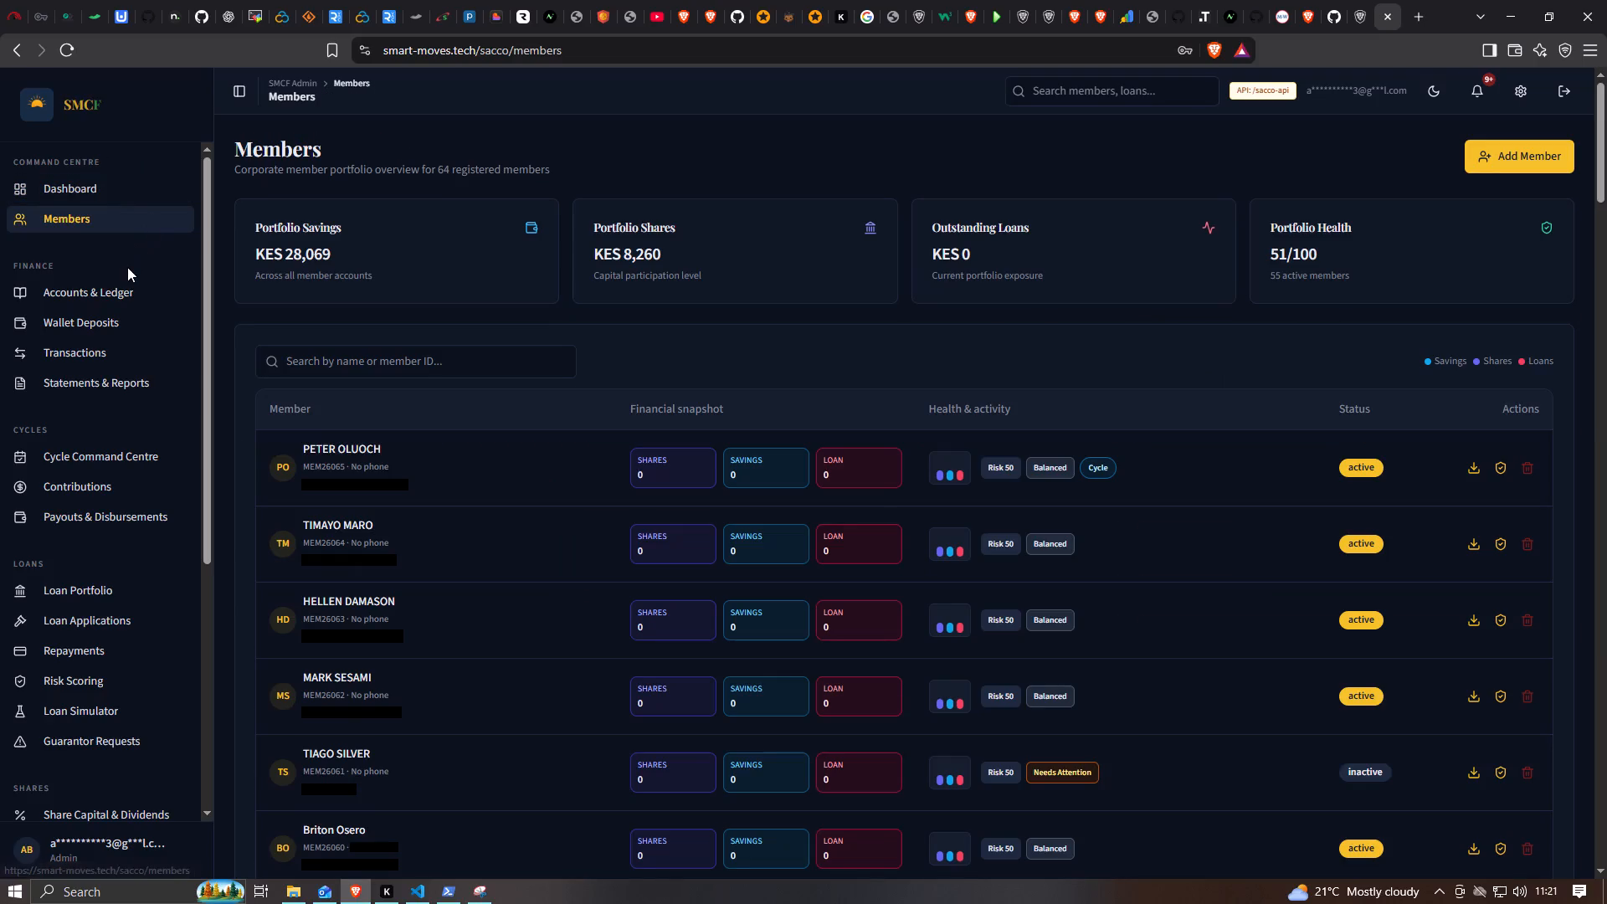
click(80, 297)
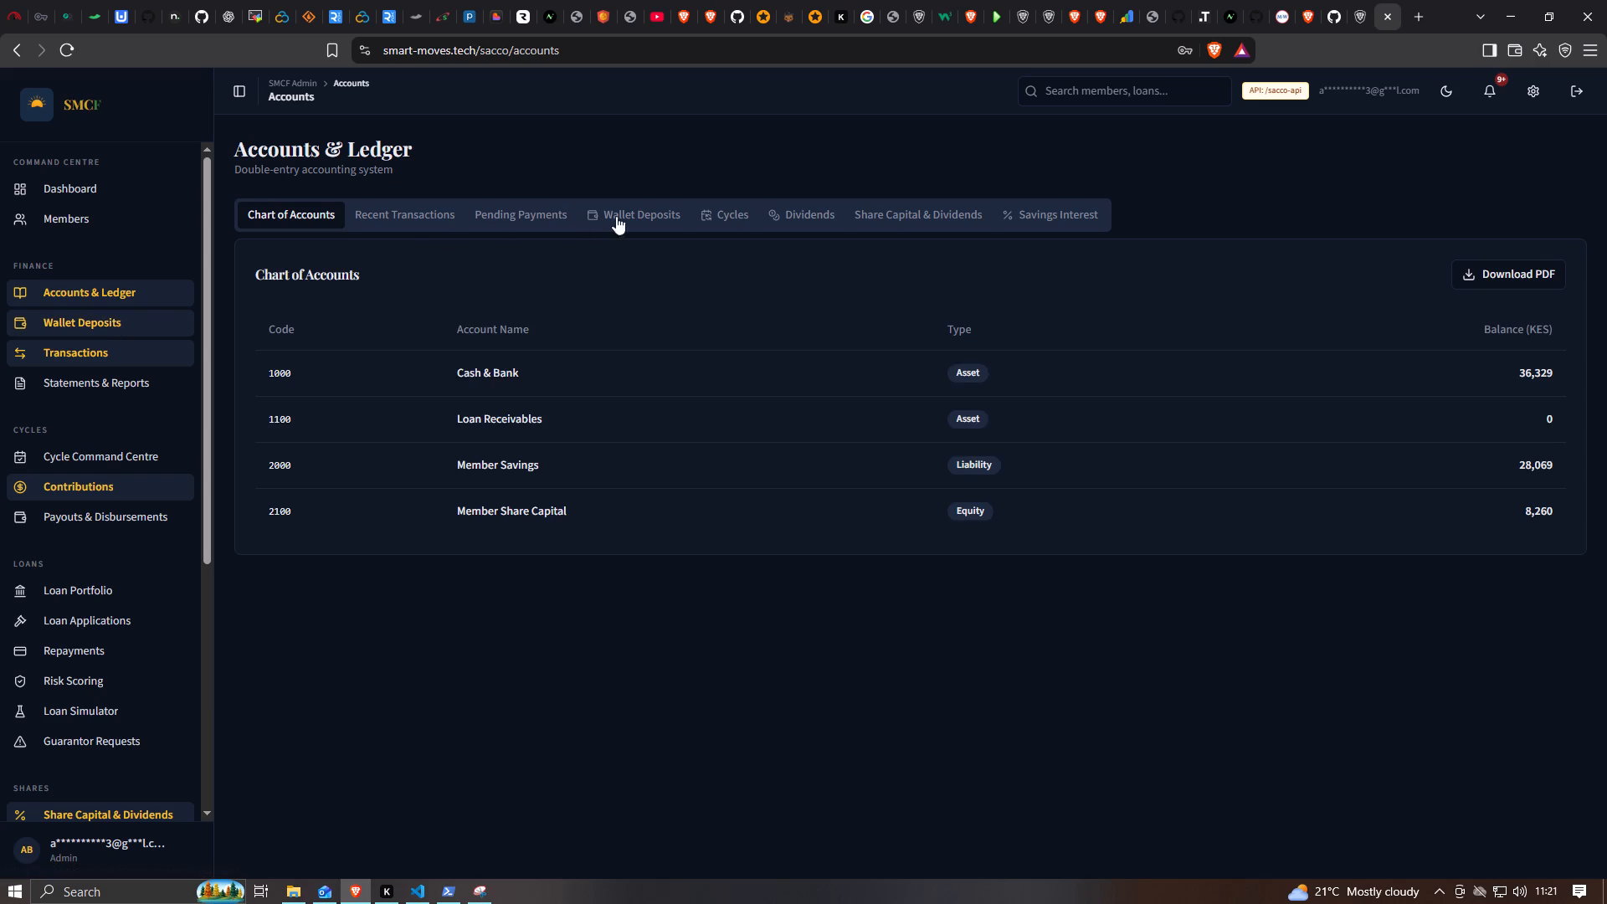
Open the Cycles section of Accounts & Ledger and examine the active cycle, 10X contributions and cycle payment records.
click(729, 219)
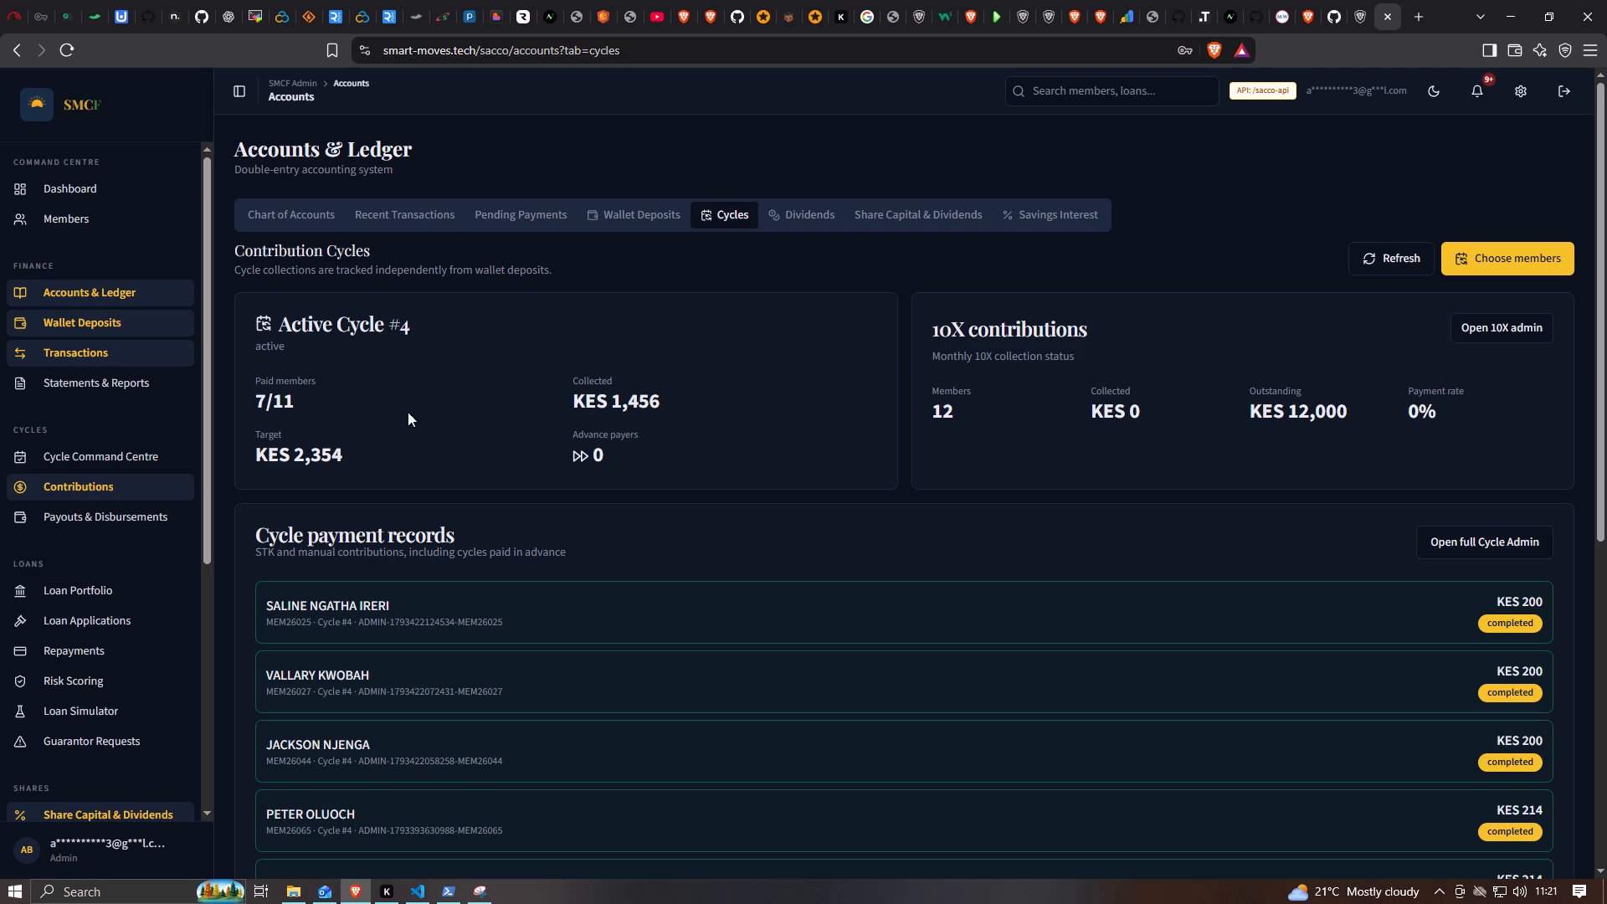
scroll(416, 483, down, 12)
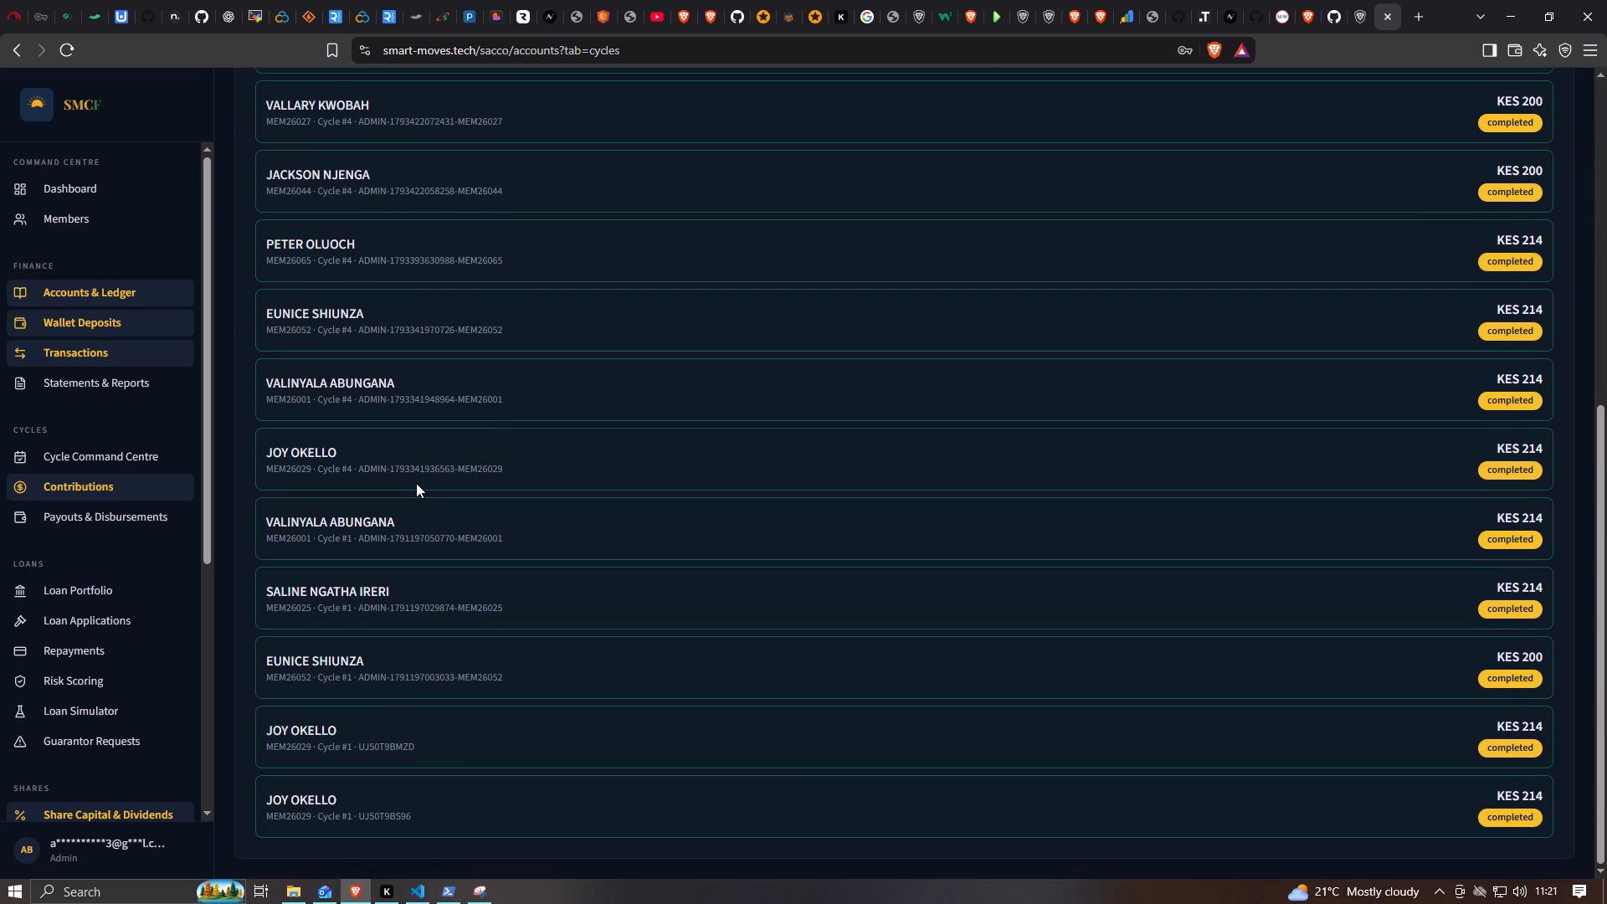
scroll(416, 483, down, 2)
scroll(418, 484, up, 8)
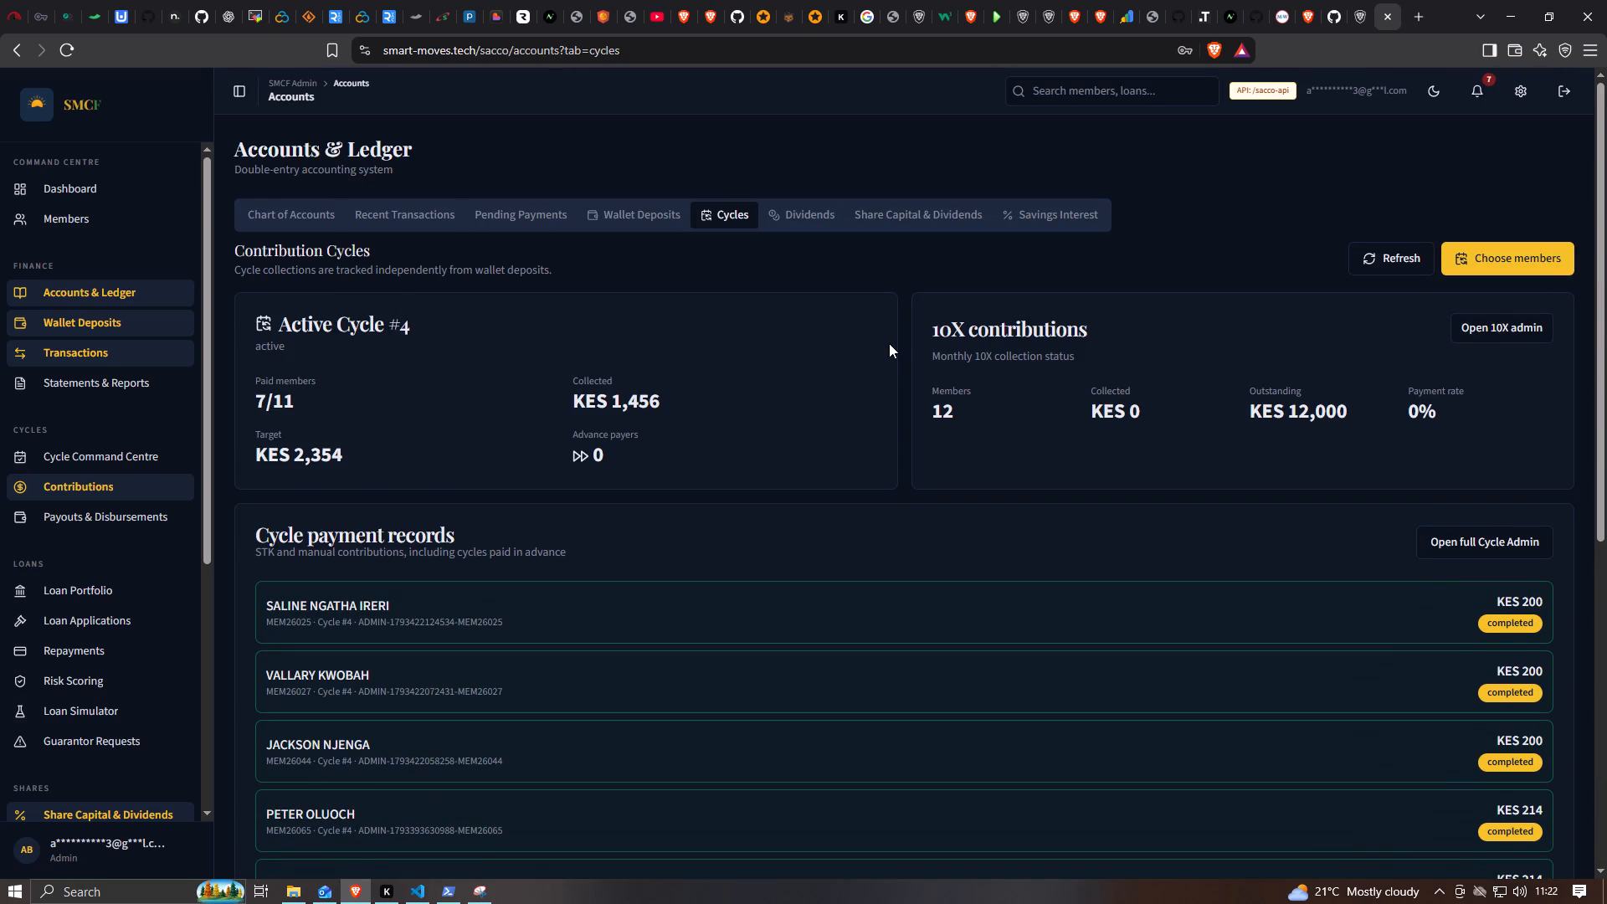
Open the full Cycle Admin workspace and enter 1 as the cycle number for the cycle setup.
click(1505, 543)
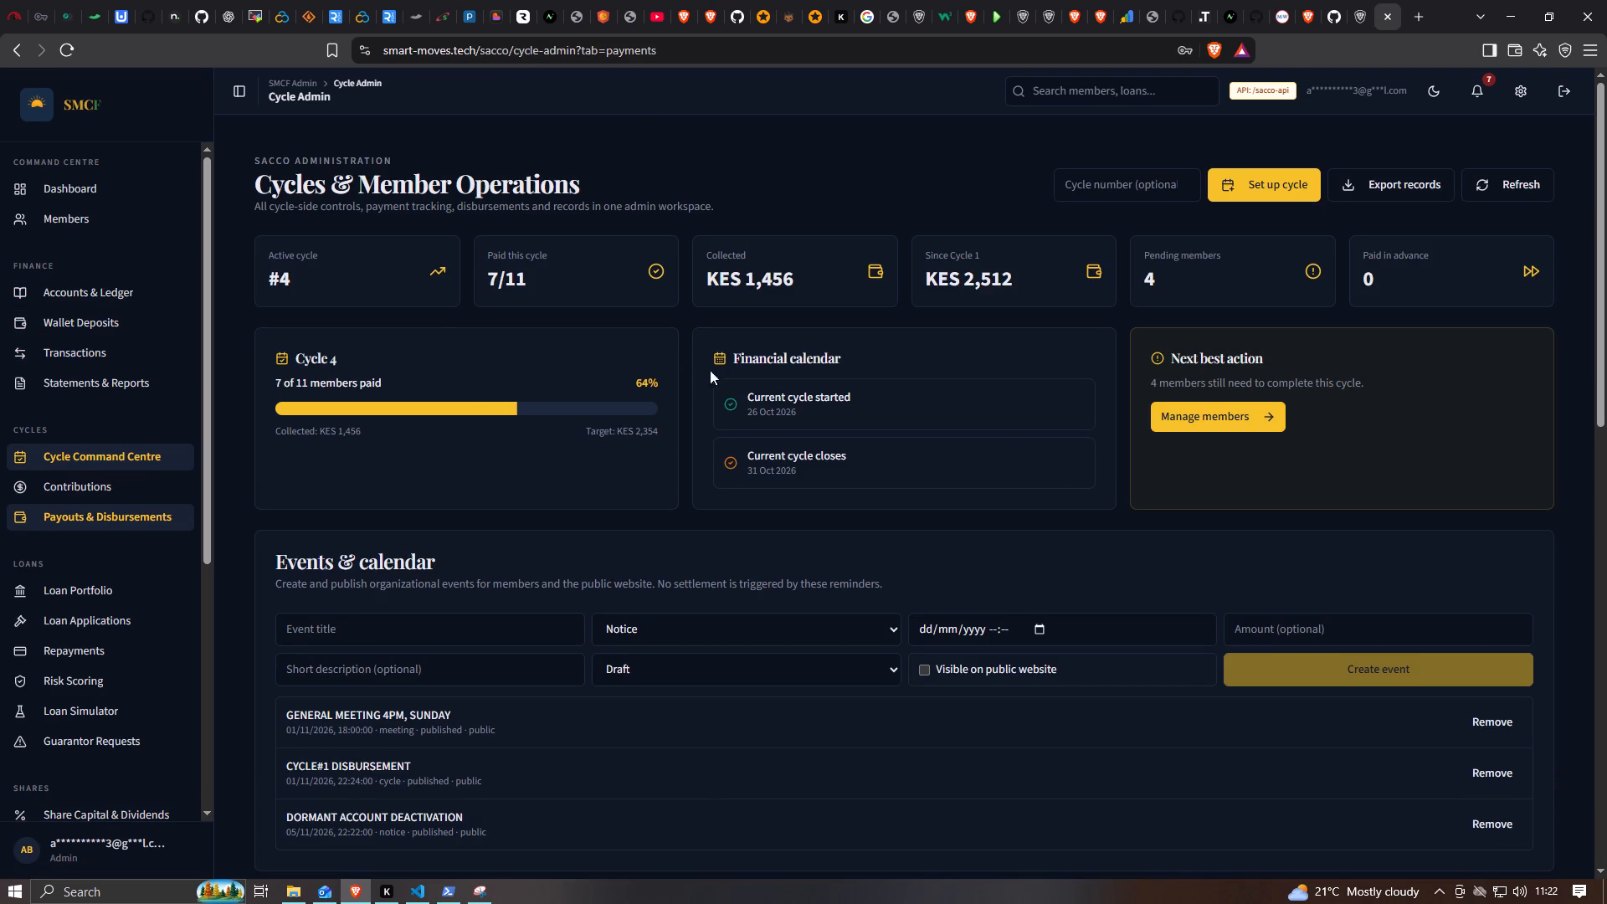
click(430, 279)
click(1127, 183)
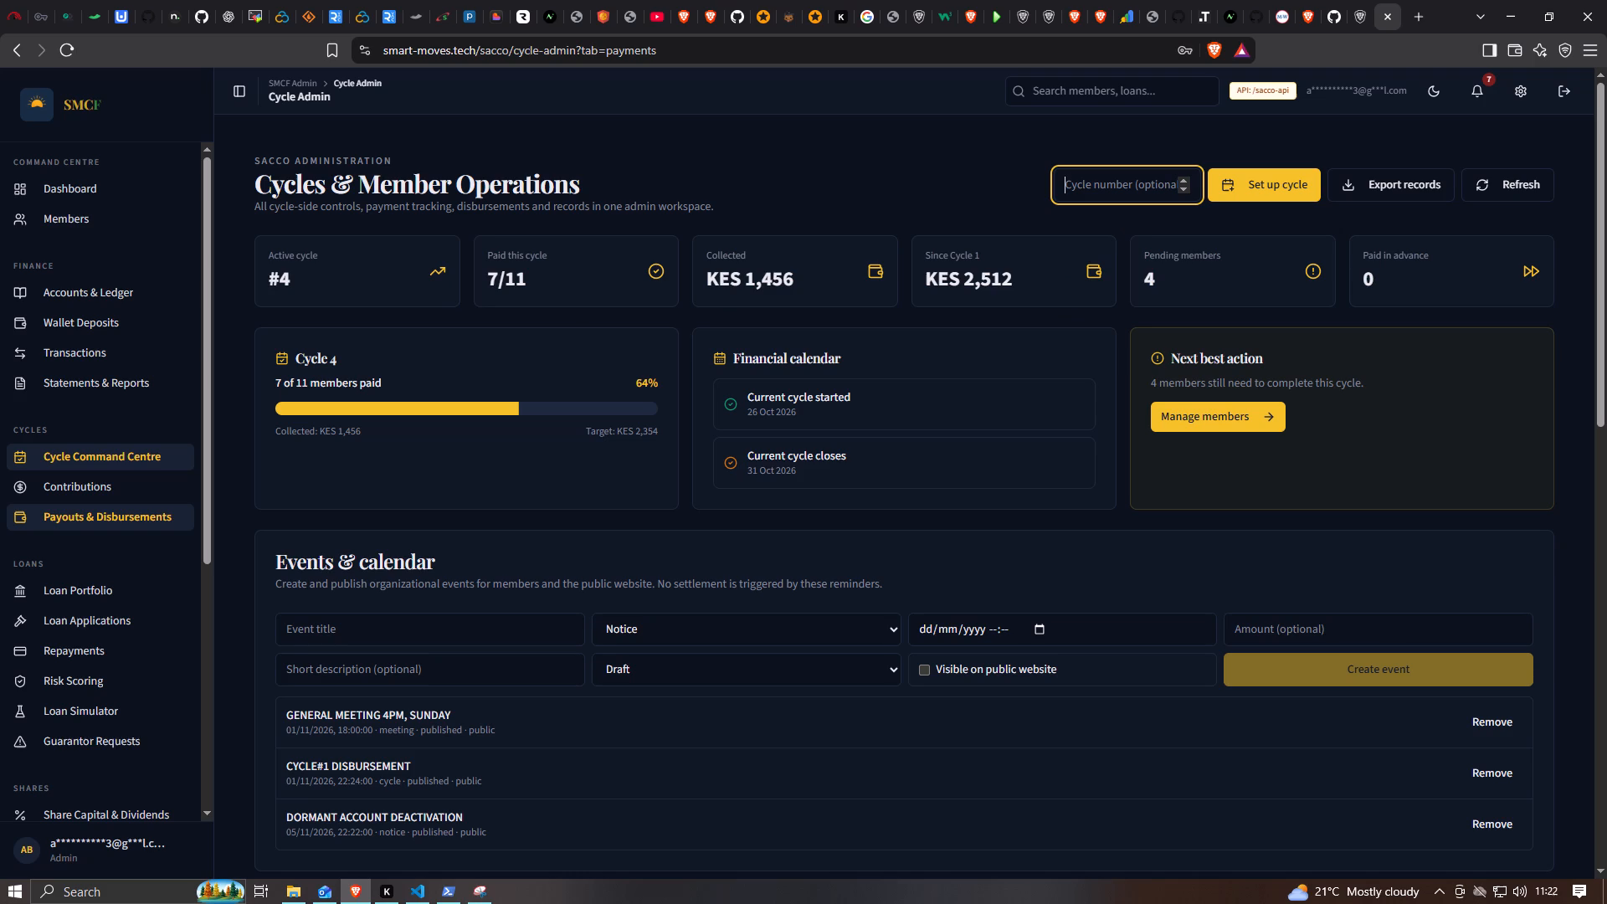
key(1)
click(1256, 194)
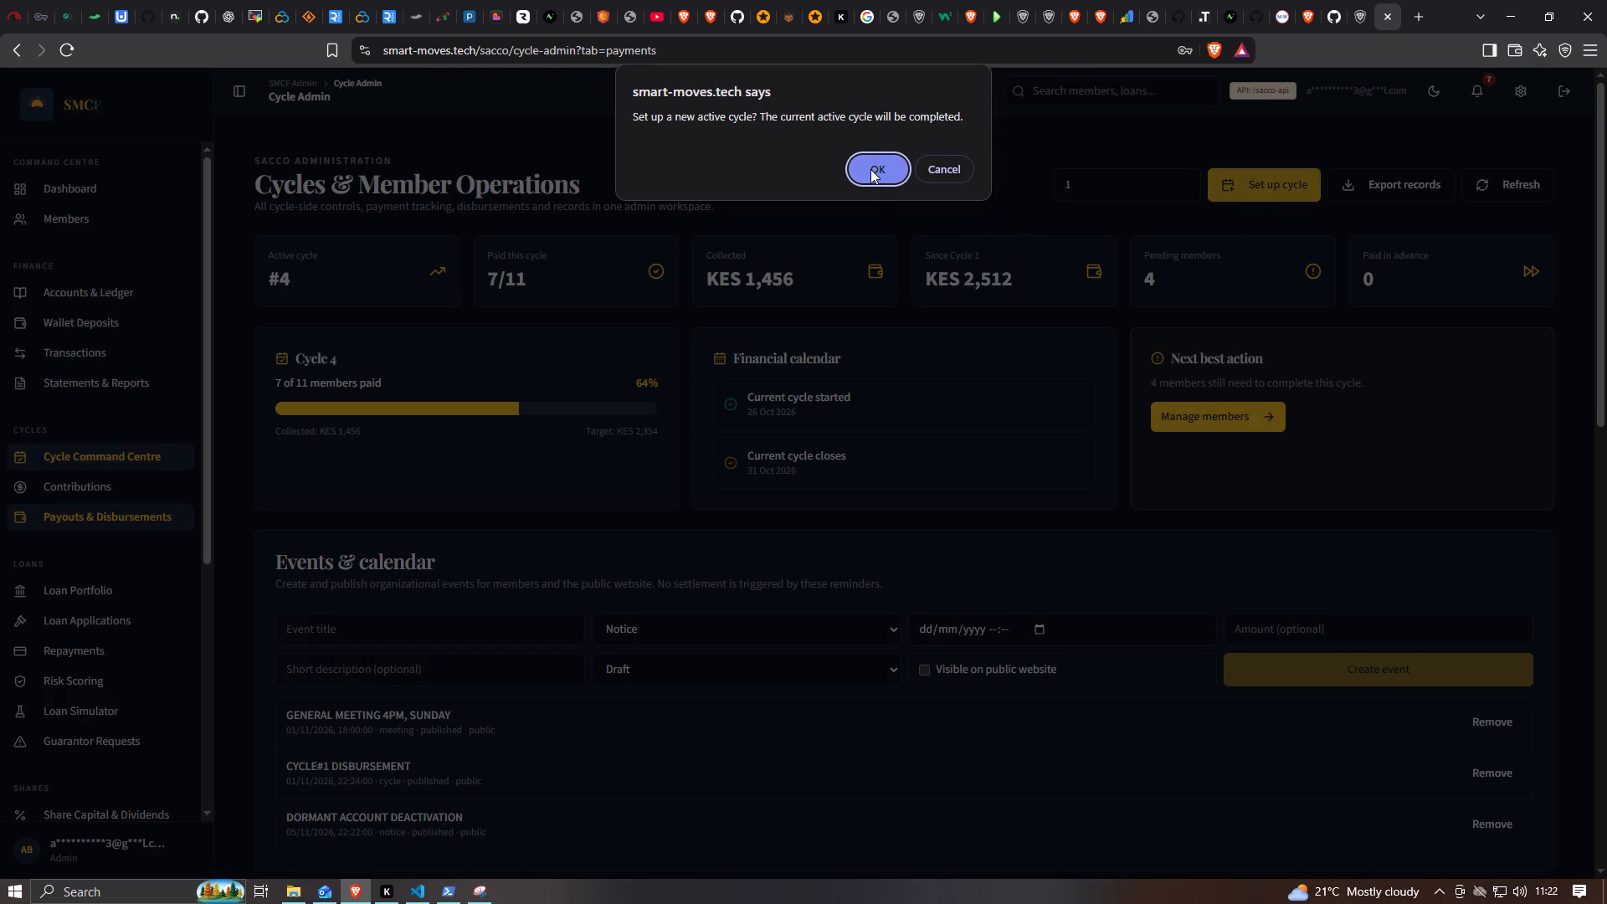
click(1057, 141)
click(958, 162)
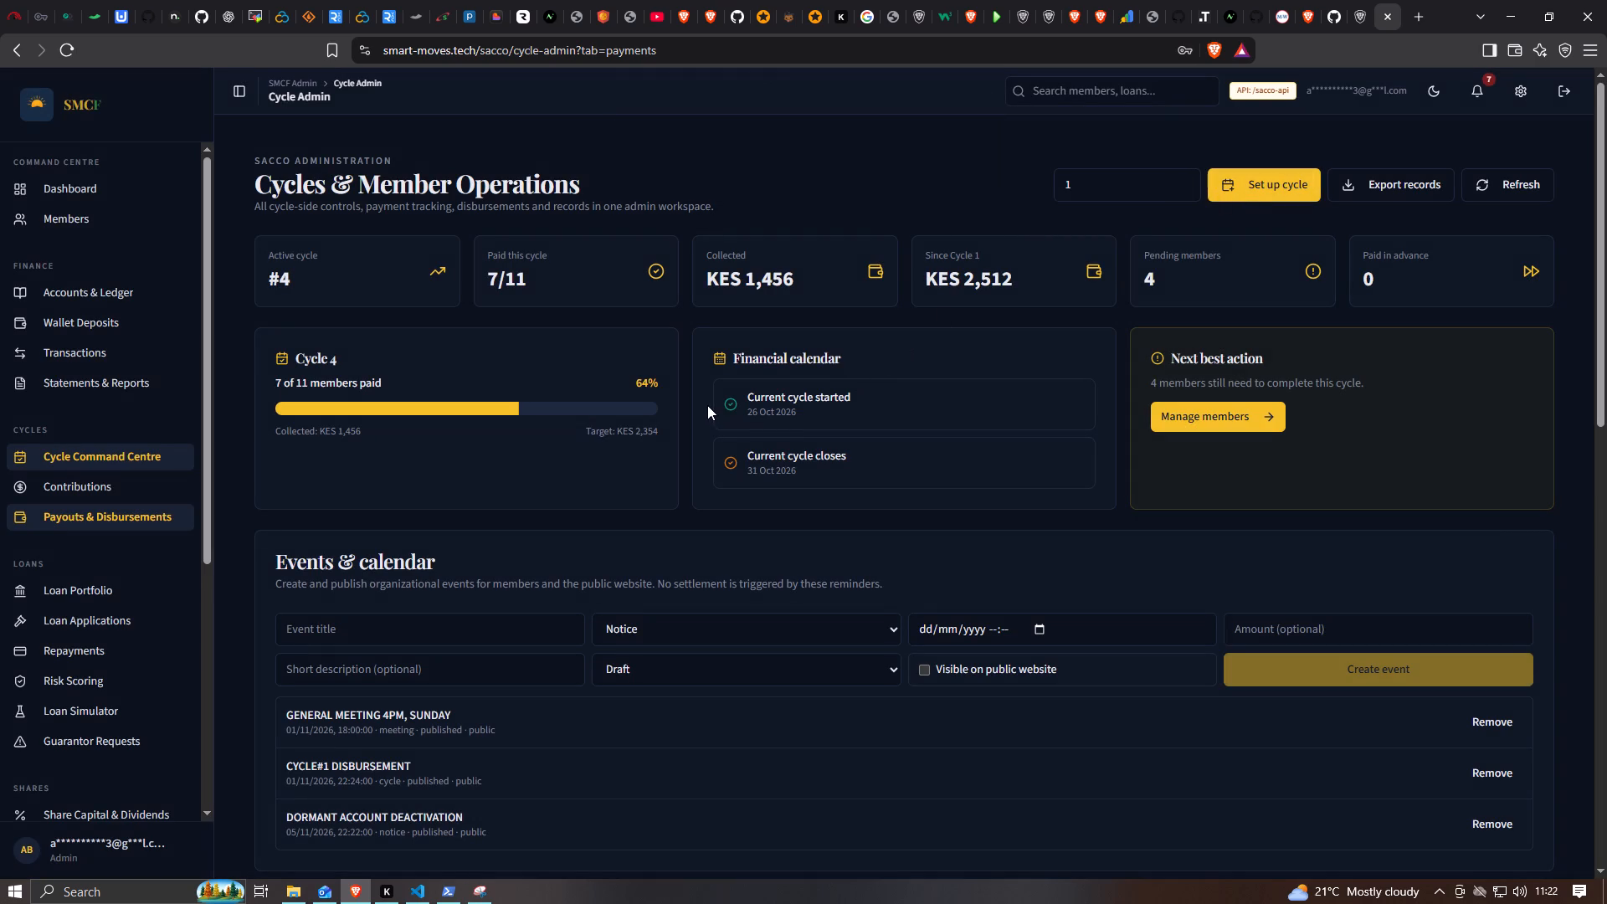
Check the Cycle table, deselect its pending member who has no position in the cycle member selection, and apply the selection to the active cycle.
scroll(558, 480, down, 2)
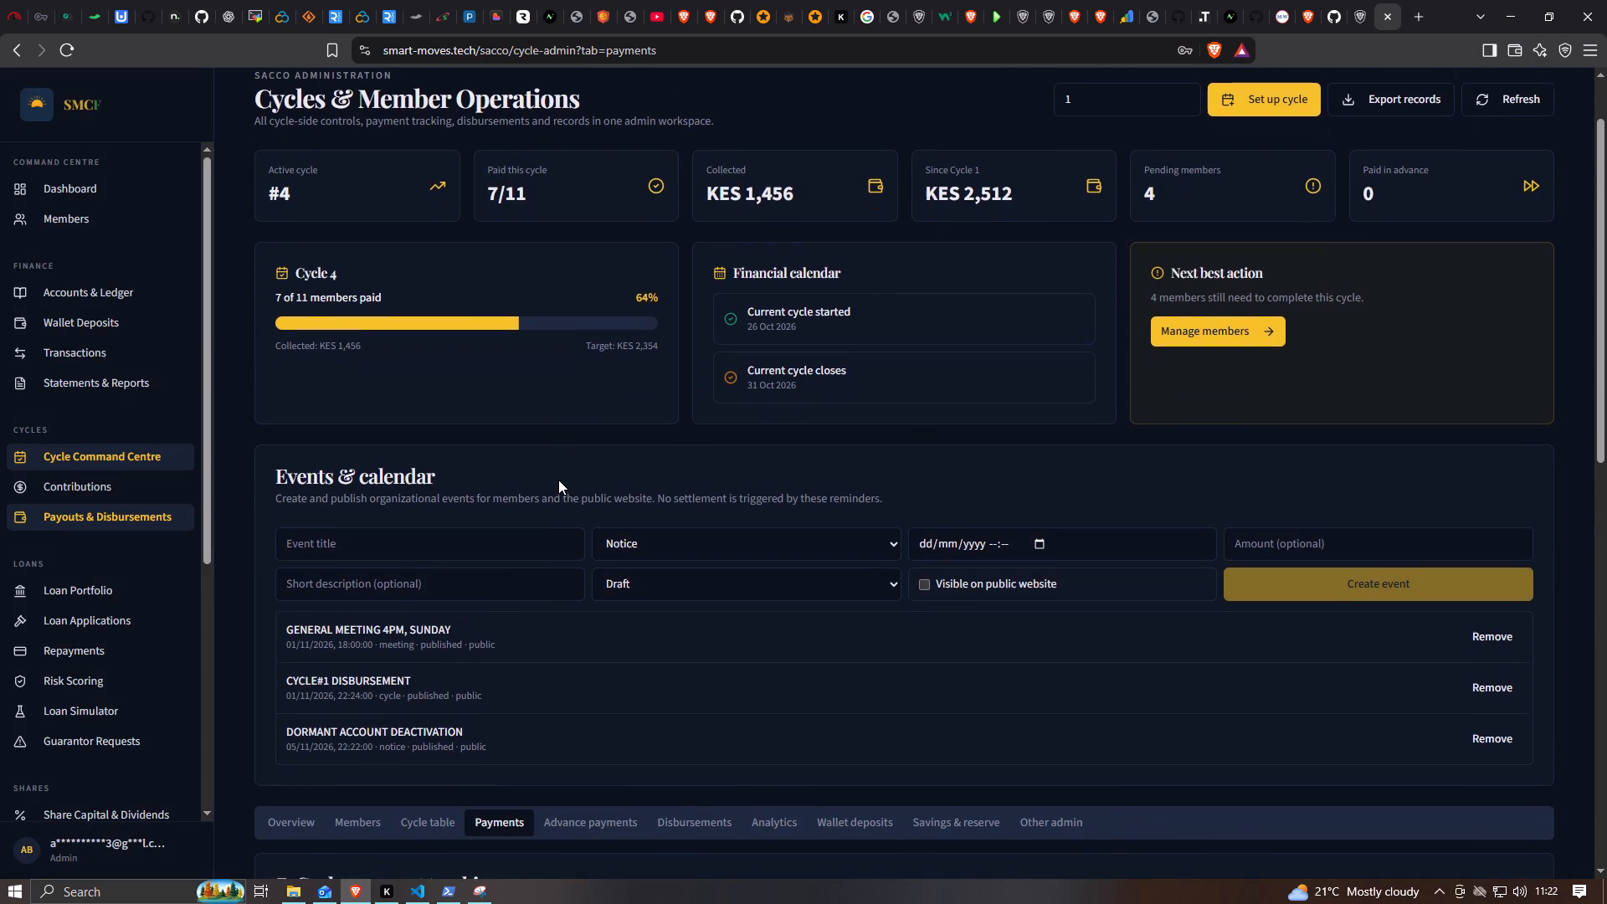
scroll(558, 480, down, 3)
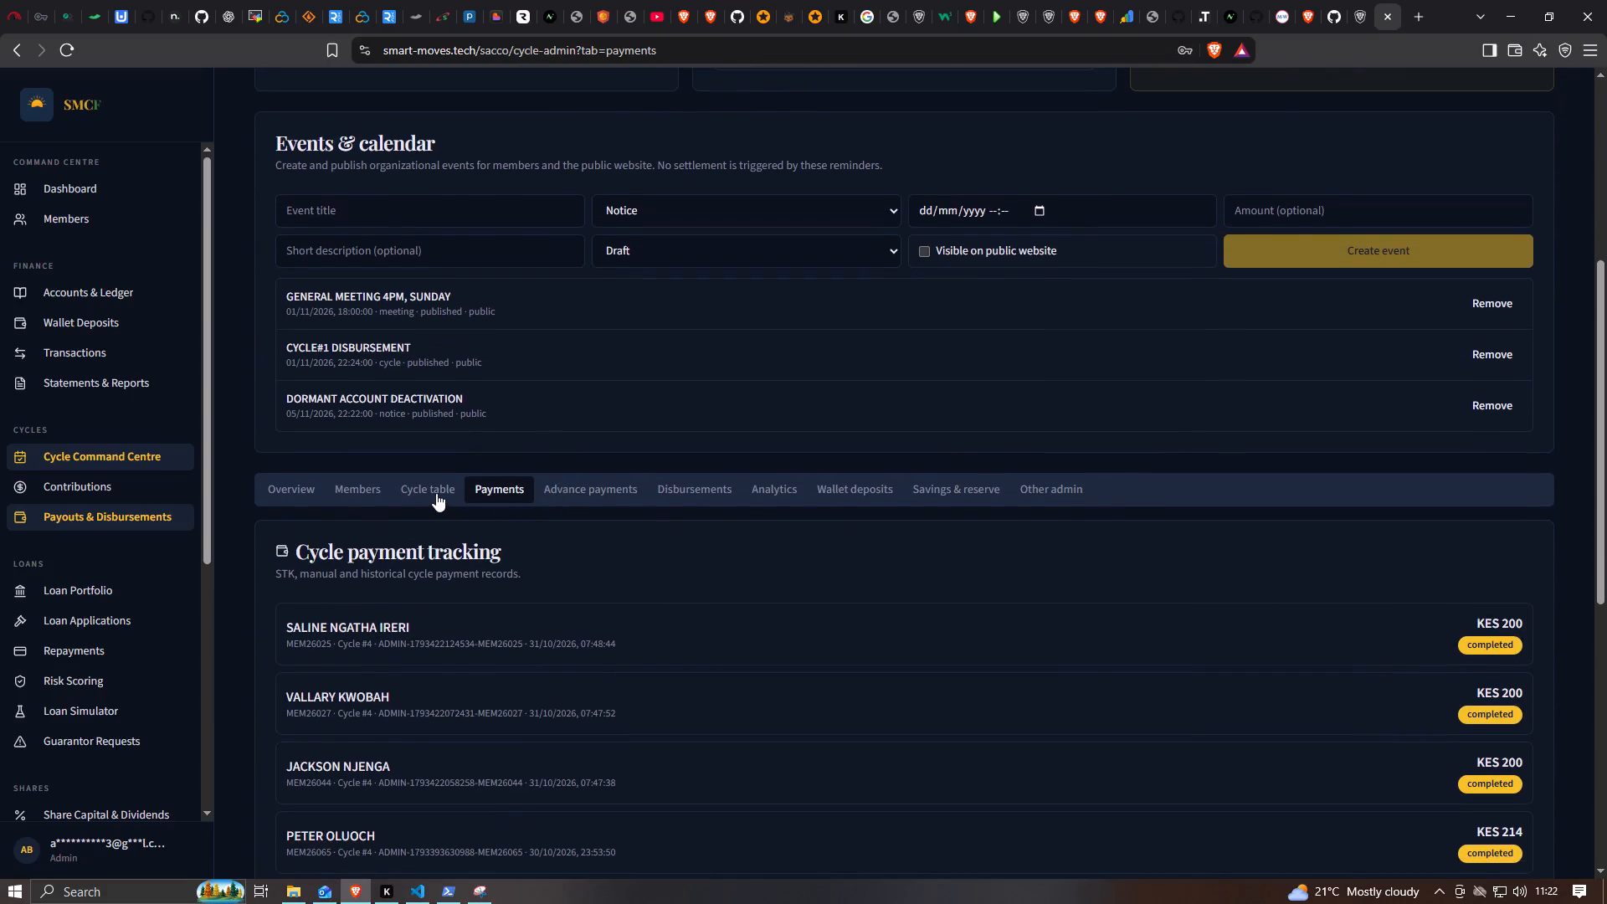
click(436, 493)
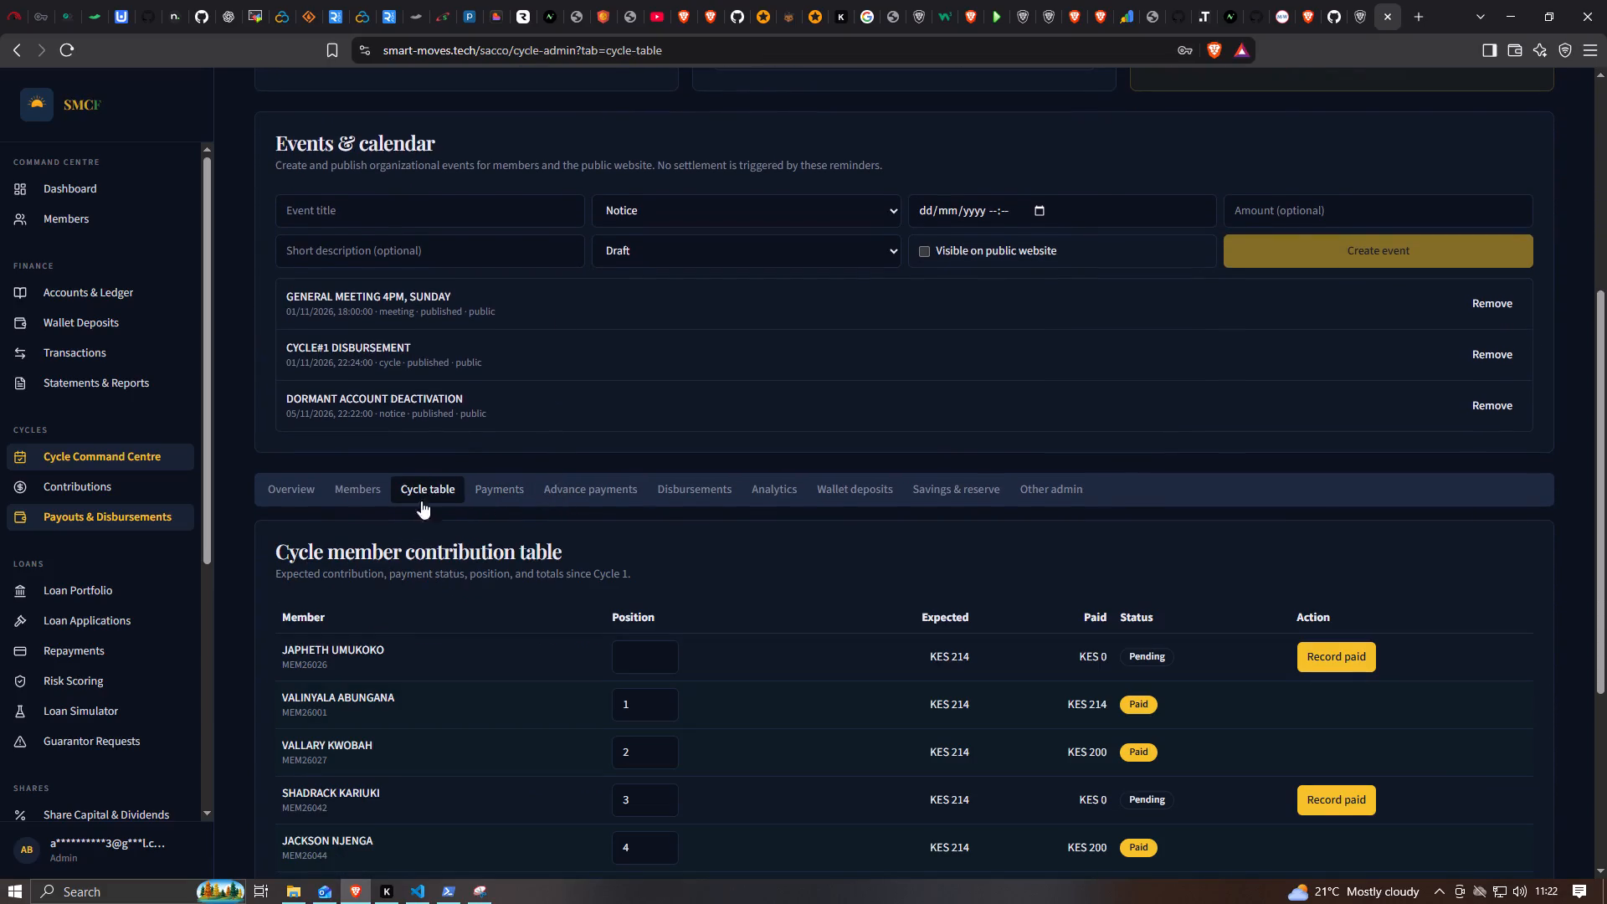
click(355, 491)
scroll(445, 622, down, 9)
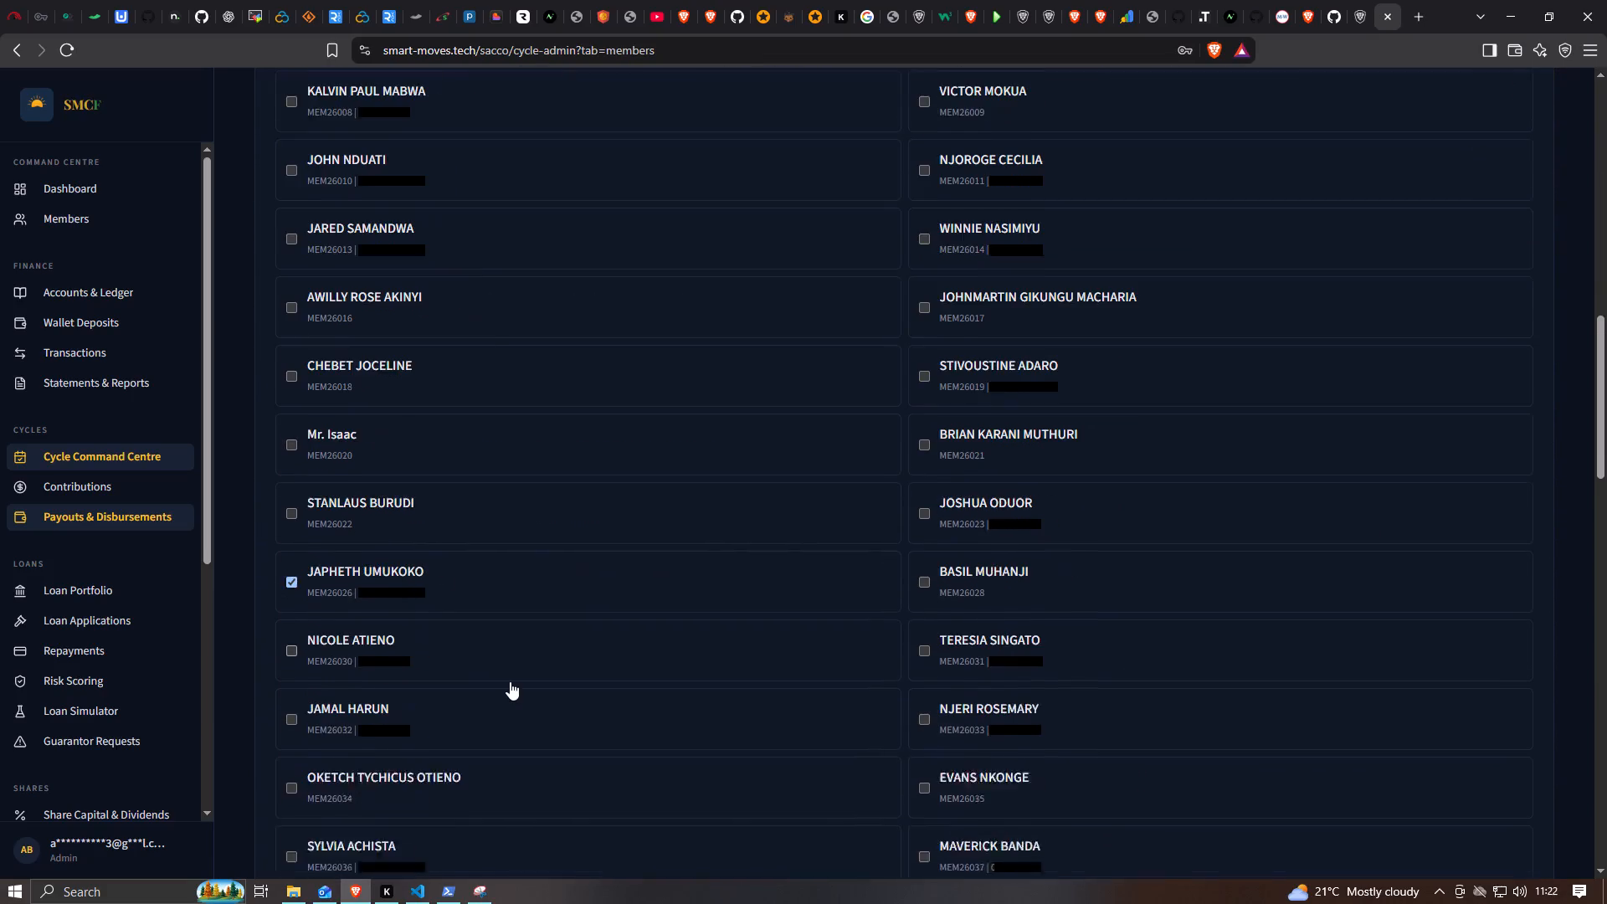
click(300, 565)
scroll(610, 566, down, 2)
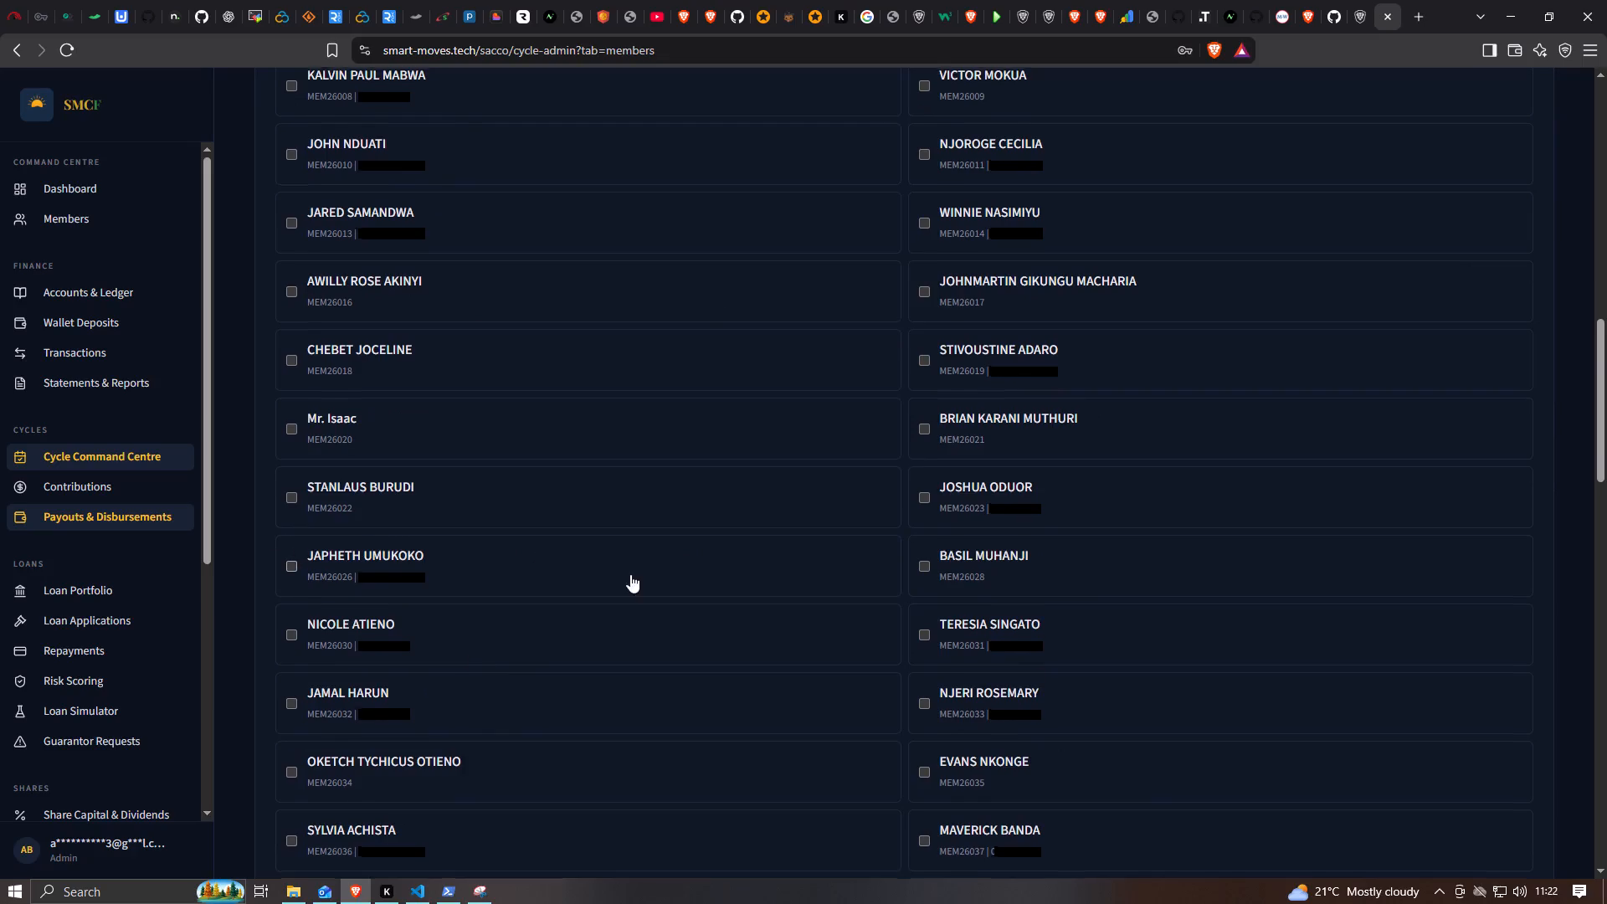
scroll(630, 574, down, 6)
scroll(627, 641, down, 12)
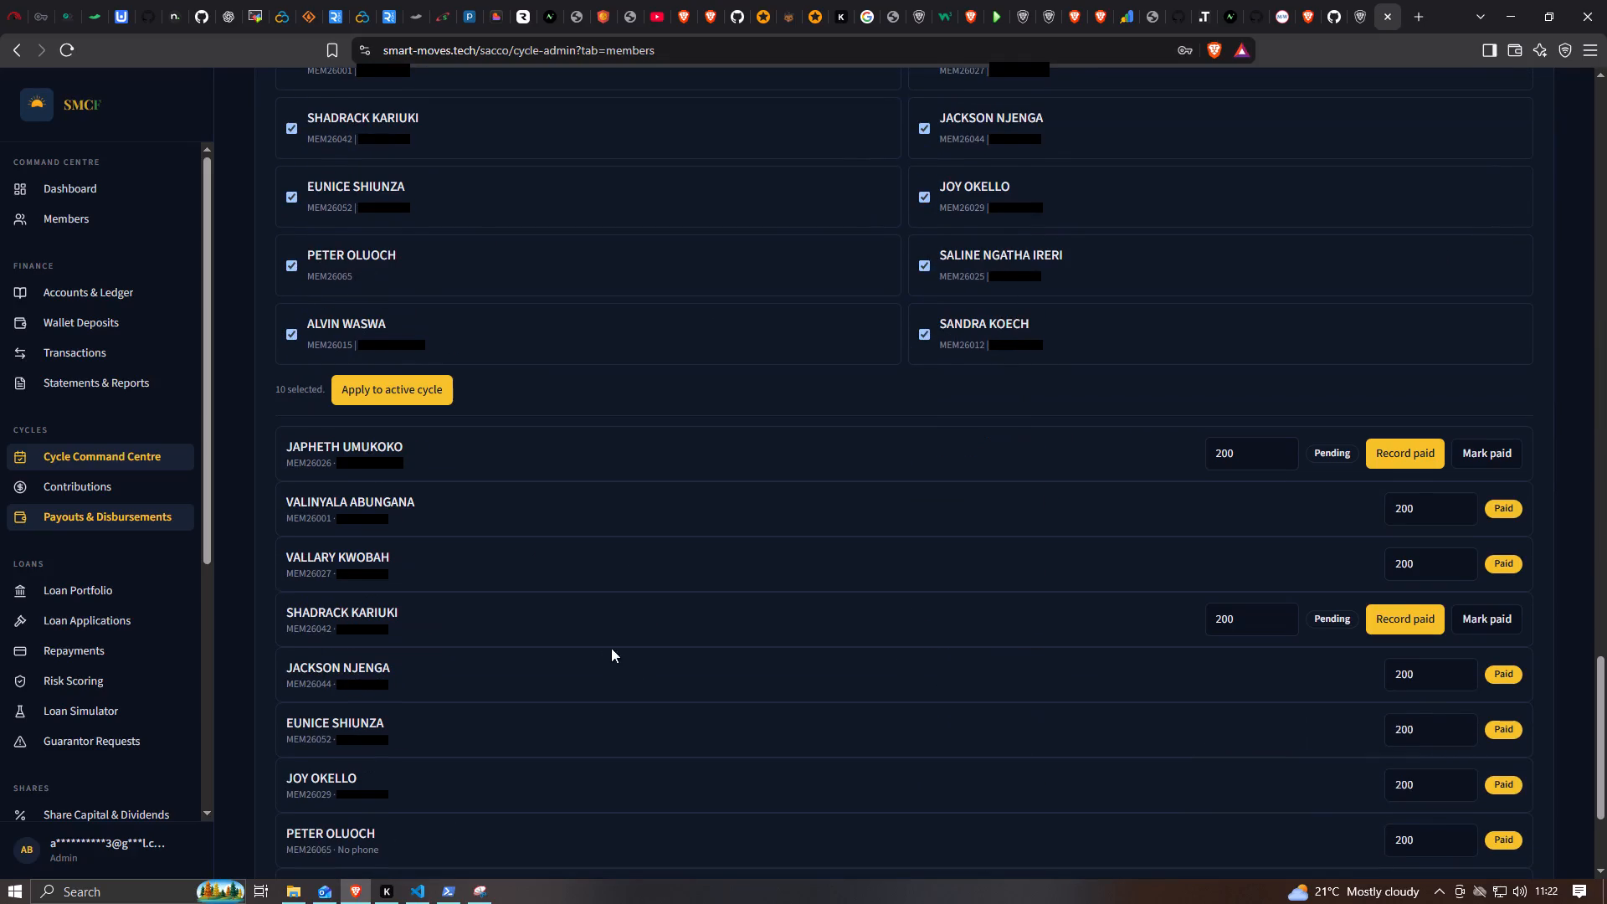
click(421, 394)
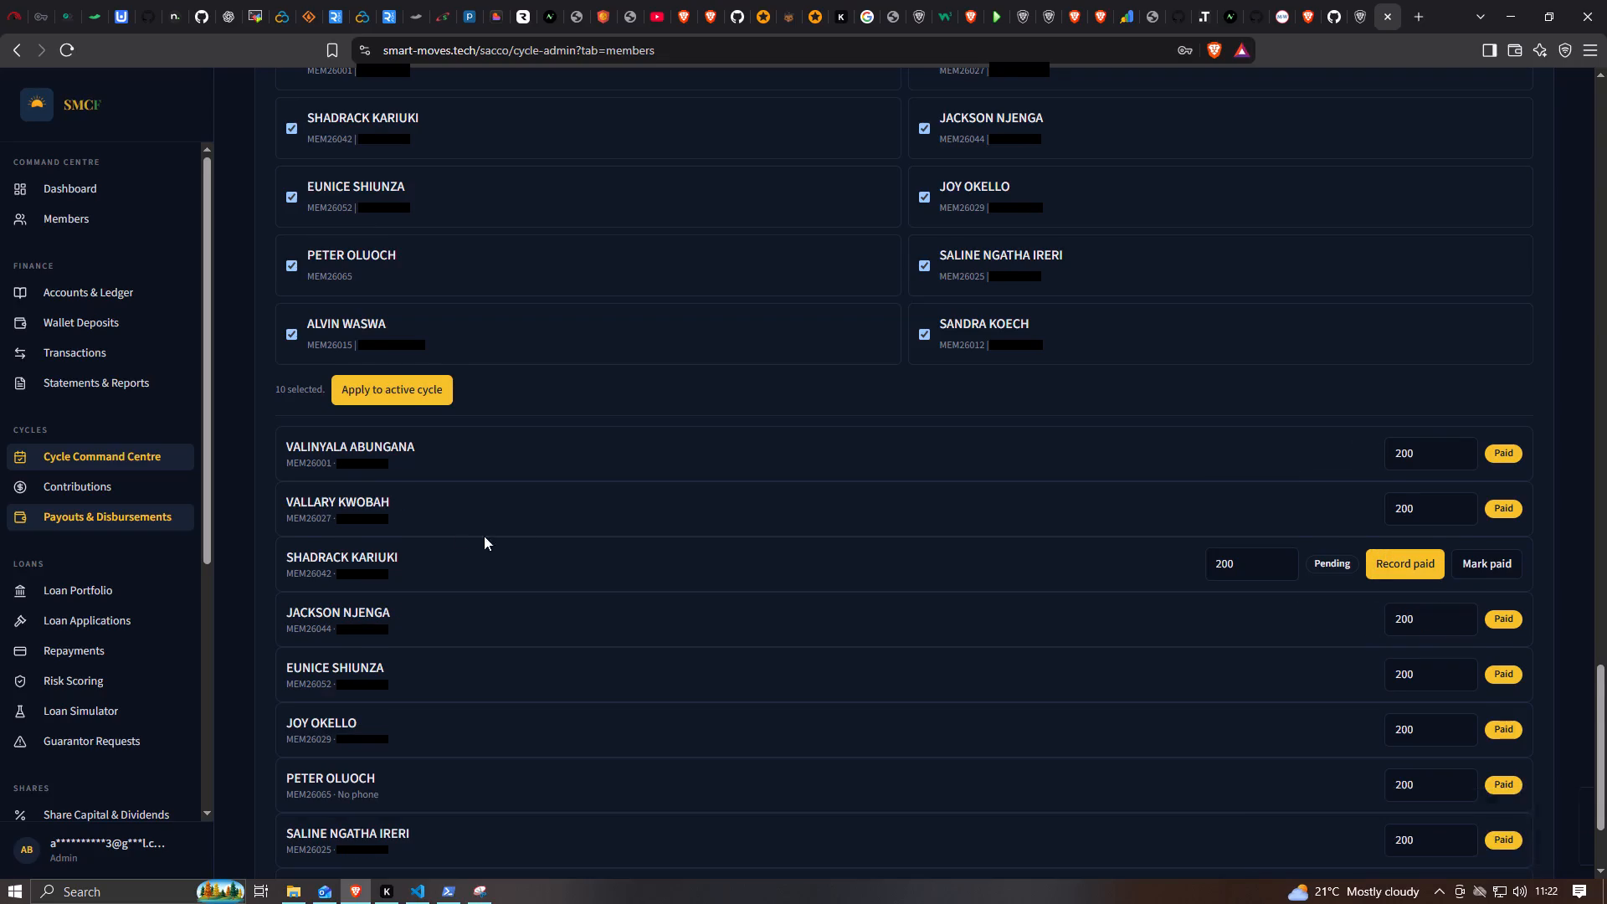
Review the cycle member selection and the member payment rows below it.
scroll(517, 524, down, 5)
scroll(517, 524, up, 9)
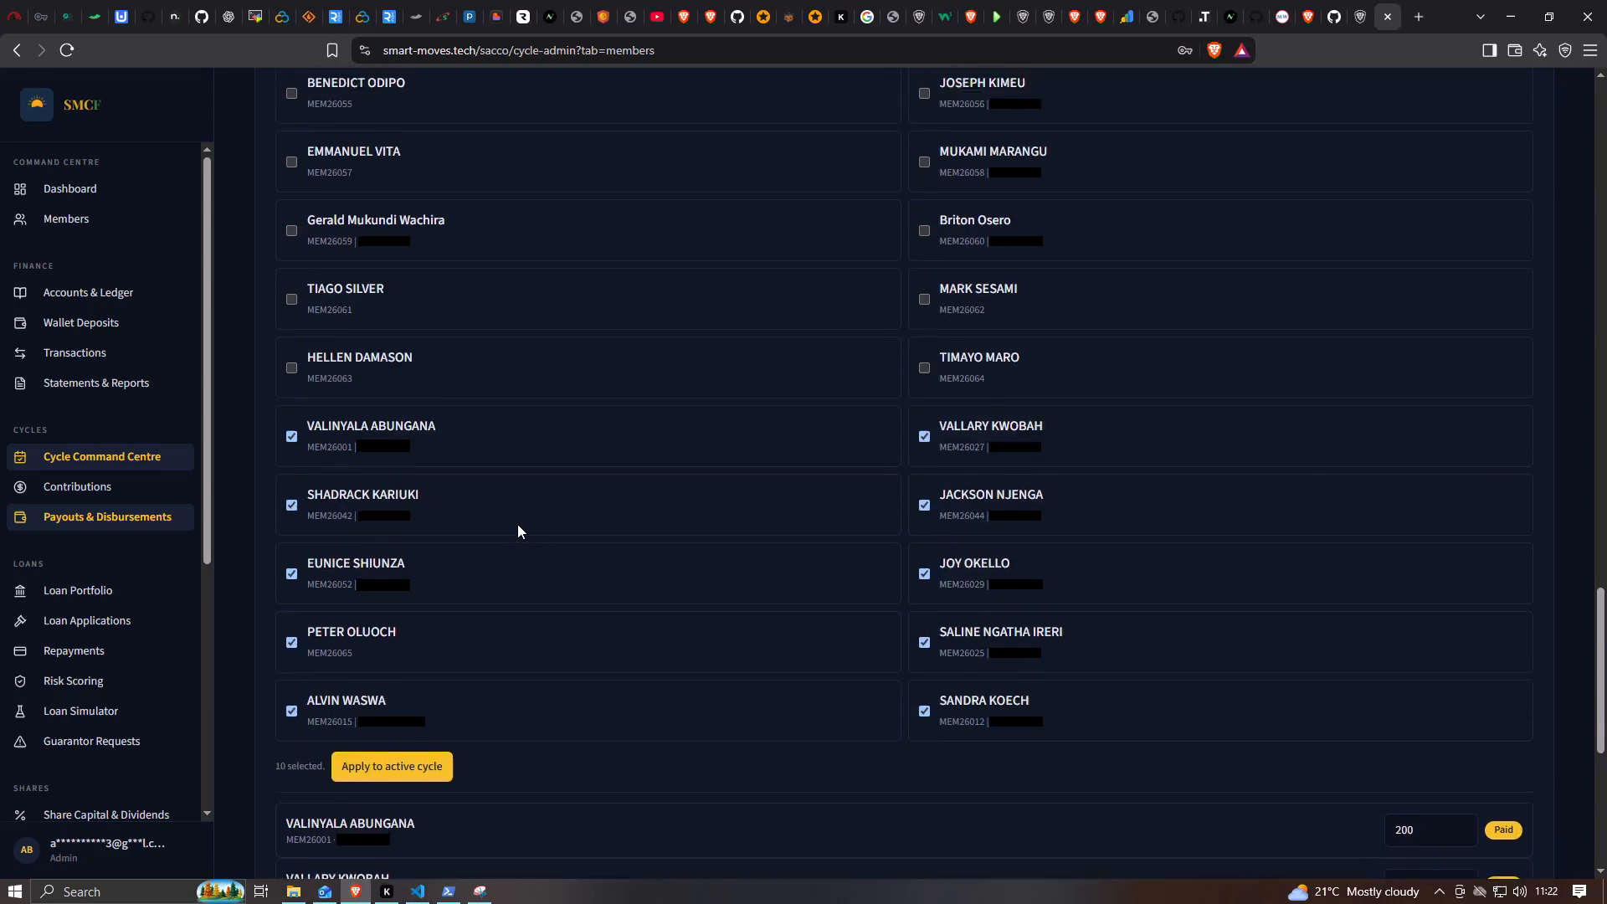
scroll(517, 524, up, 18)
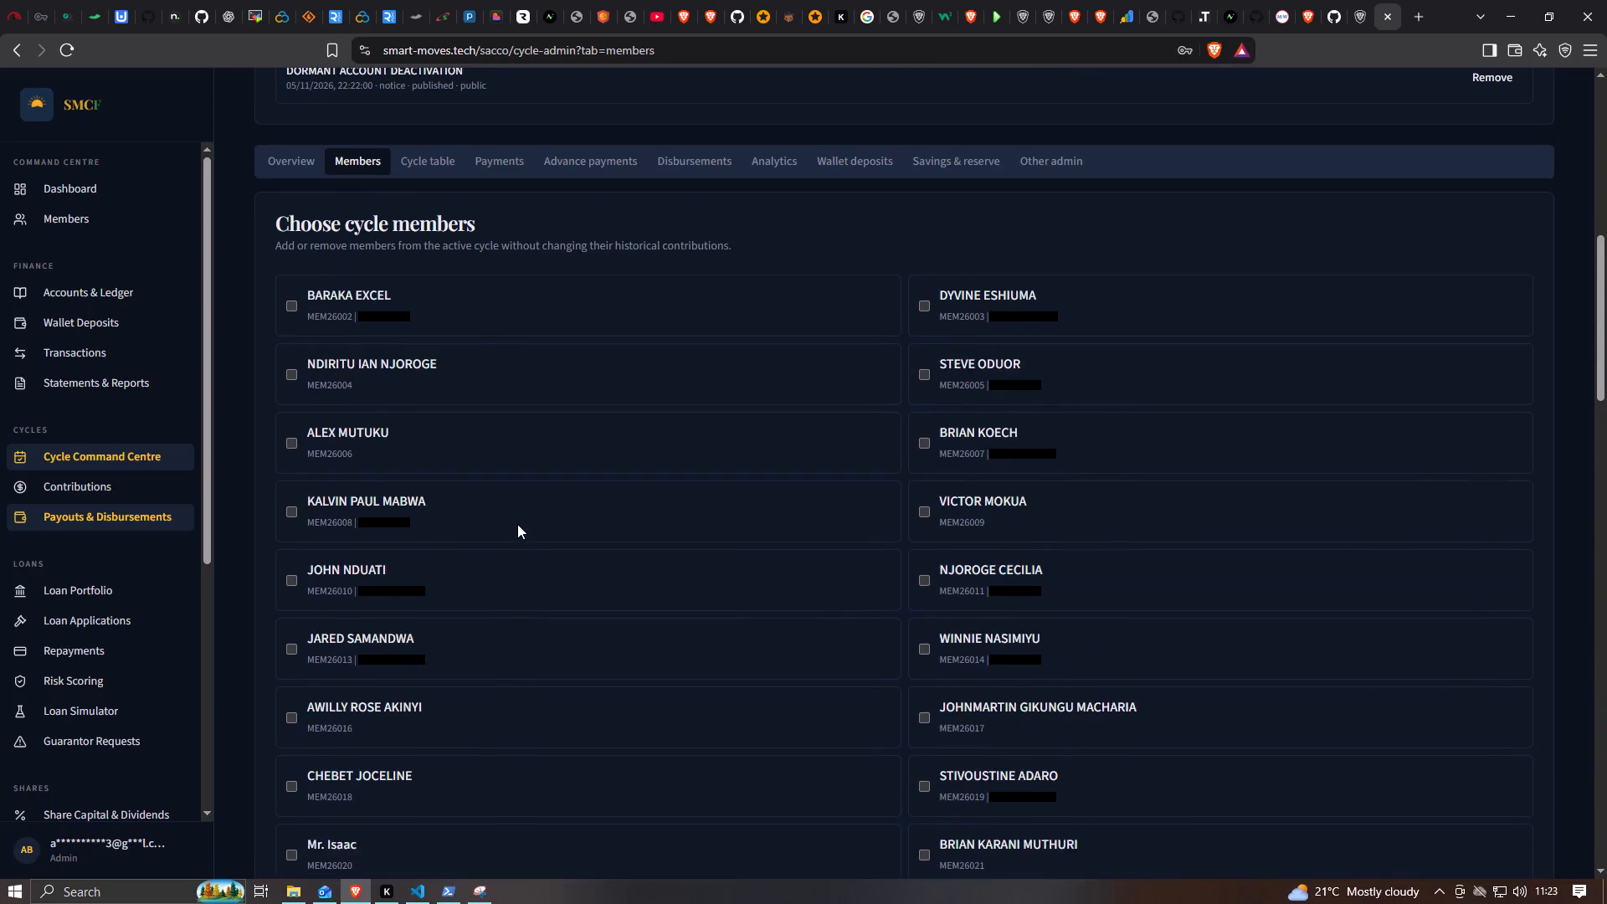
Examine the cycle member contribution table for each member's position, expected and paid amounts, and payment status.
click(446, 165)
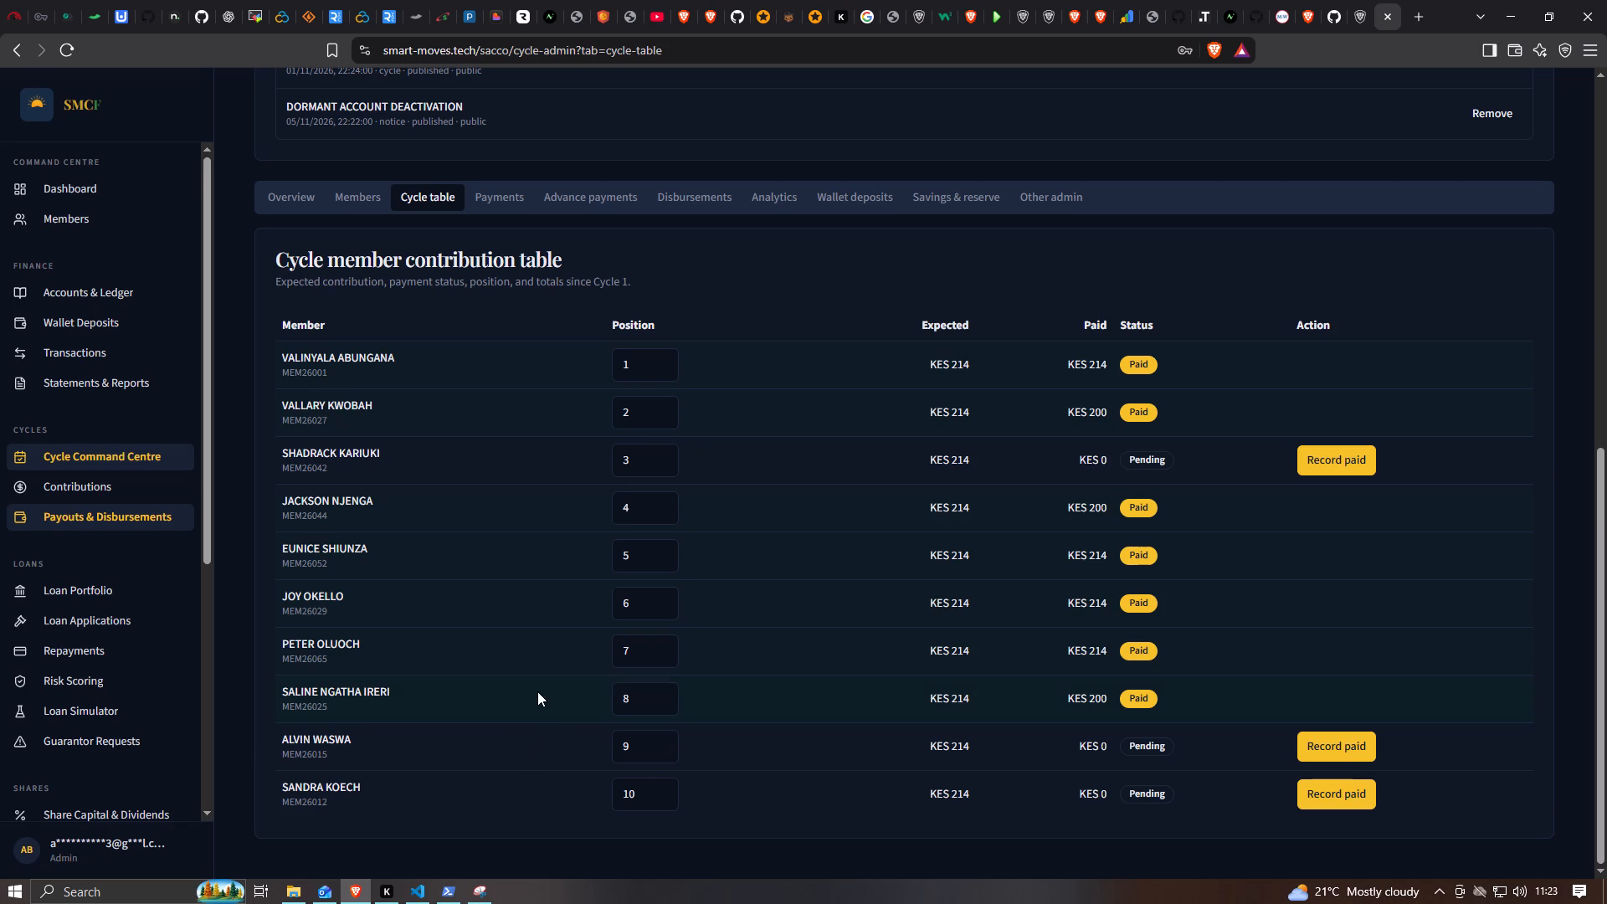
scroll(819, 591, up, 1)
scroll(819, 591, down, 1)
scroll(819, 591, up, 2)
scroll(819, 591, down, 2)
scroll(819, 591, up, 1)
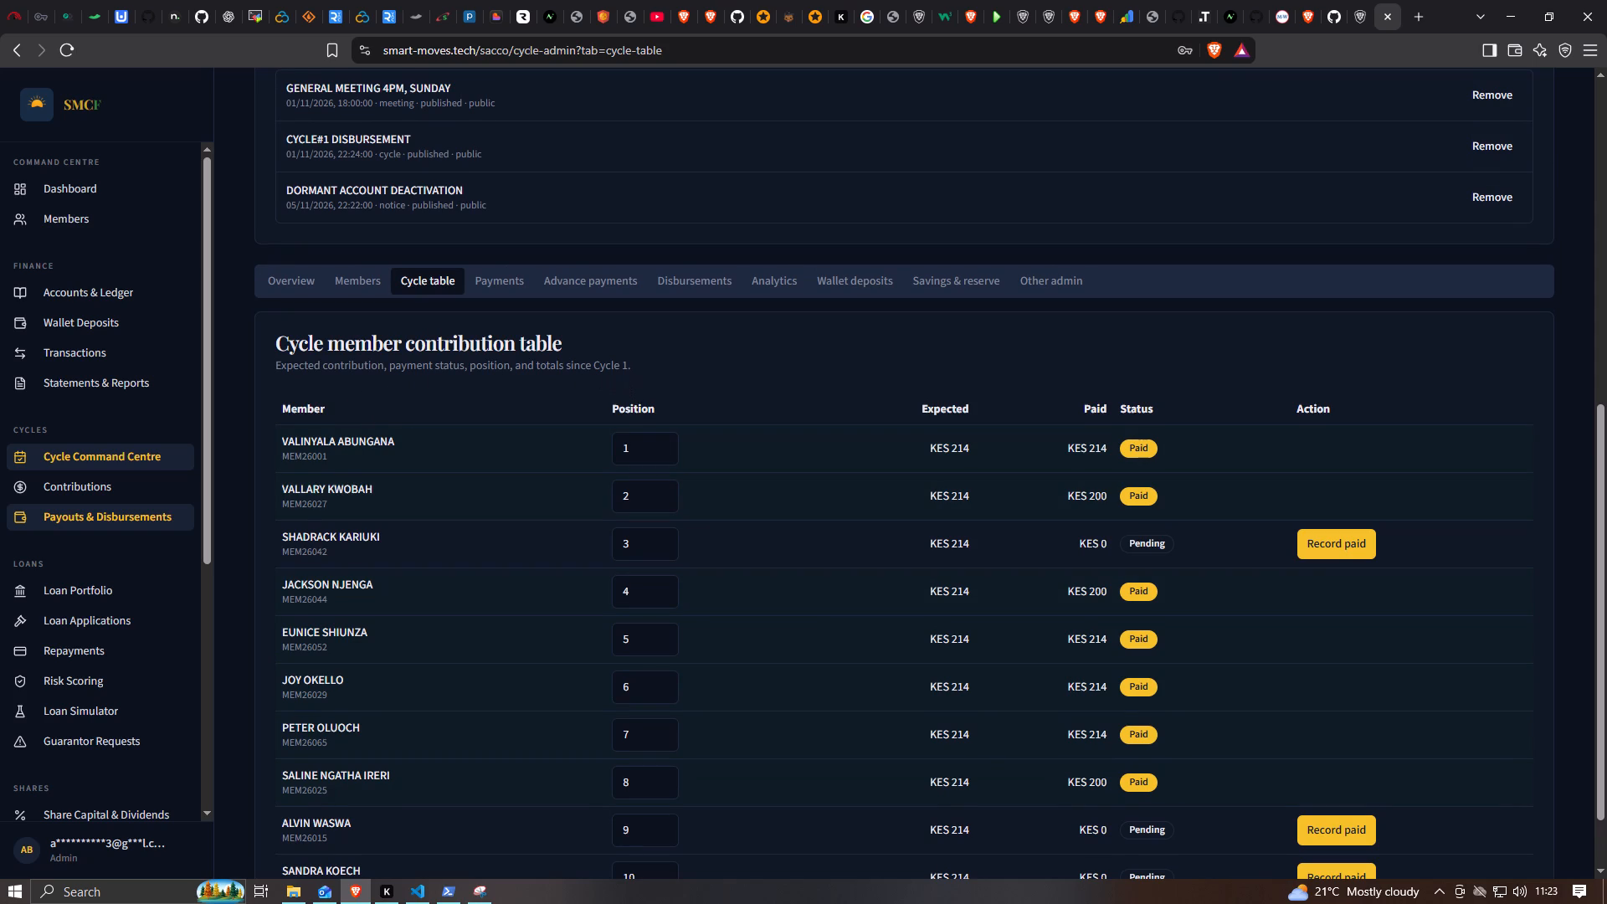
scroll(675, 607, down, 1)
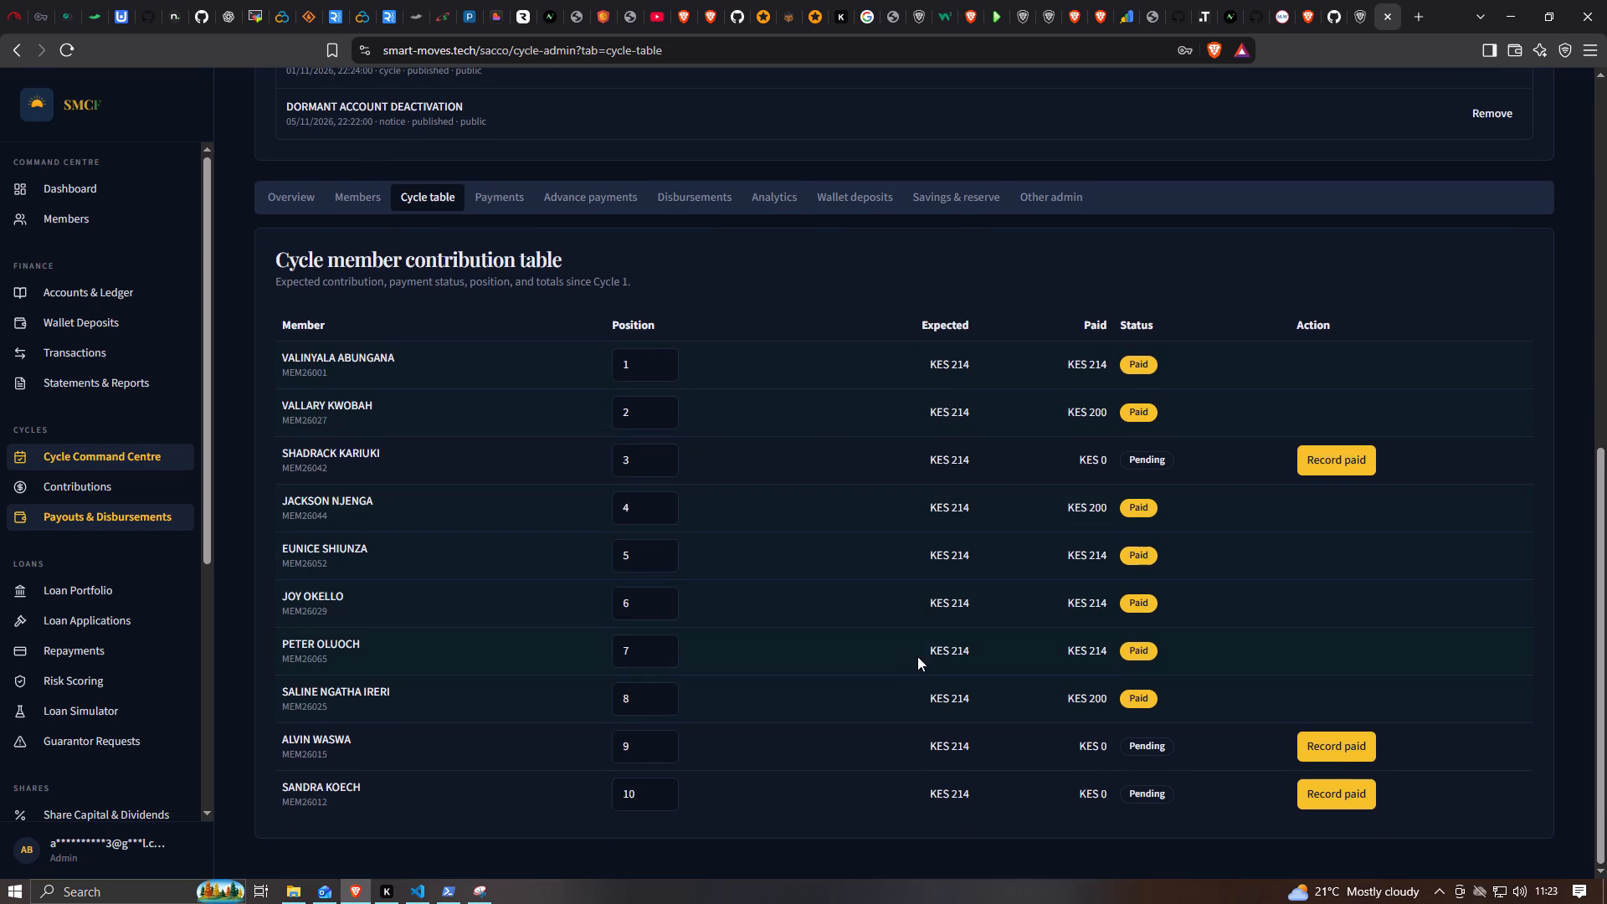
click(944, 603)
scroll(516, 568, up, 3)
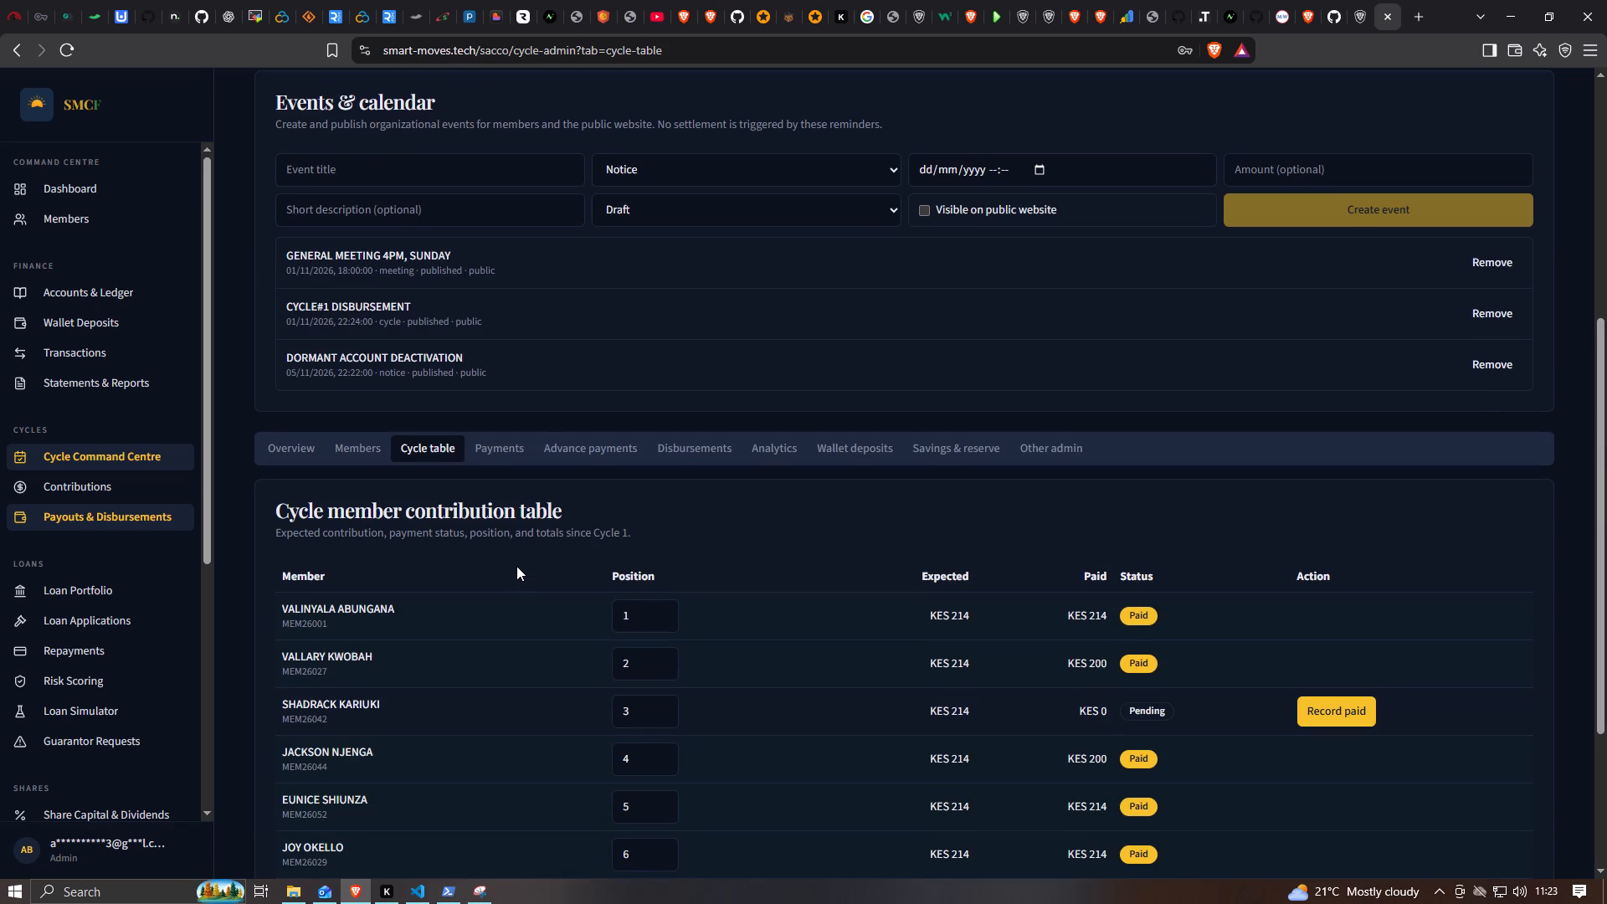
scroll(516, 566, up, 1)
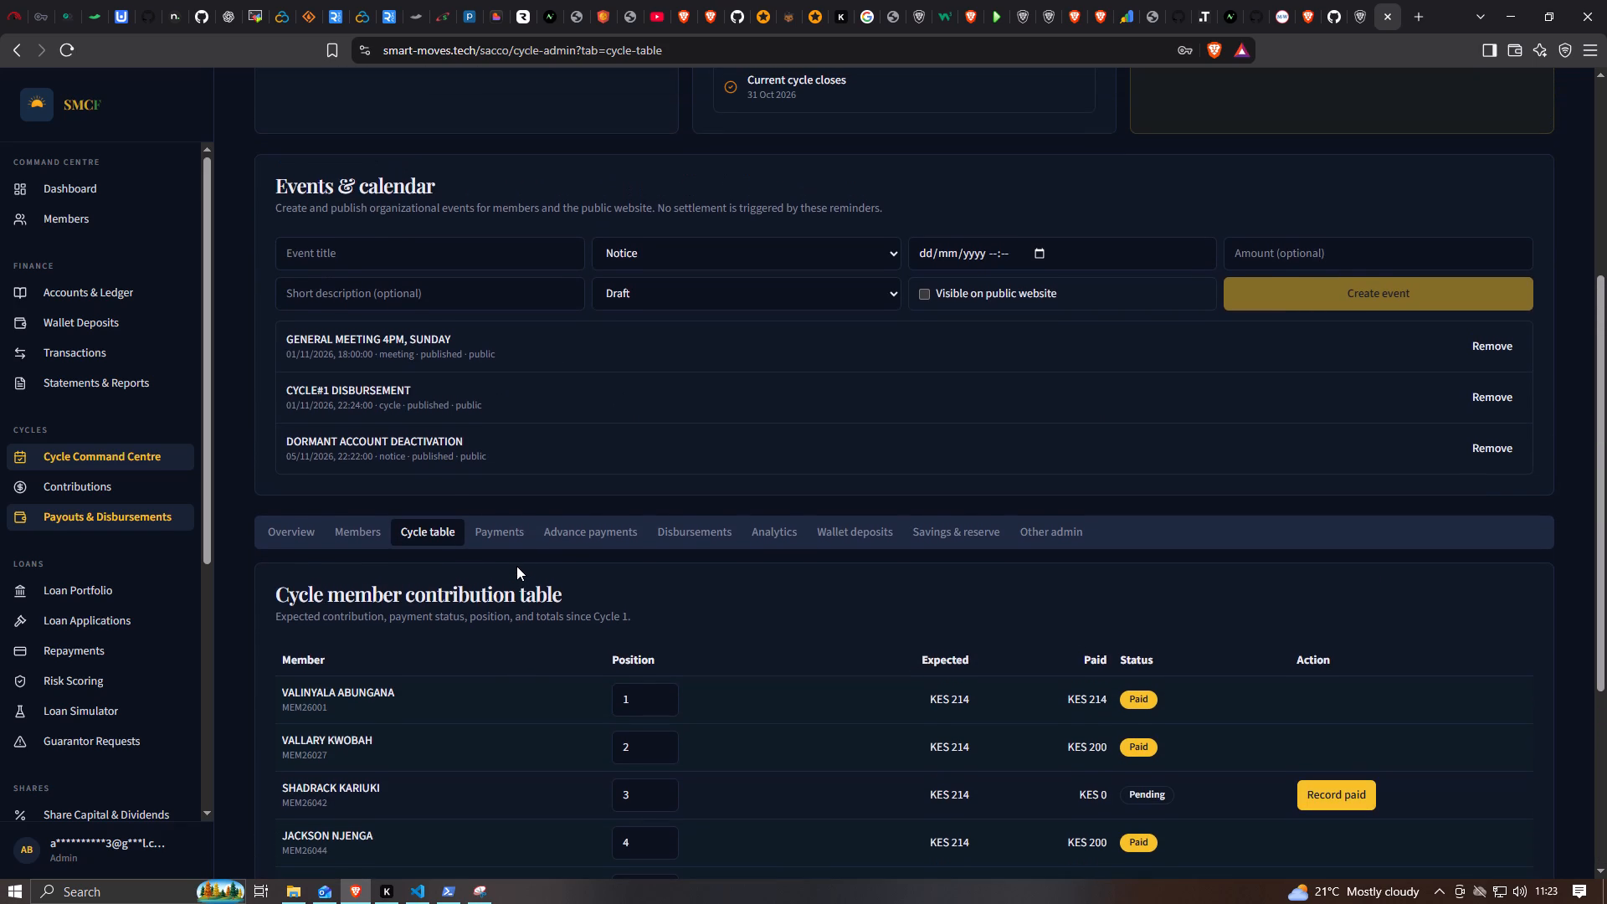
scroll(516, 566, down, 3)
scroll(516, 566, up, 1)
scroll(516, 566, down, 4)
scroll(516, 566, up, 2)
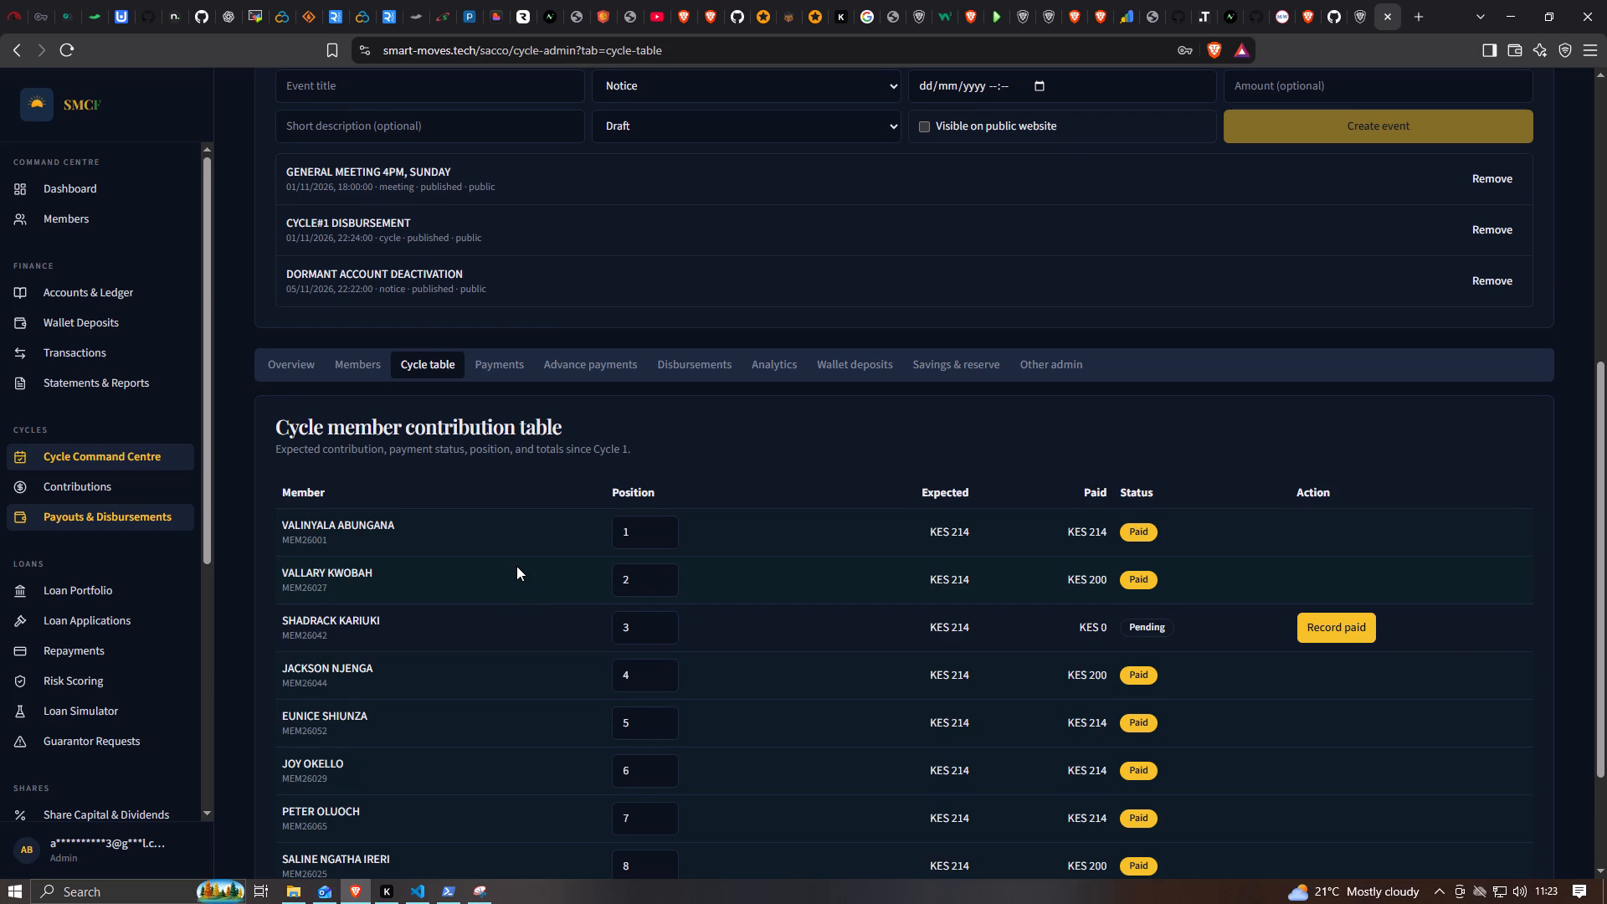
Set up cycle 1 as the new active cycle, completing the current one.
scroll(512, 557, up, 4)
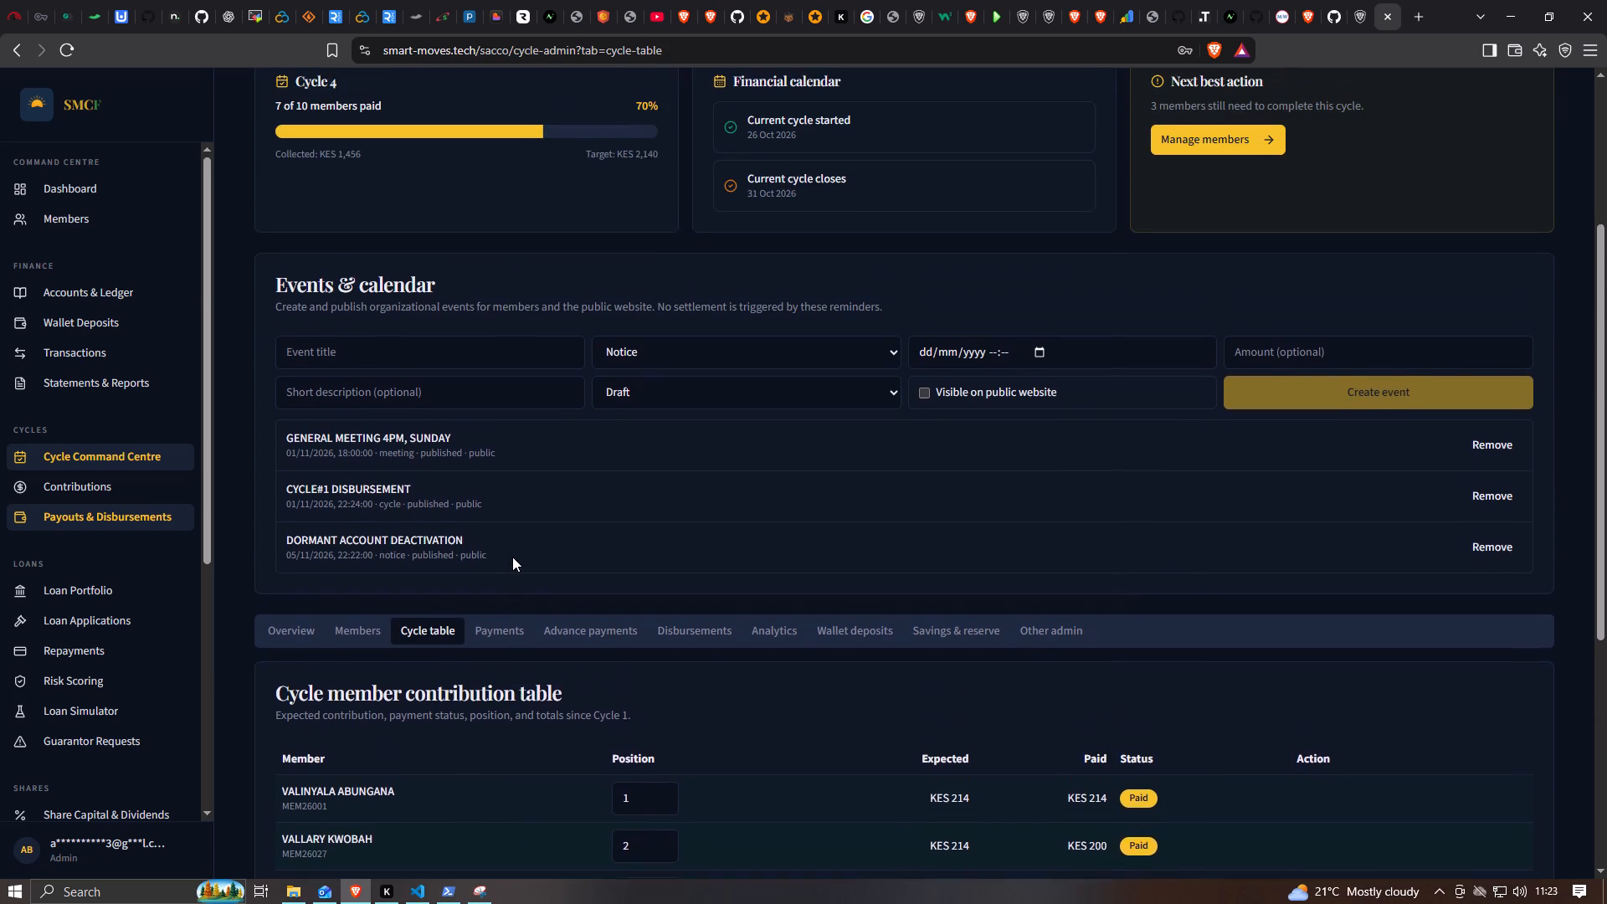
scroll(512, 557, up, 3)
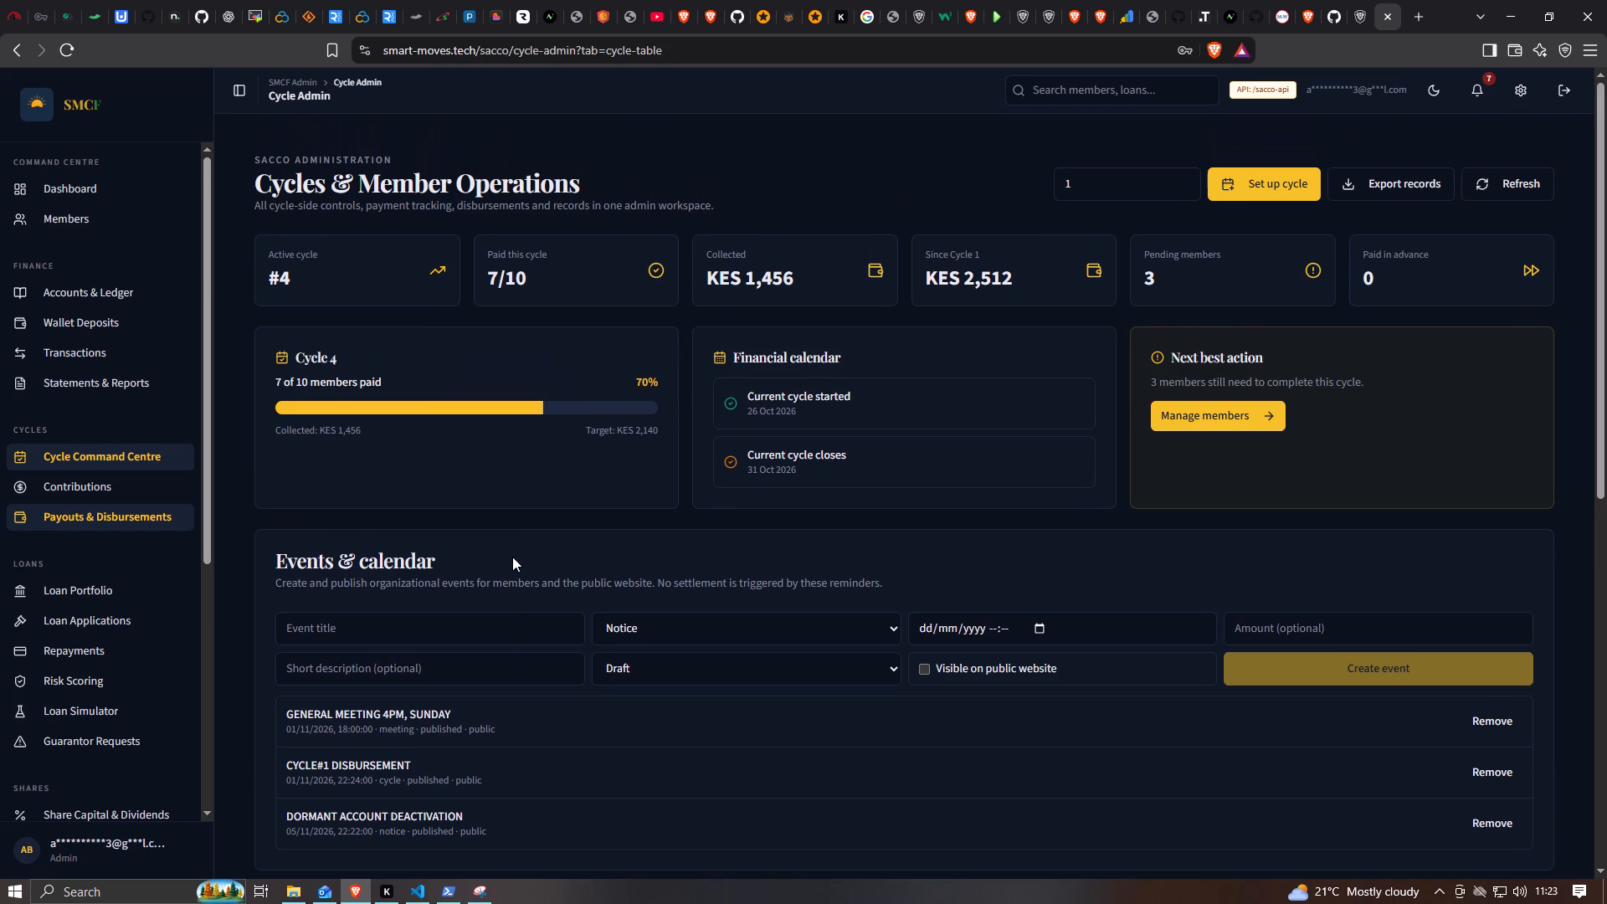
click(1293, 183)
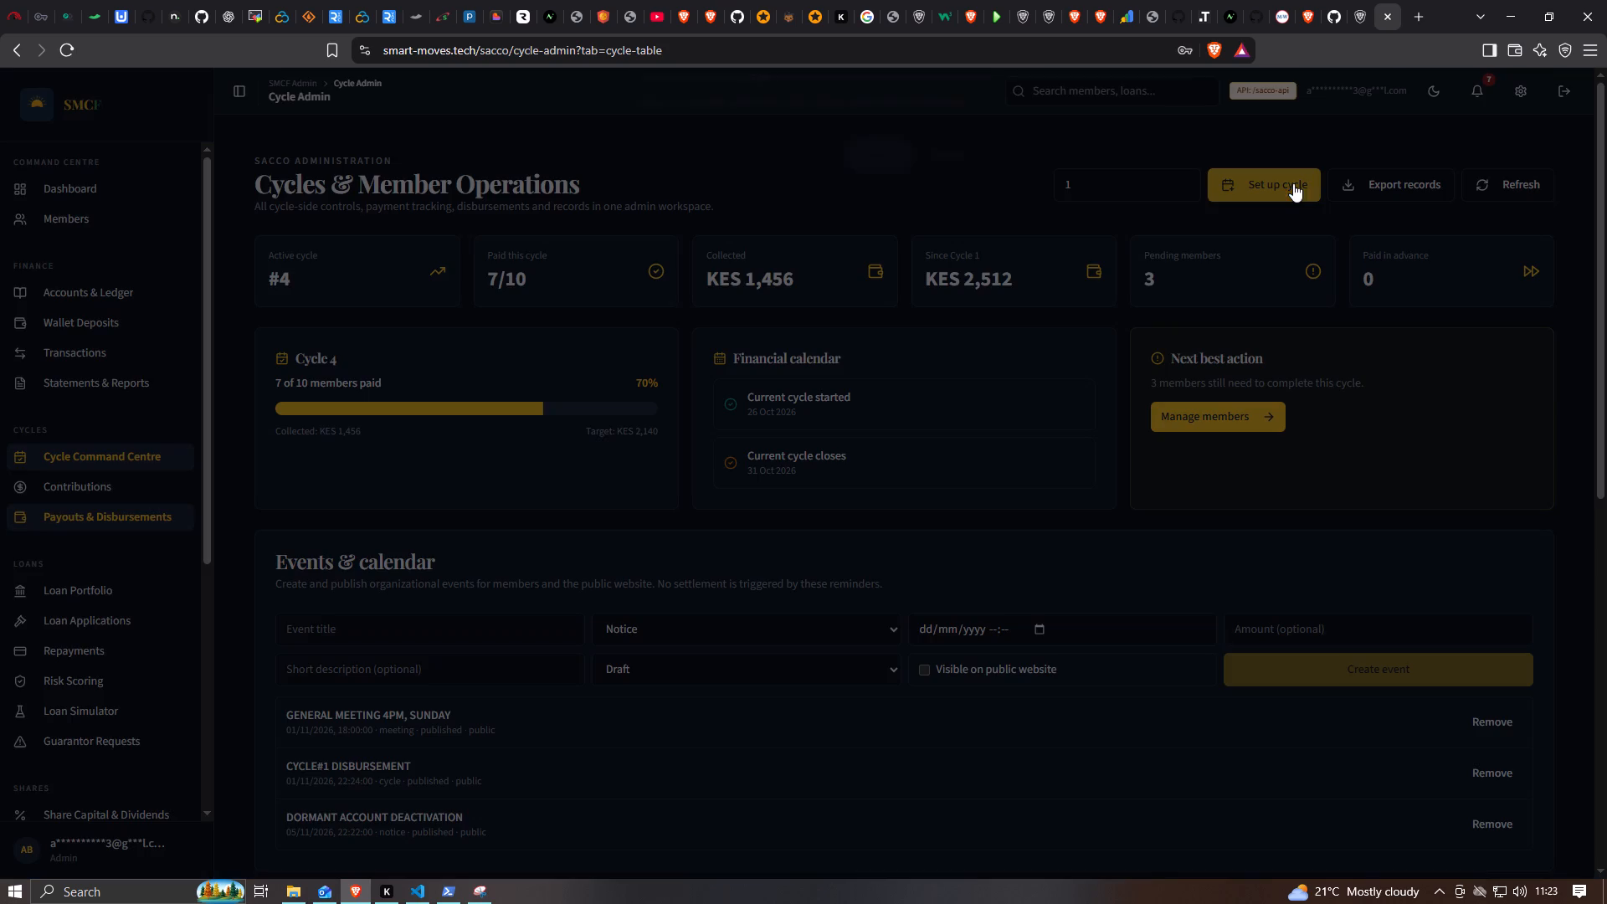
click(887, 173)
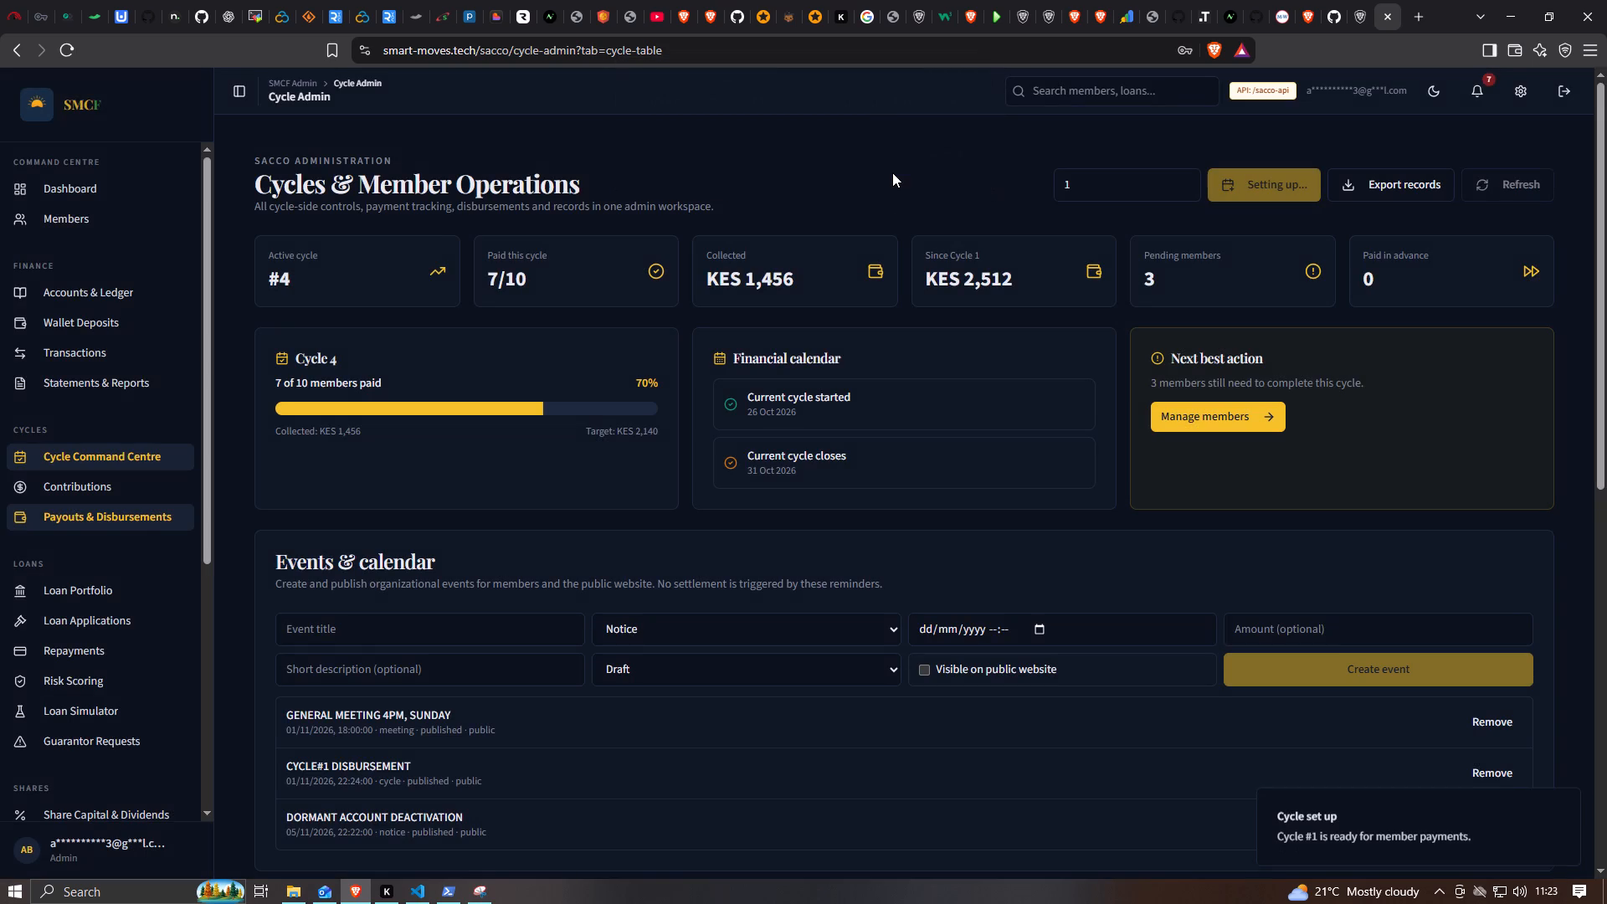
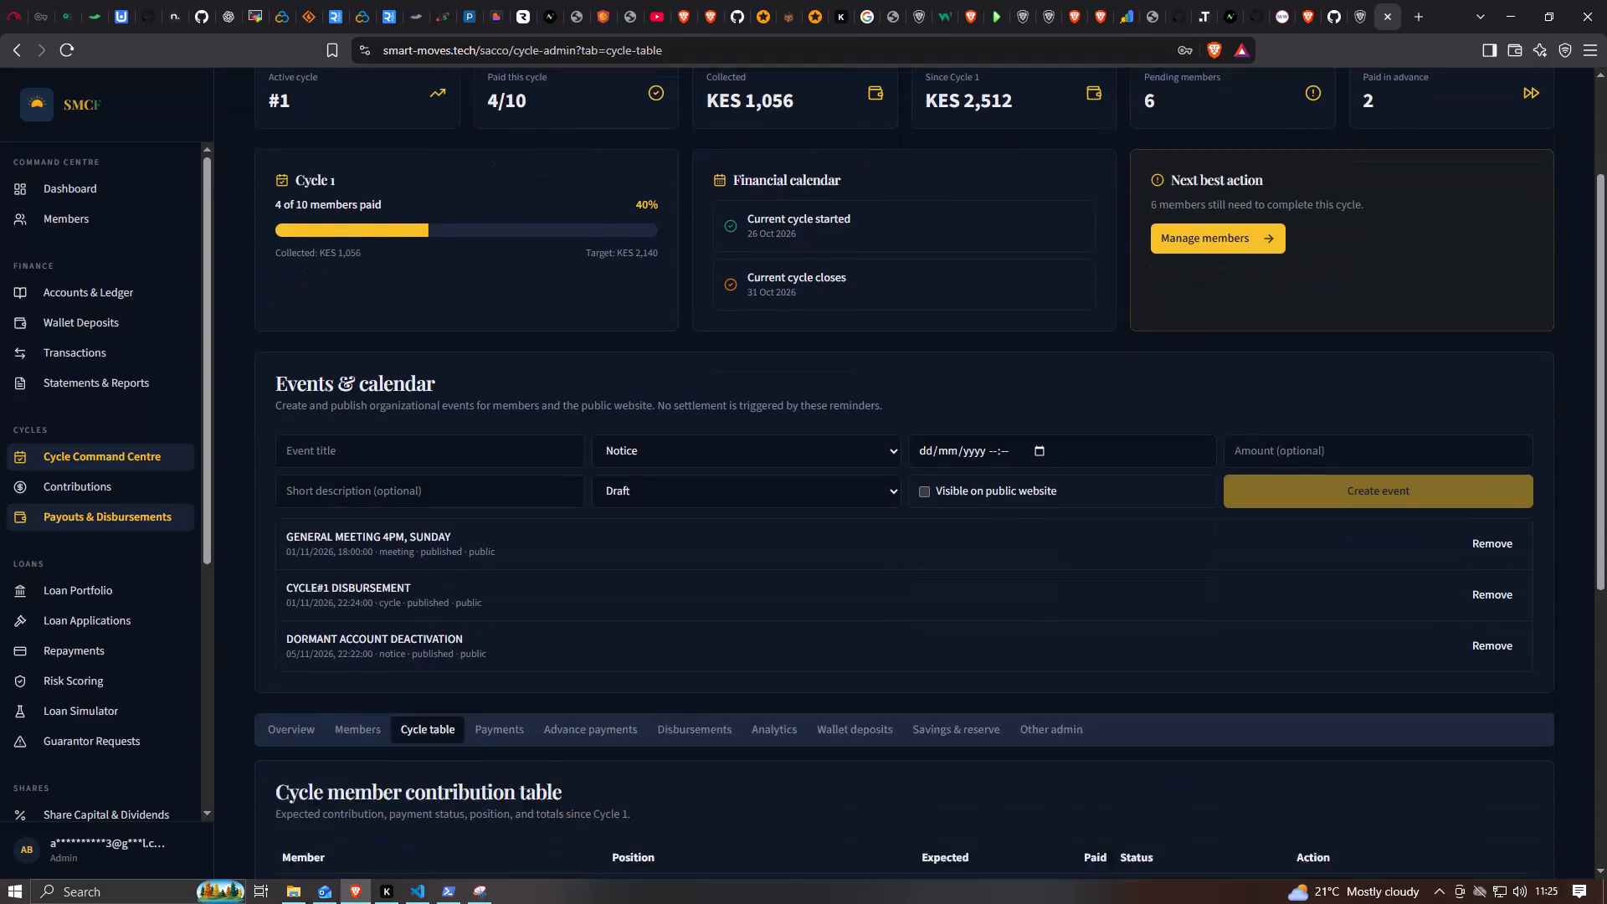
Check the cycle member contribution table, and view the members who have paid in advance.
scroll(587, 578, down, 3)
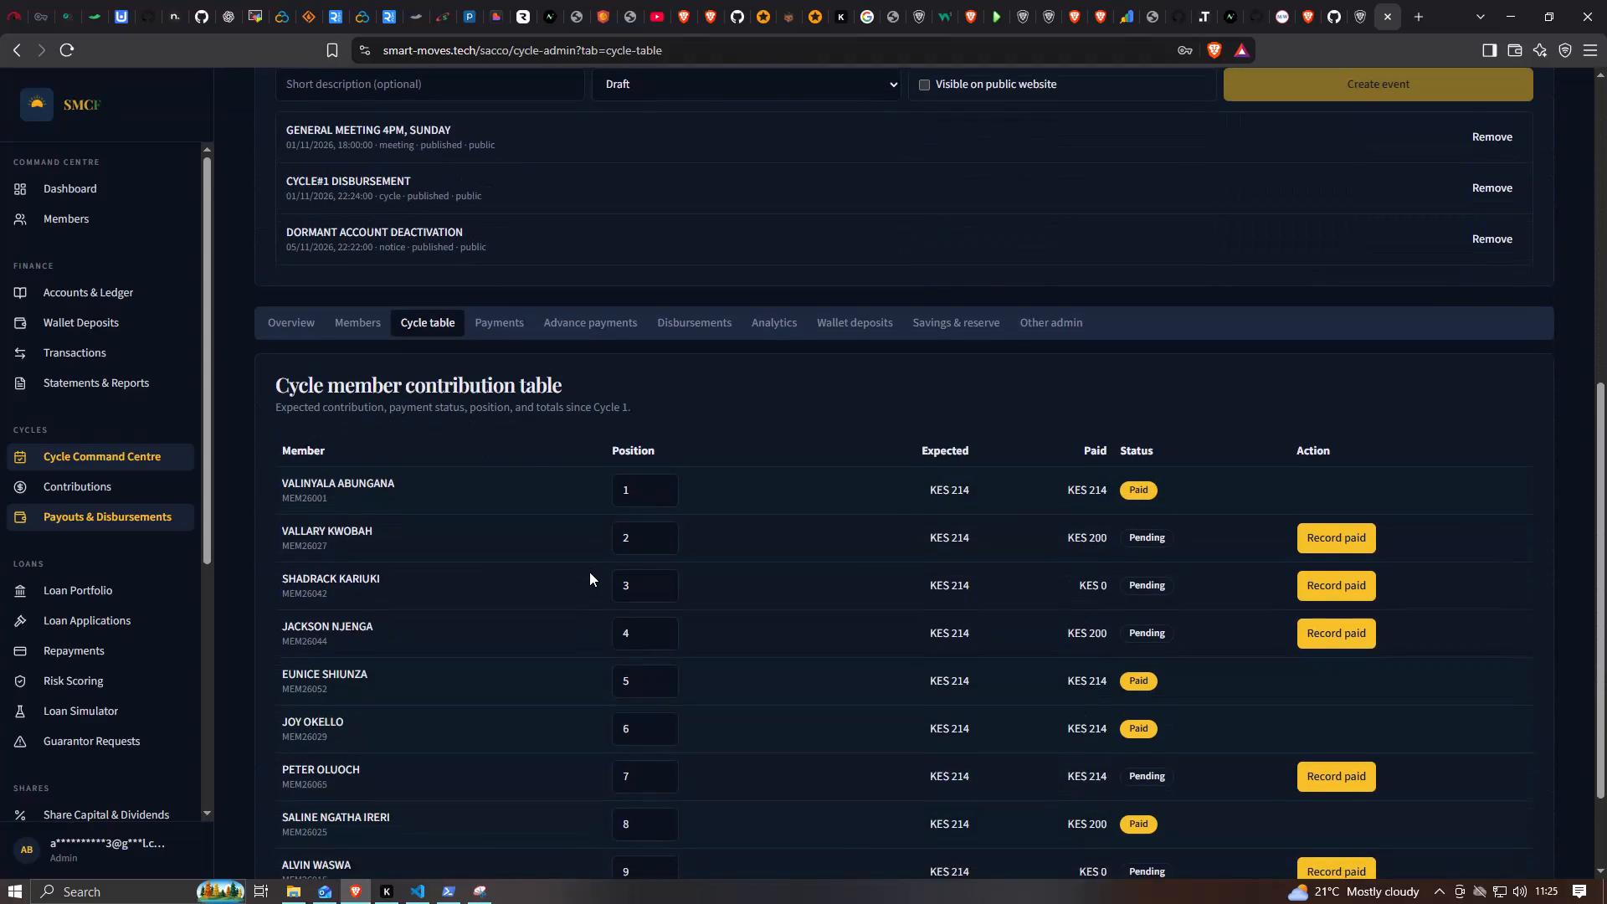
scroll(589, 572, down, 2)
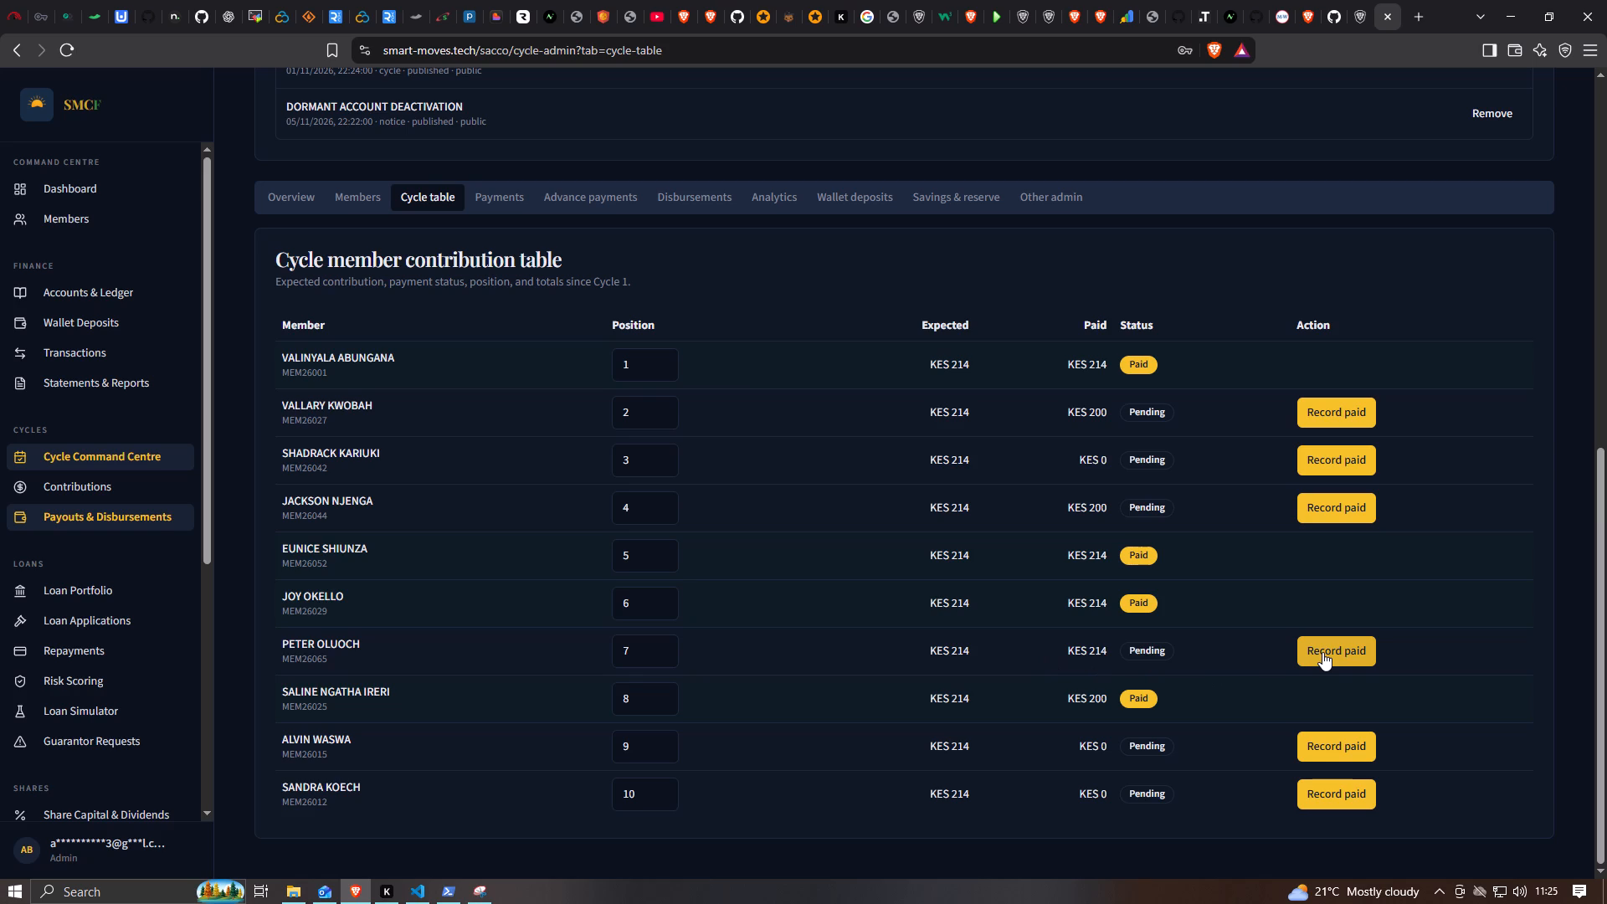
click(627, 193)
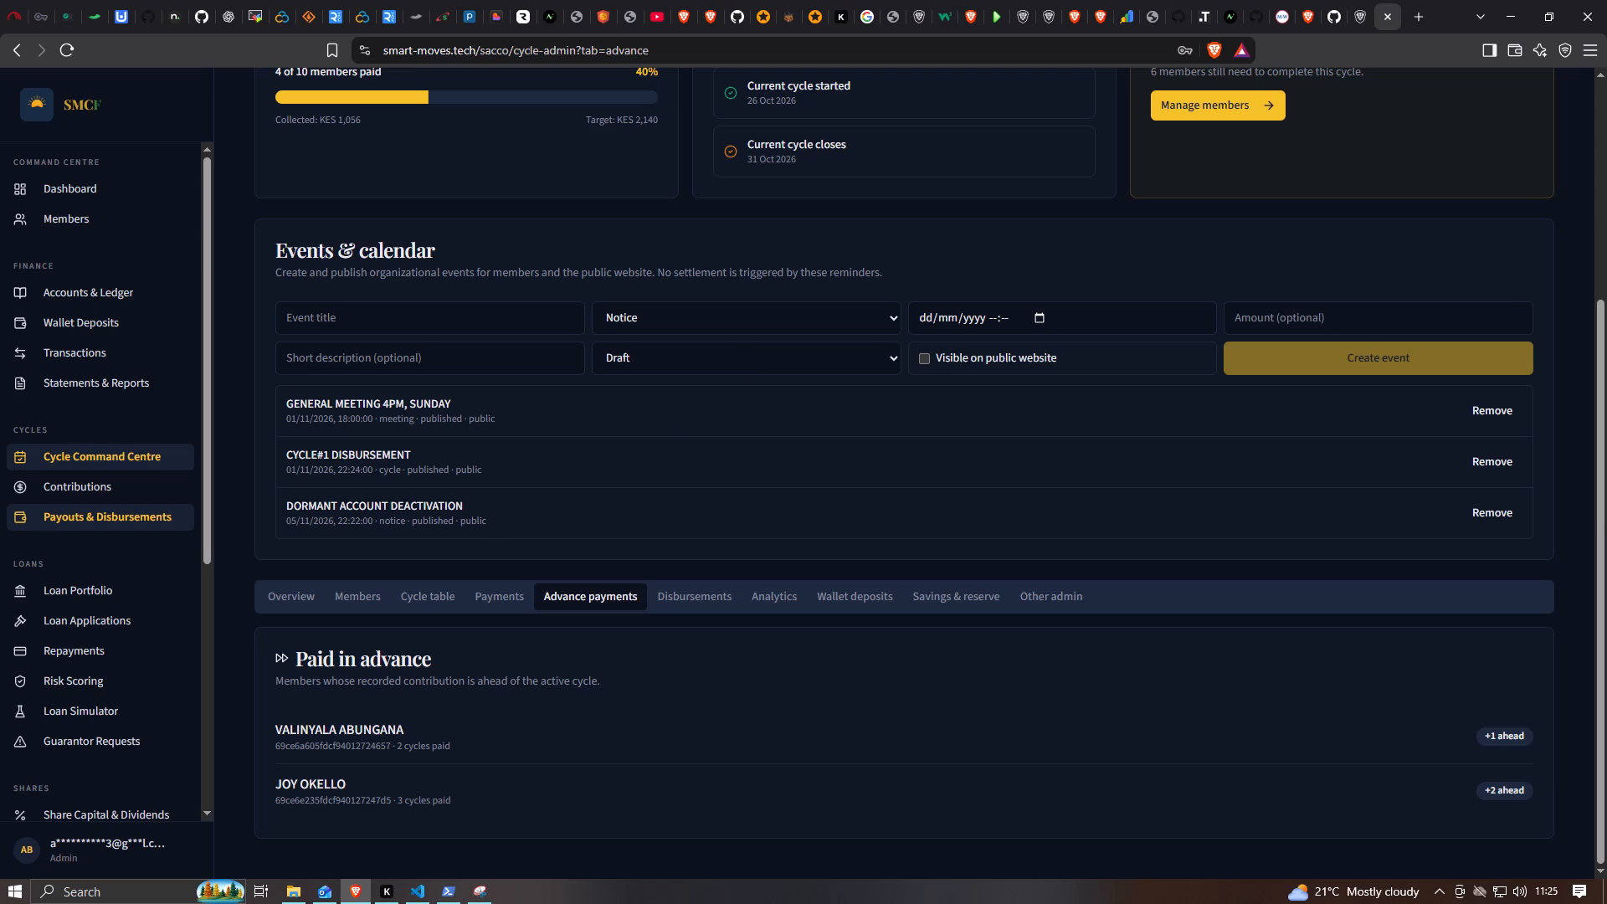
In the cycle member contribution table, record the pending contributions of the members in positions 2, 4 and 7 as paid.
click(423, 604)
scroll(1214, 771, down, 5)
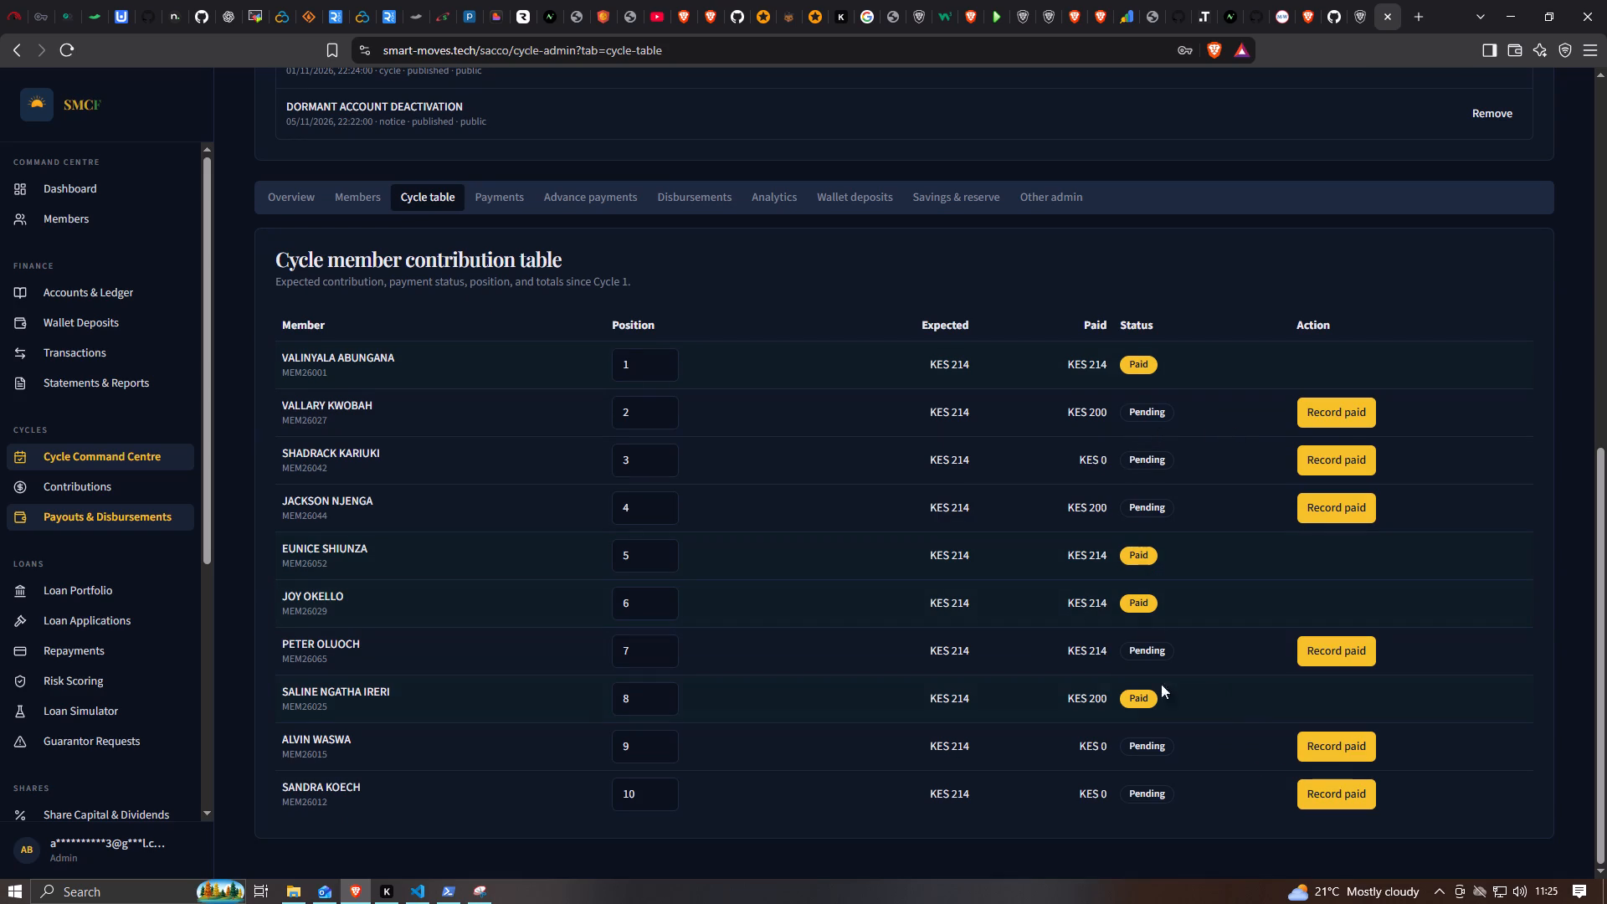
click(1346, 408)
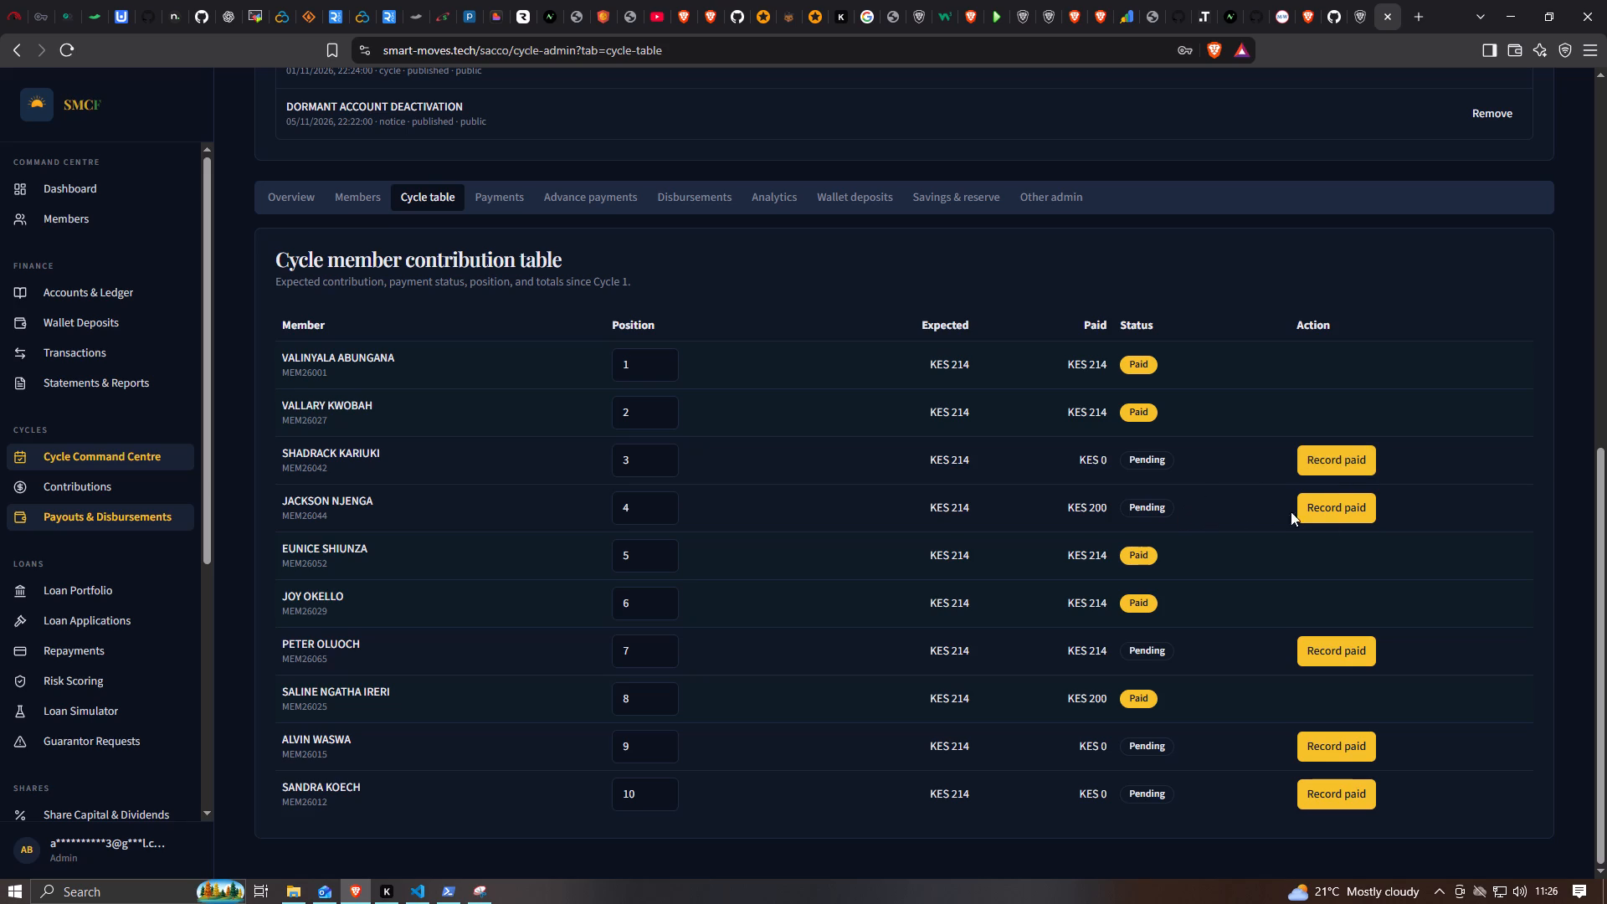
click(1328, 514)
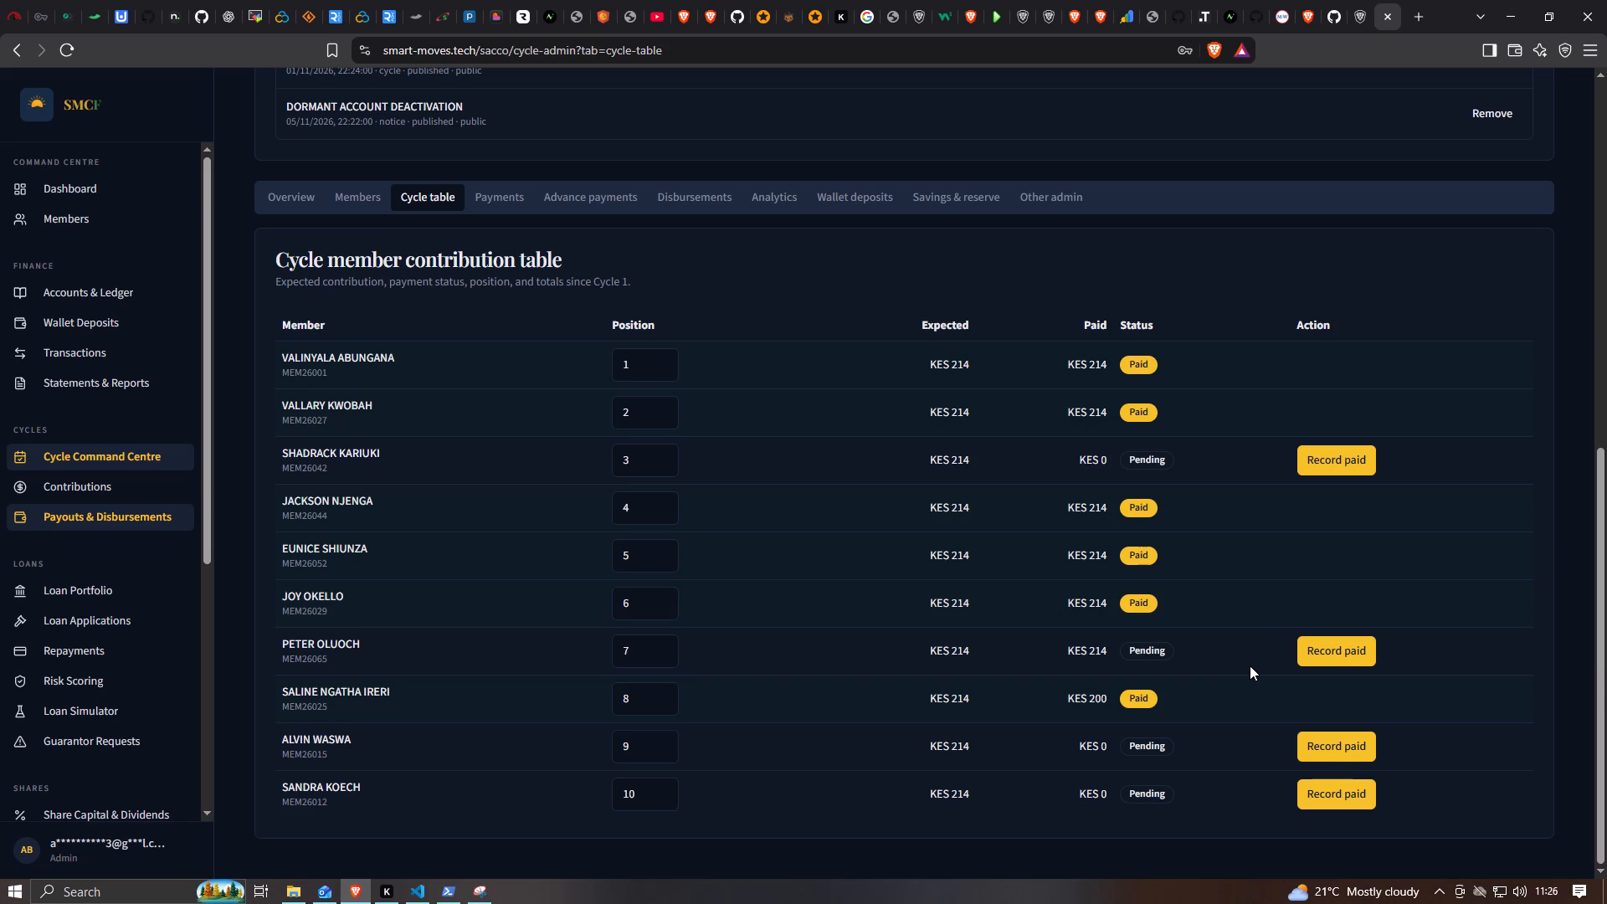
click(1322, 655)
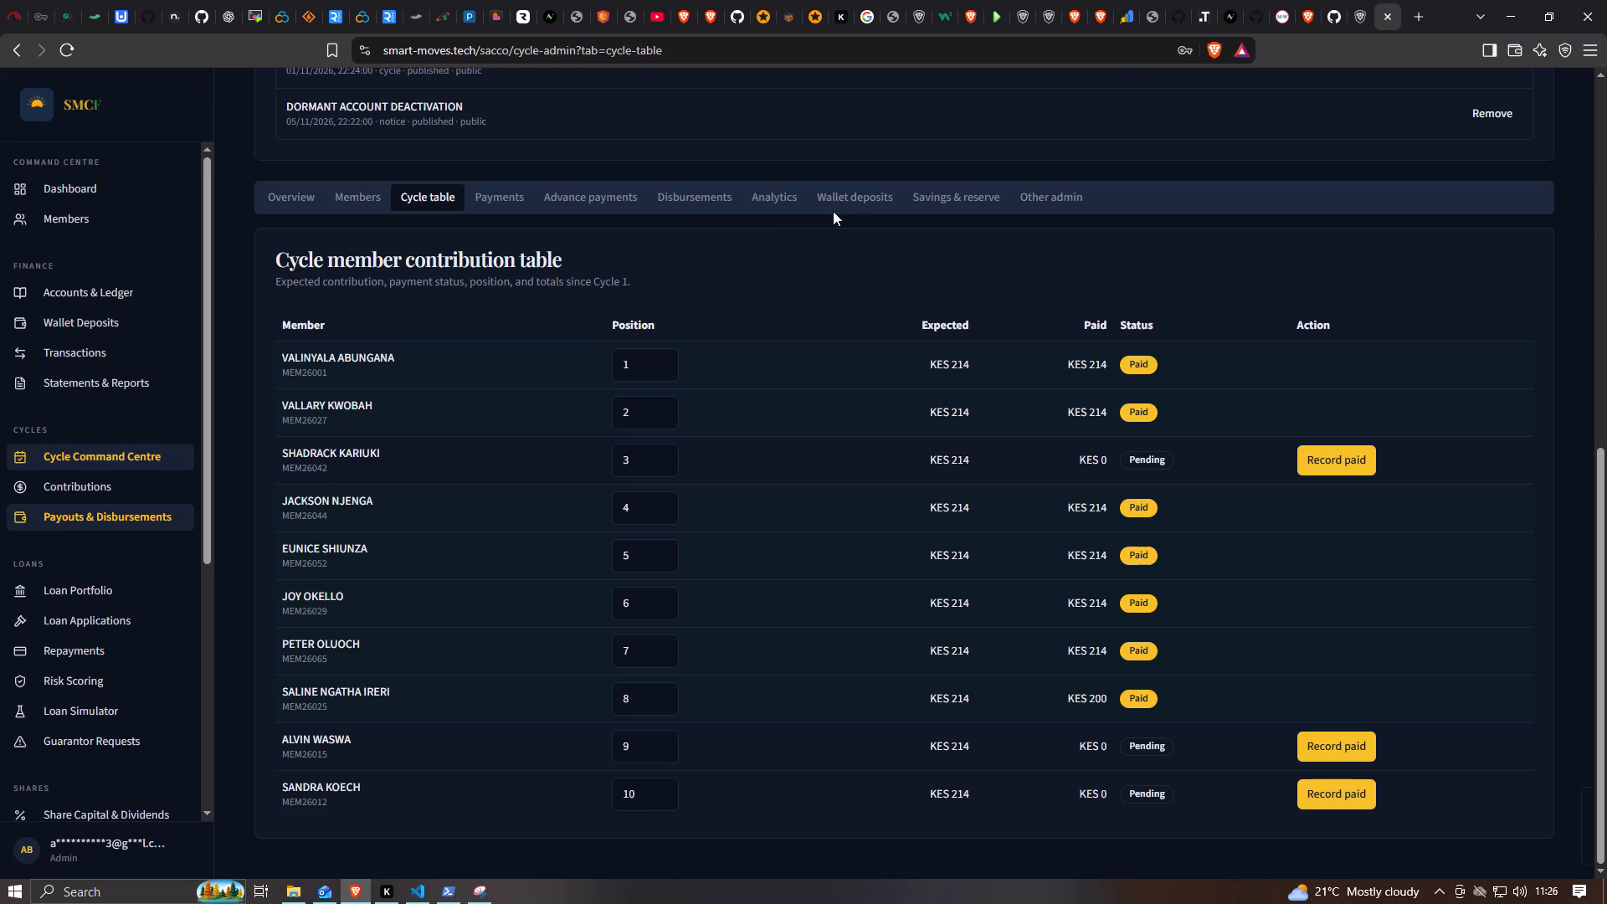
Examine the member wallet balances under wallet deposits and withdrawals, looking for members with non-zero current balances.
click(860, 207)
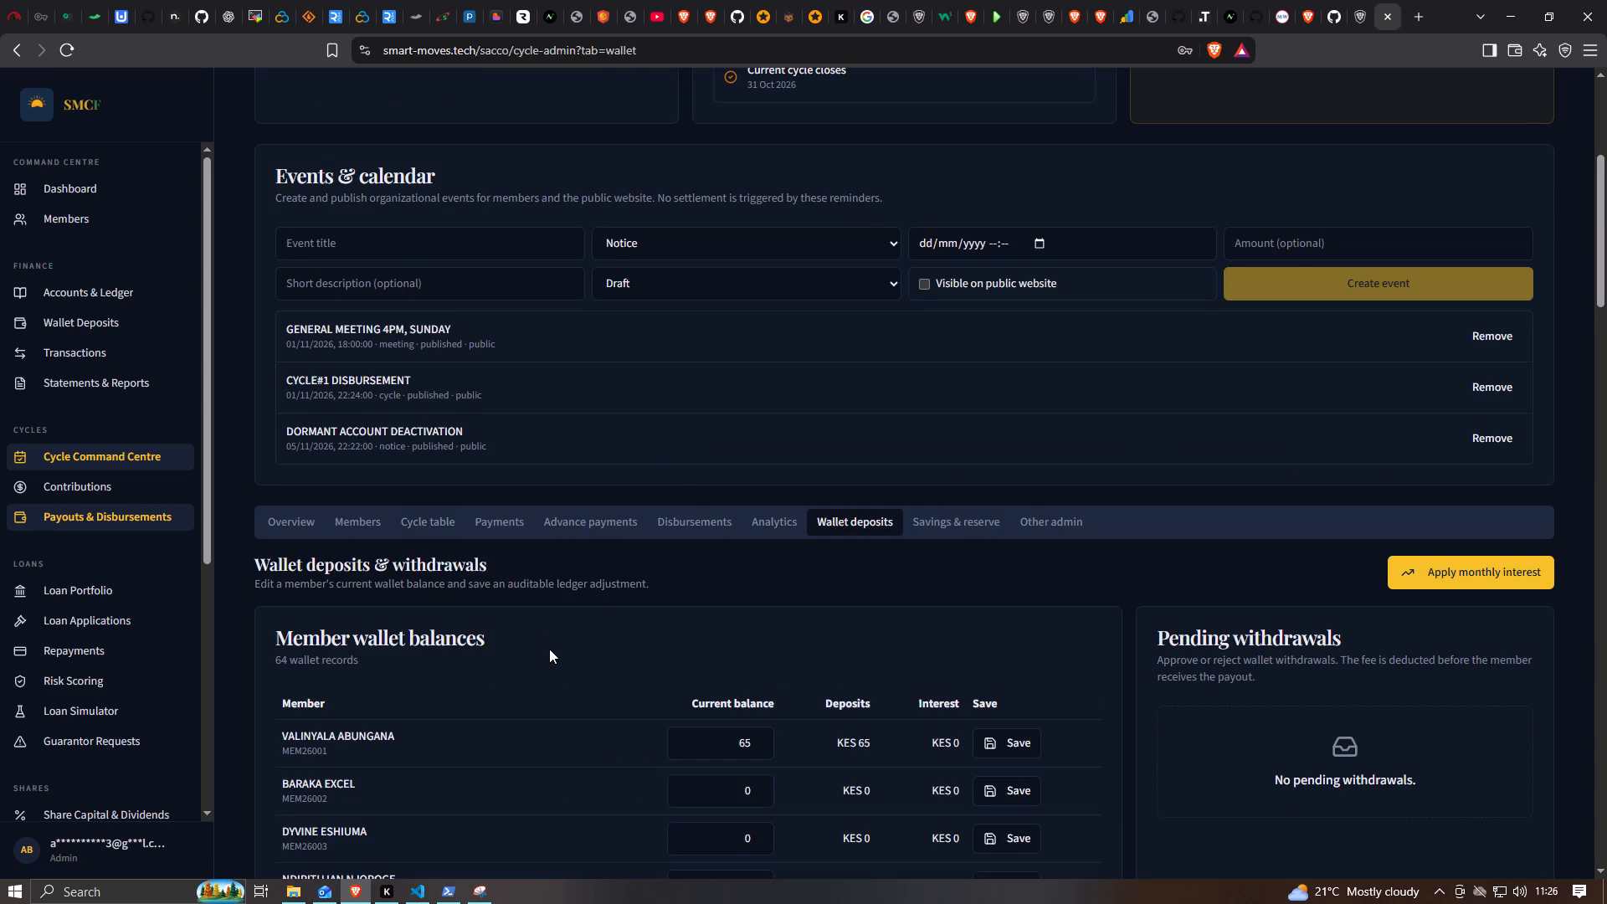
scroll(615, 754, down, 9)
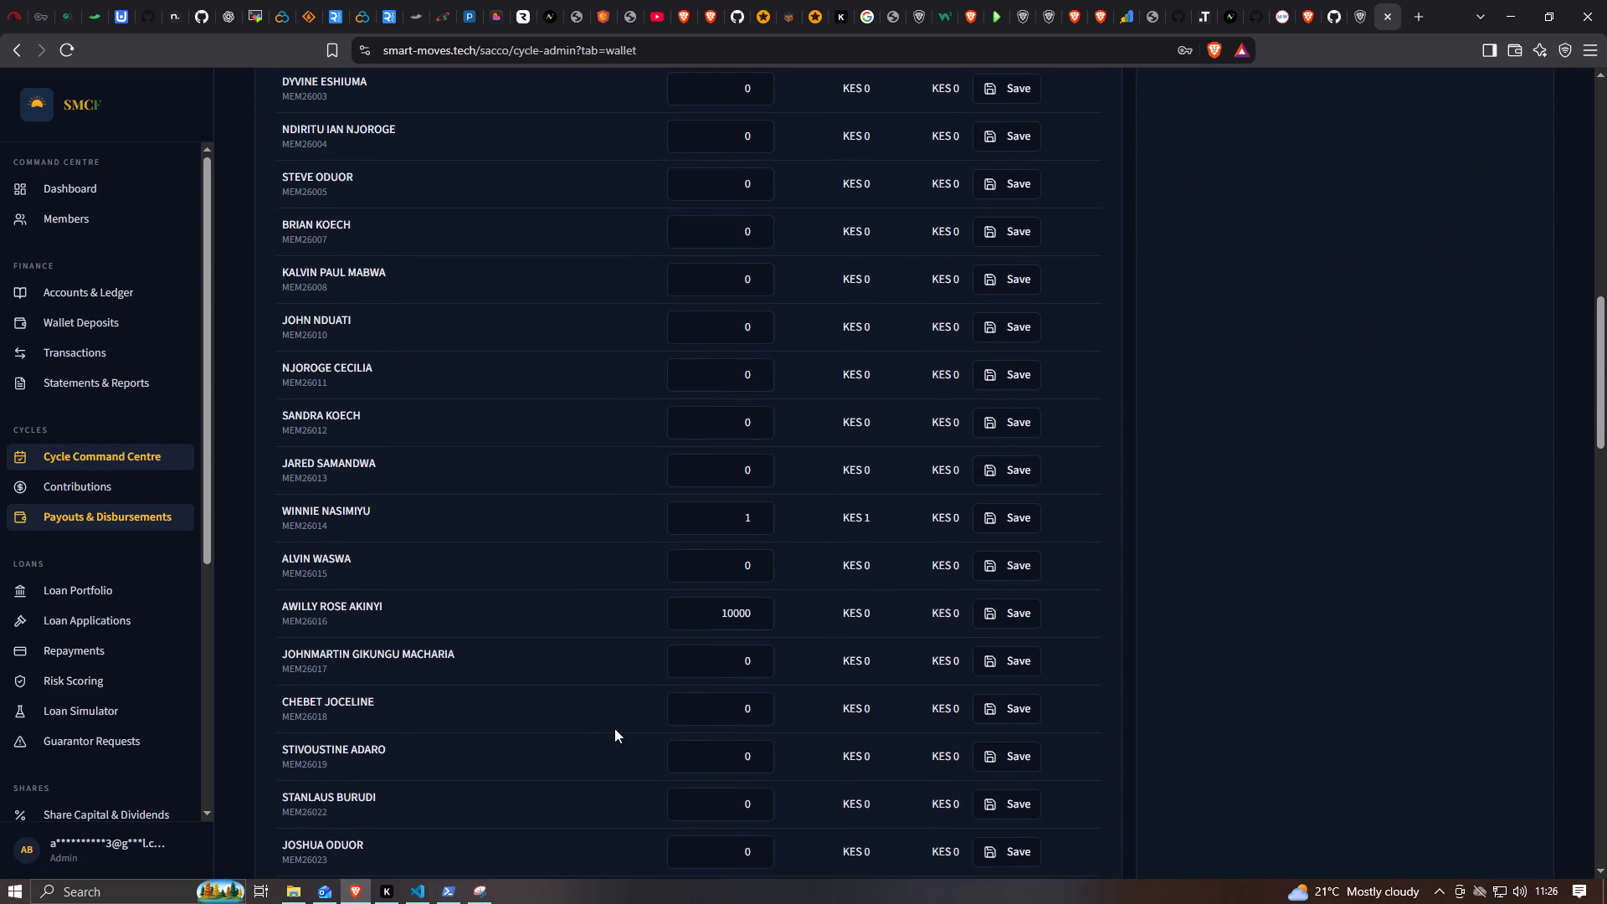
scroll(614, 728, down, 3)
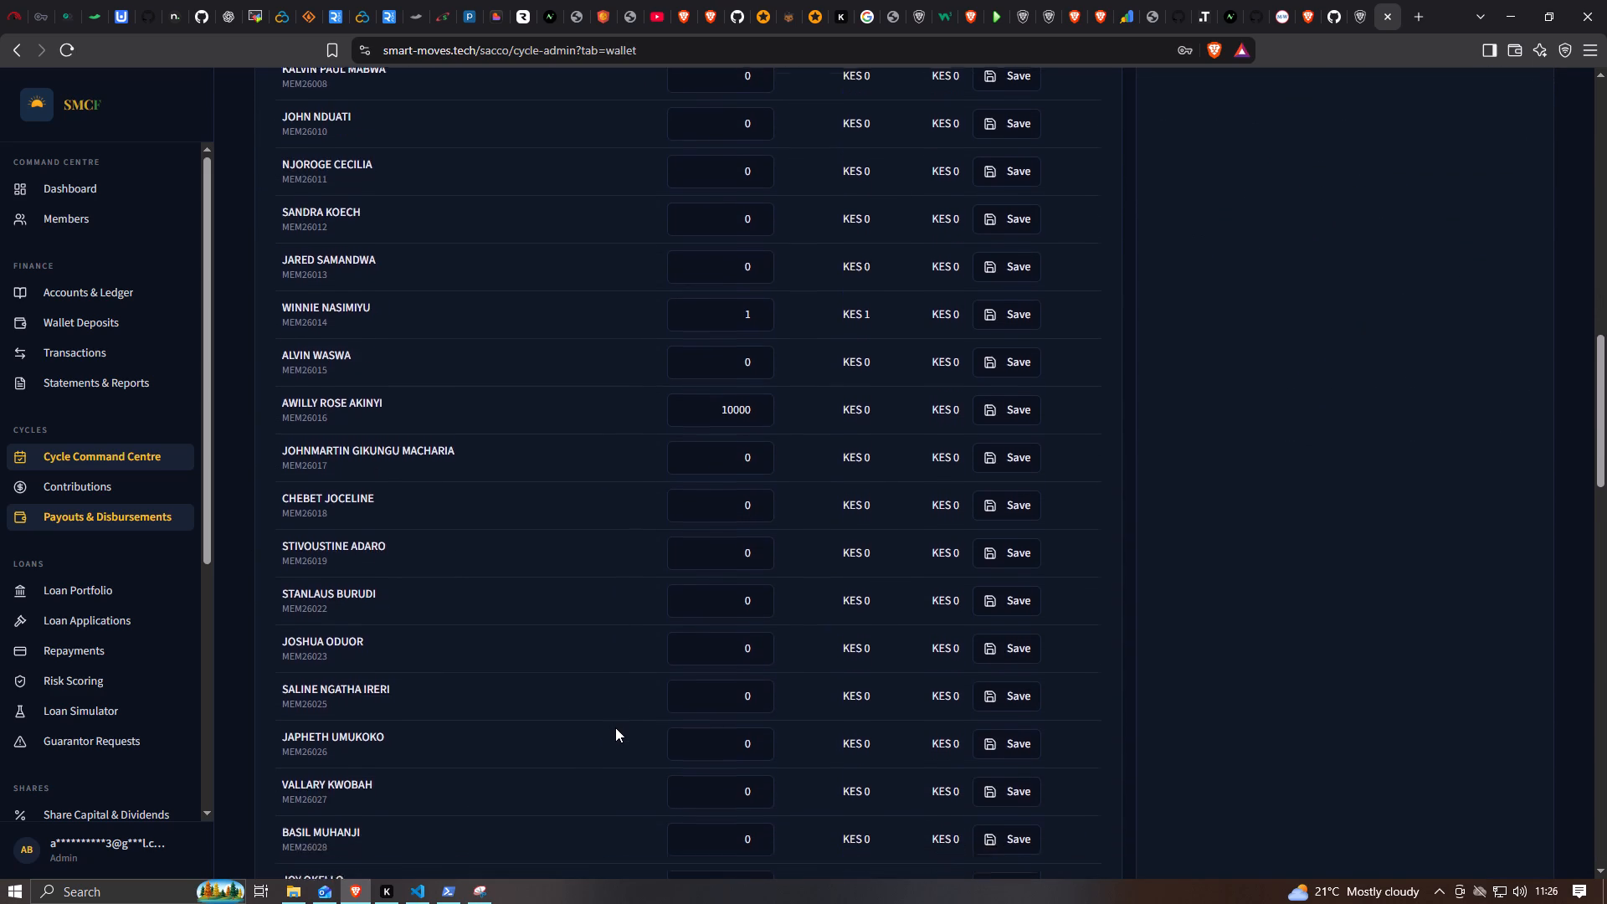
scroll(615, 727, down, 4)
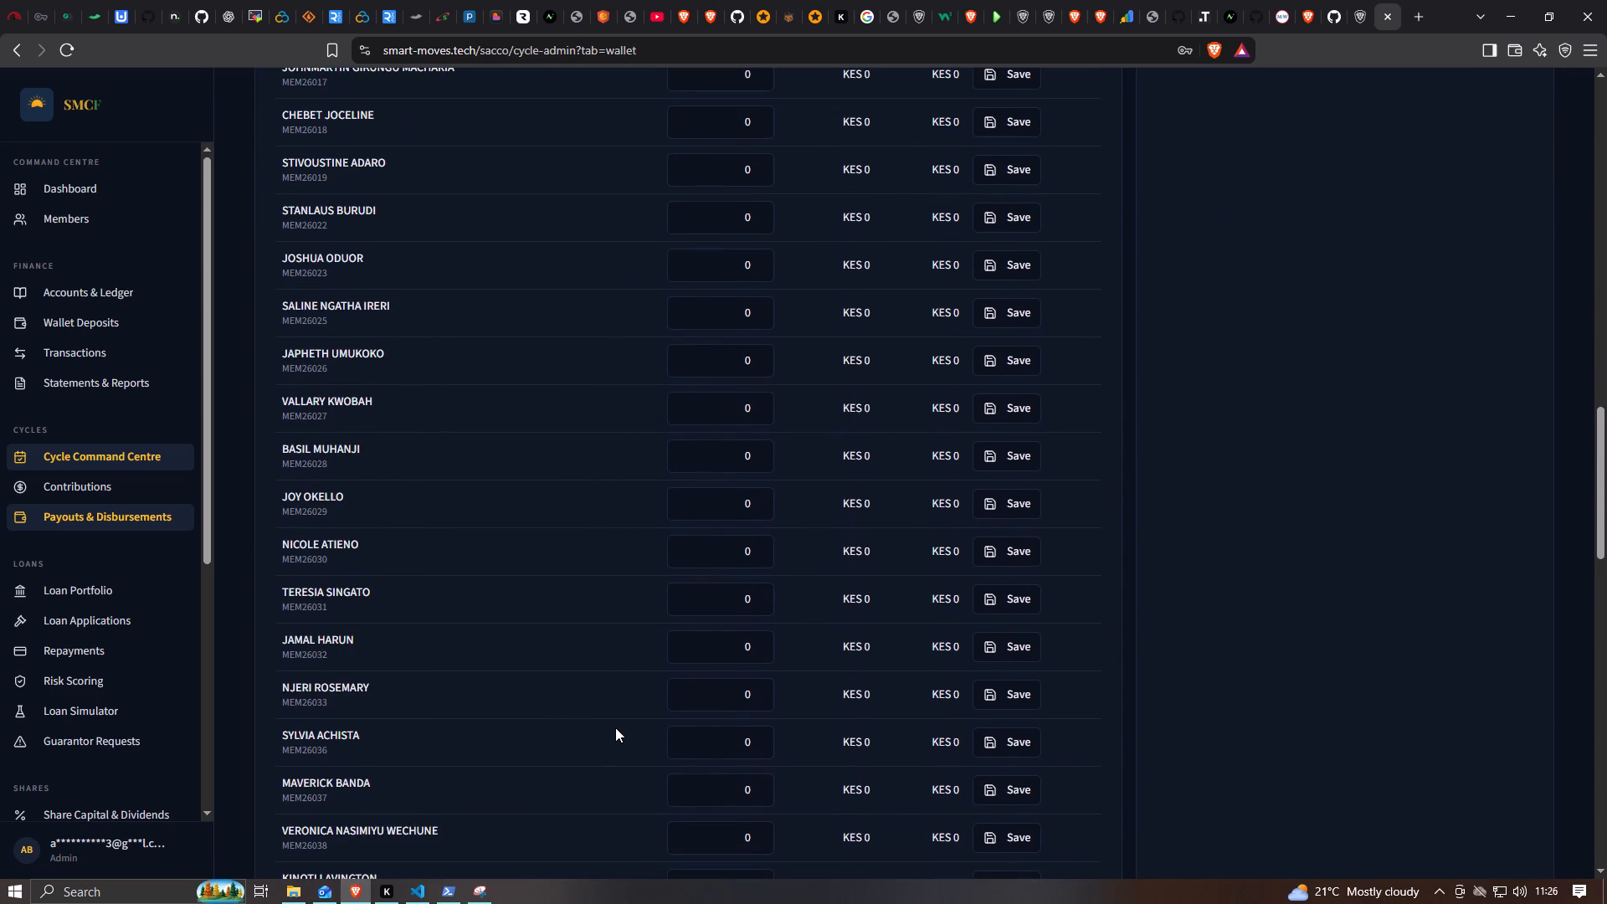
scroll(615, 727, down, 4)
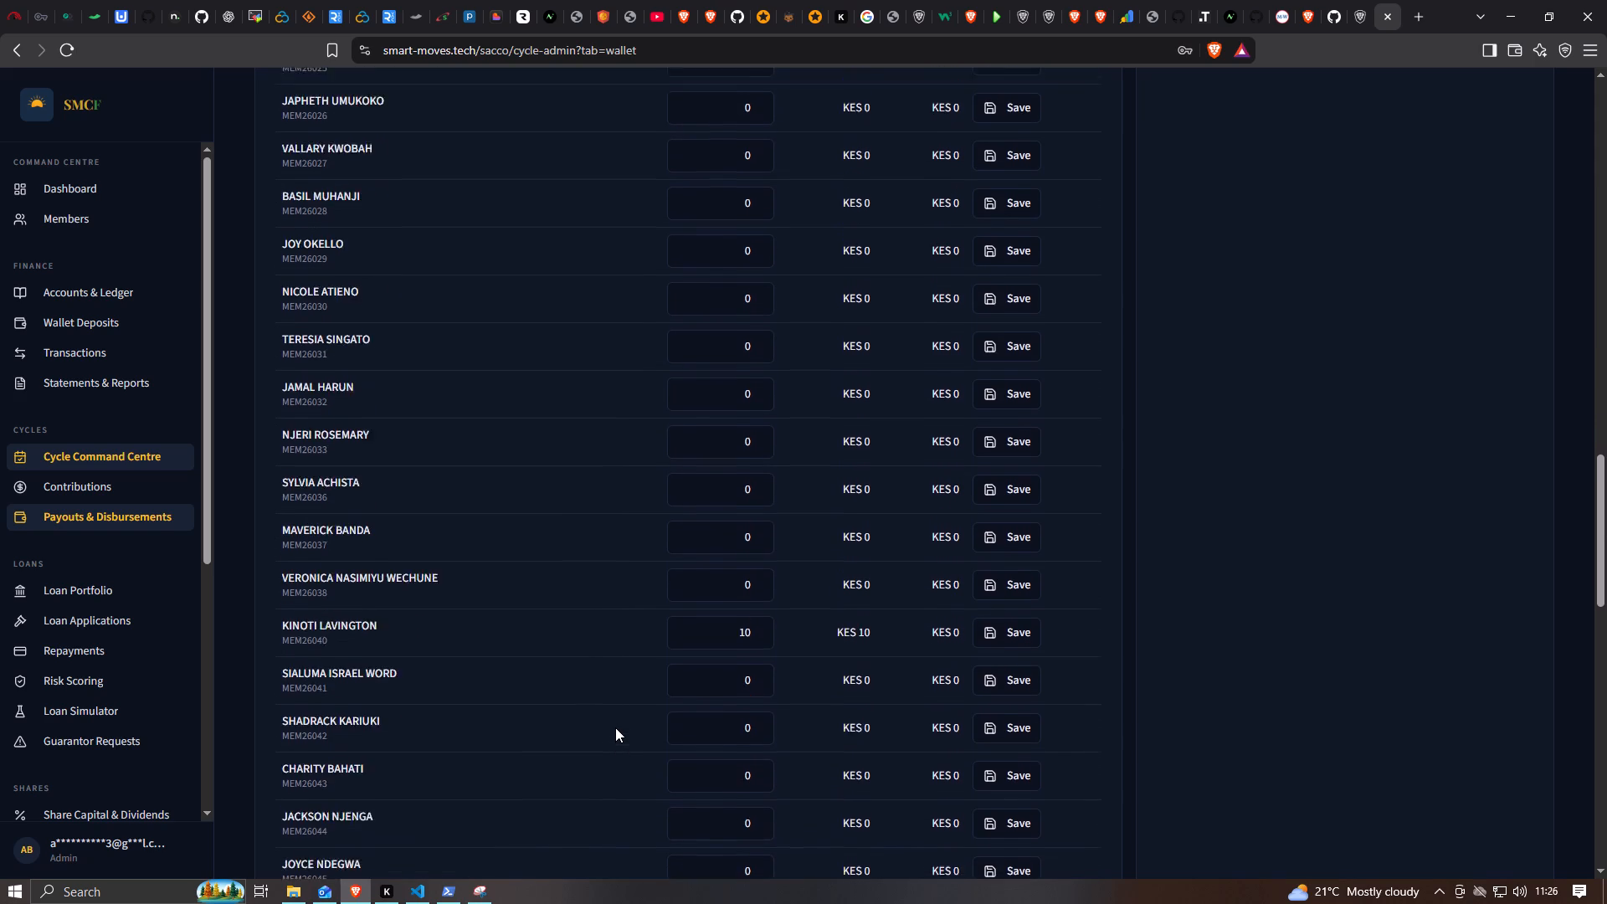
scroll(615, 727, down, 2)
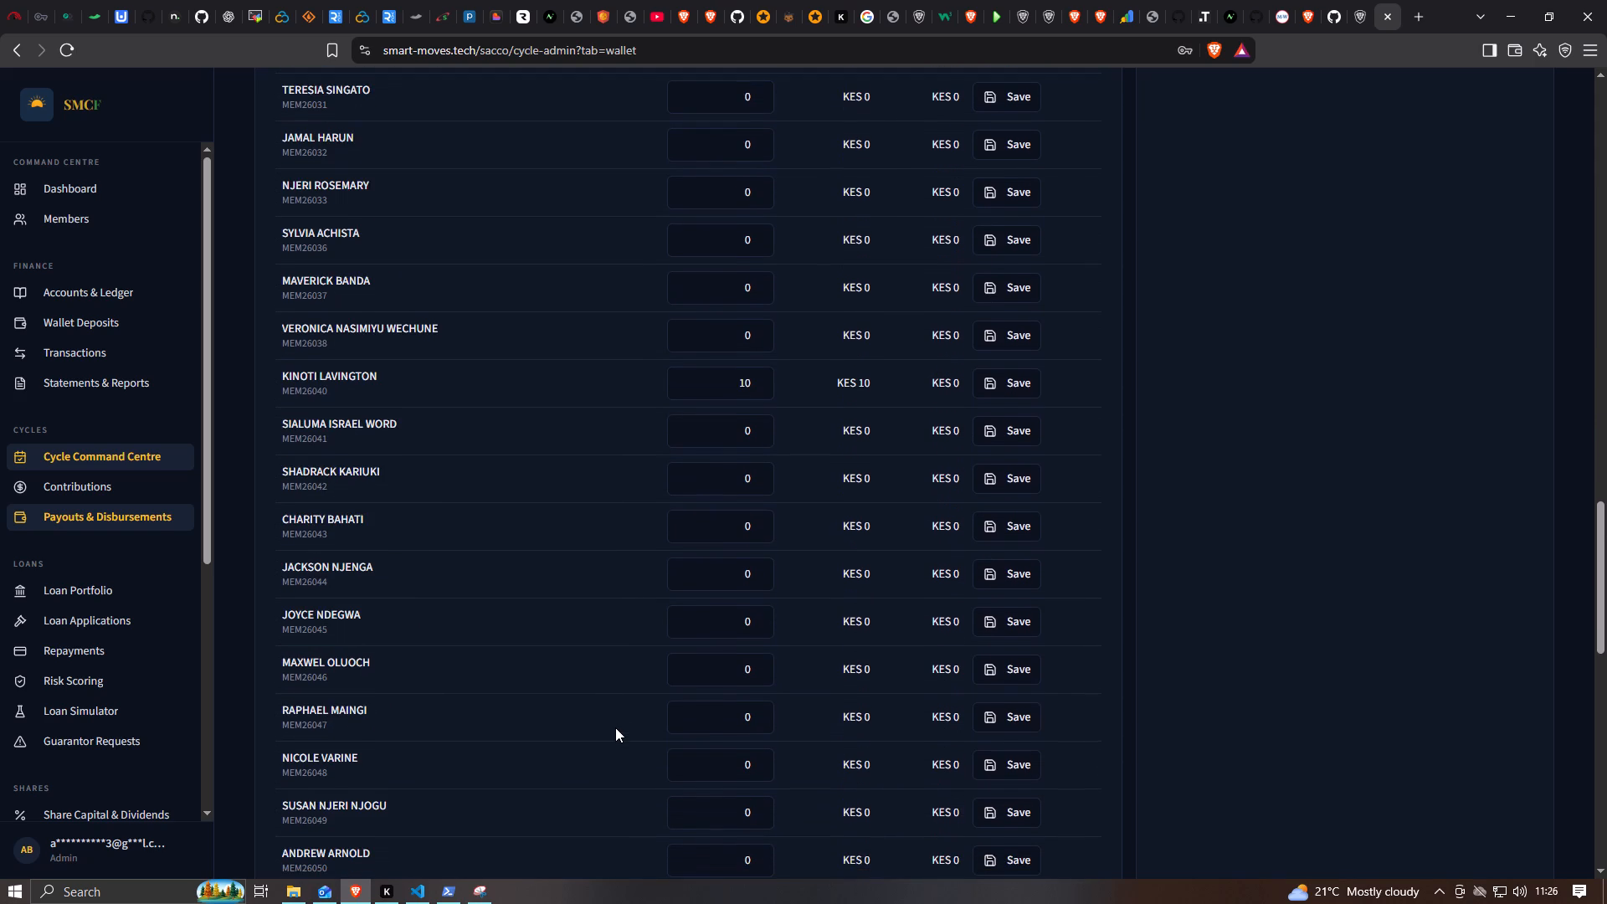
scroll(615, 727, down, 3)
scroll(615, 727, up, 2)
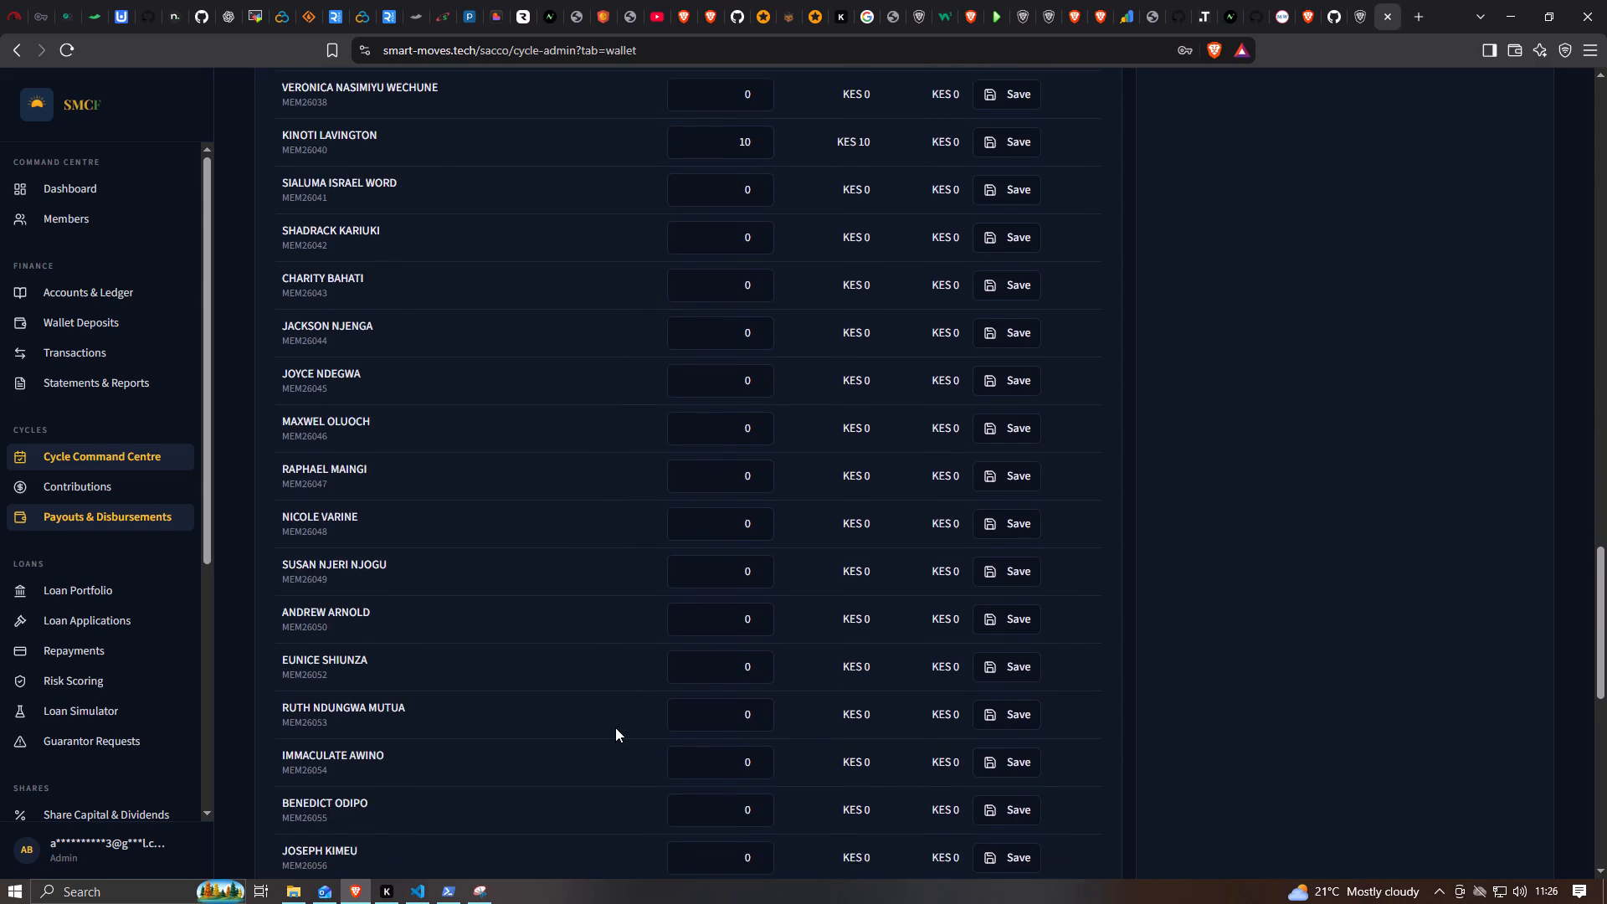
scroll(615, 727, up, 5)
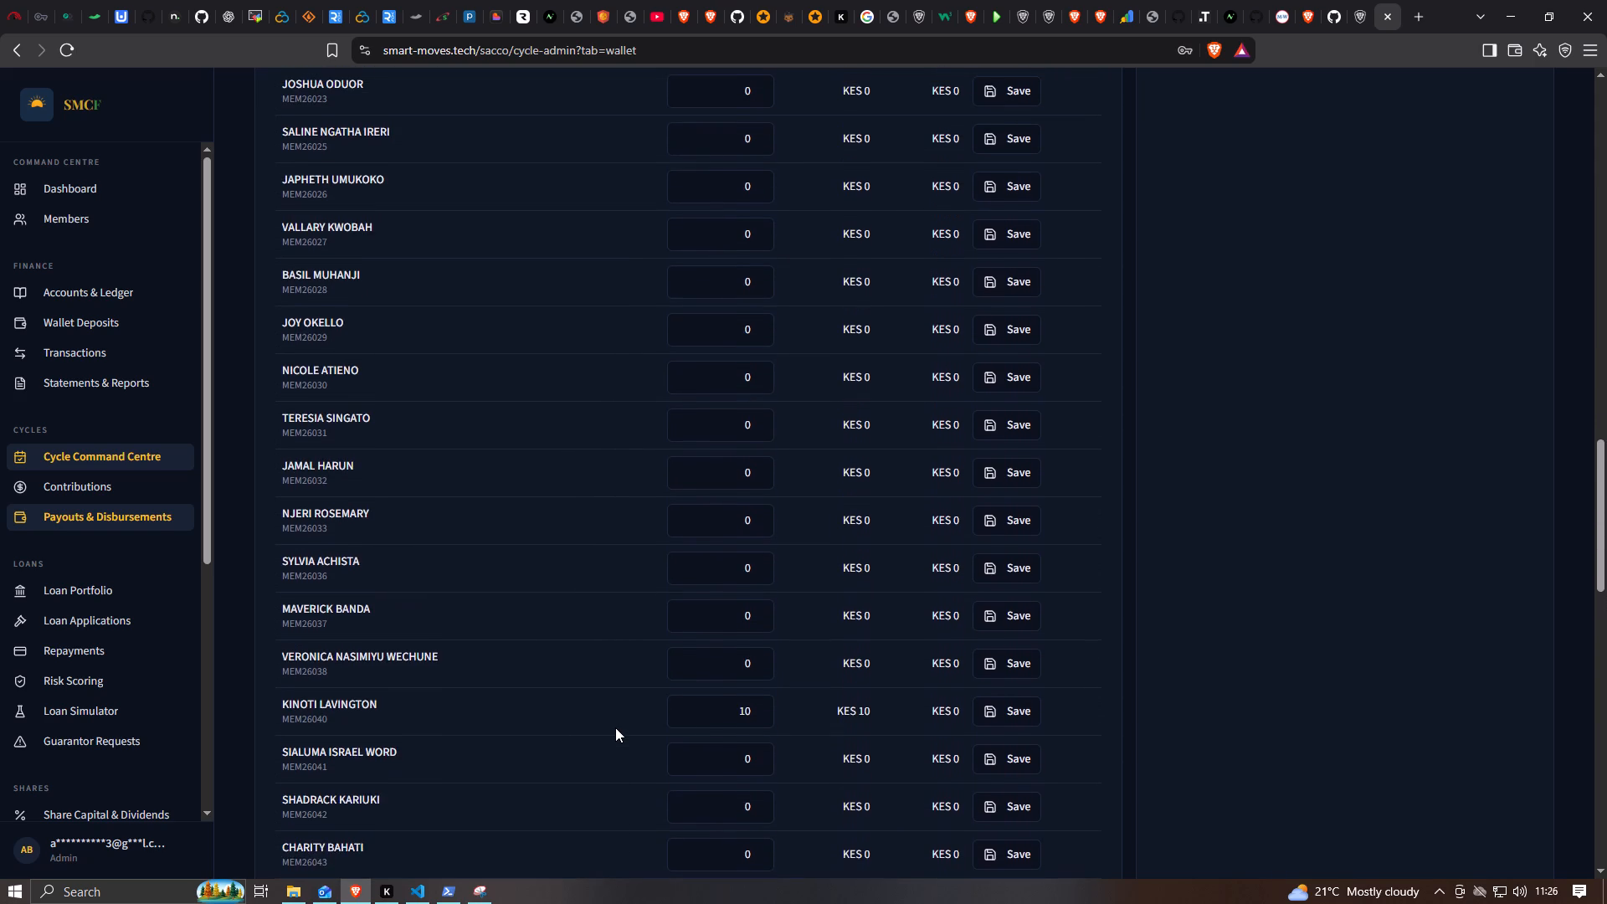
scroll(615, 727, up, 4)
scroll(617, 724, down, 1)
scroll(617, 724, up, 1)
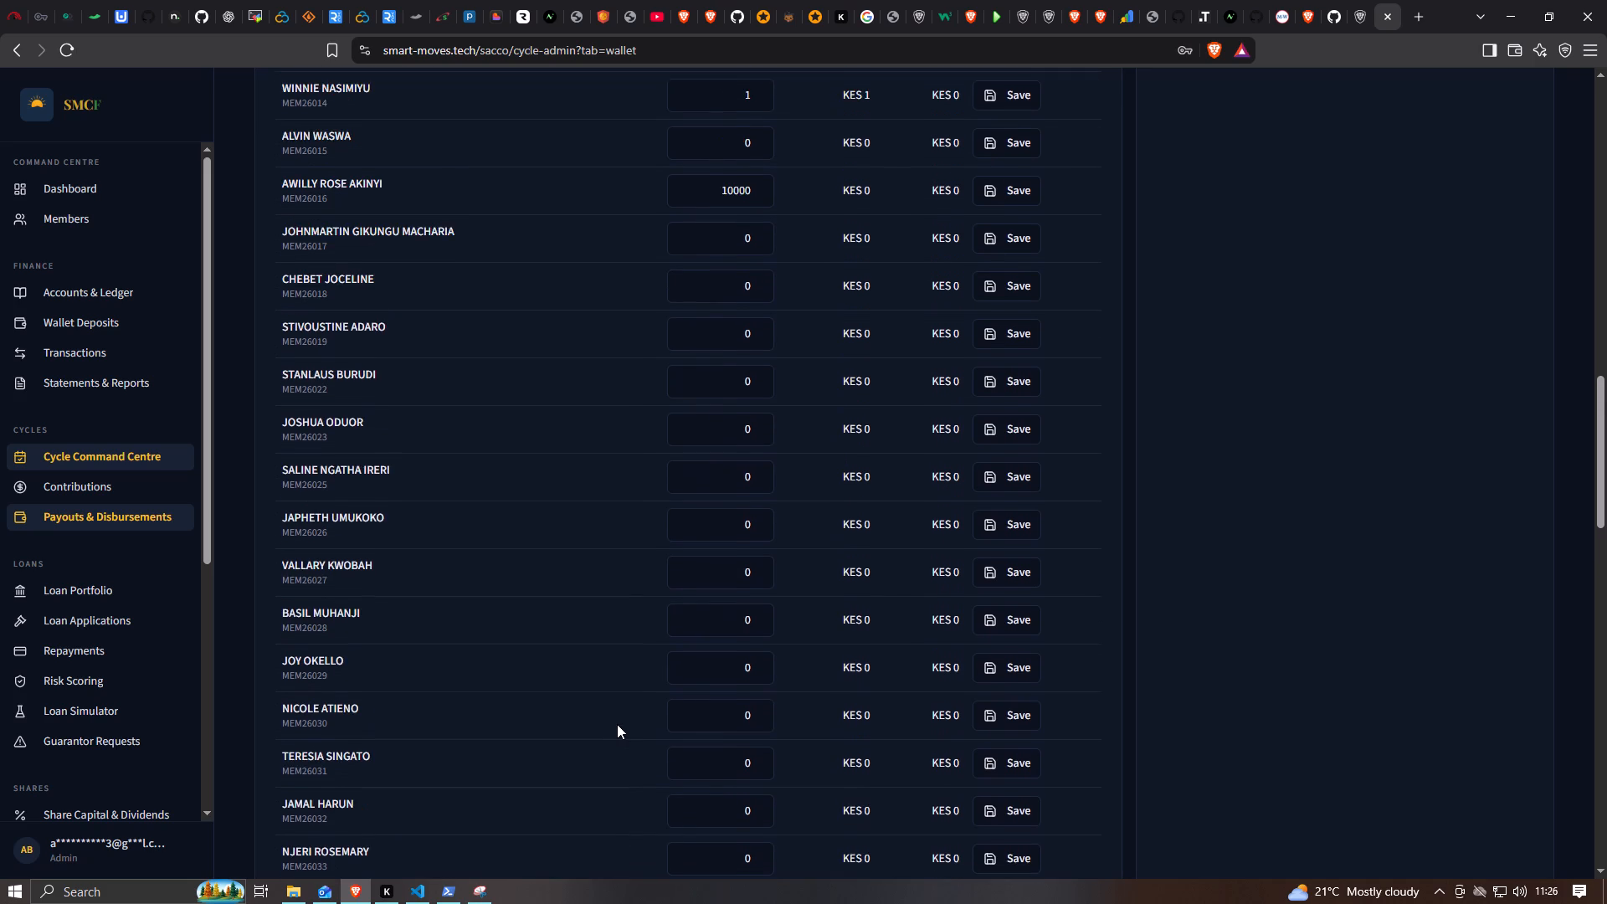
scroll(617, 724, up, 5)
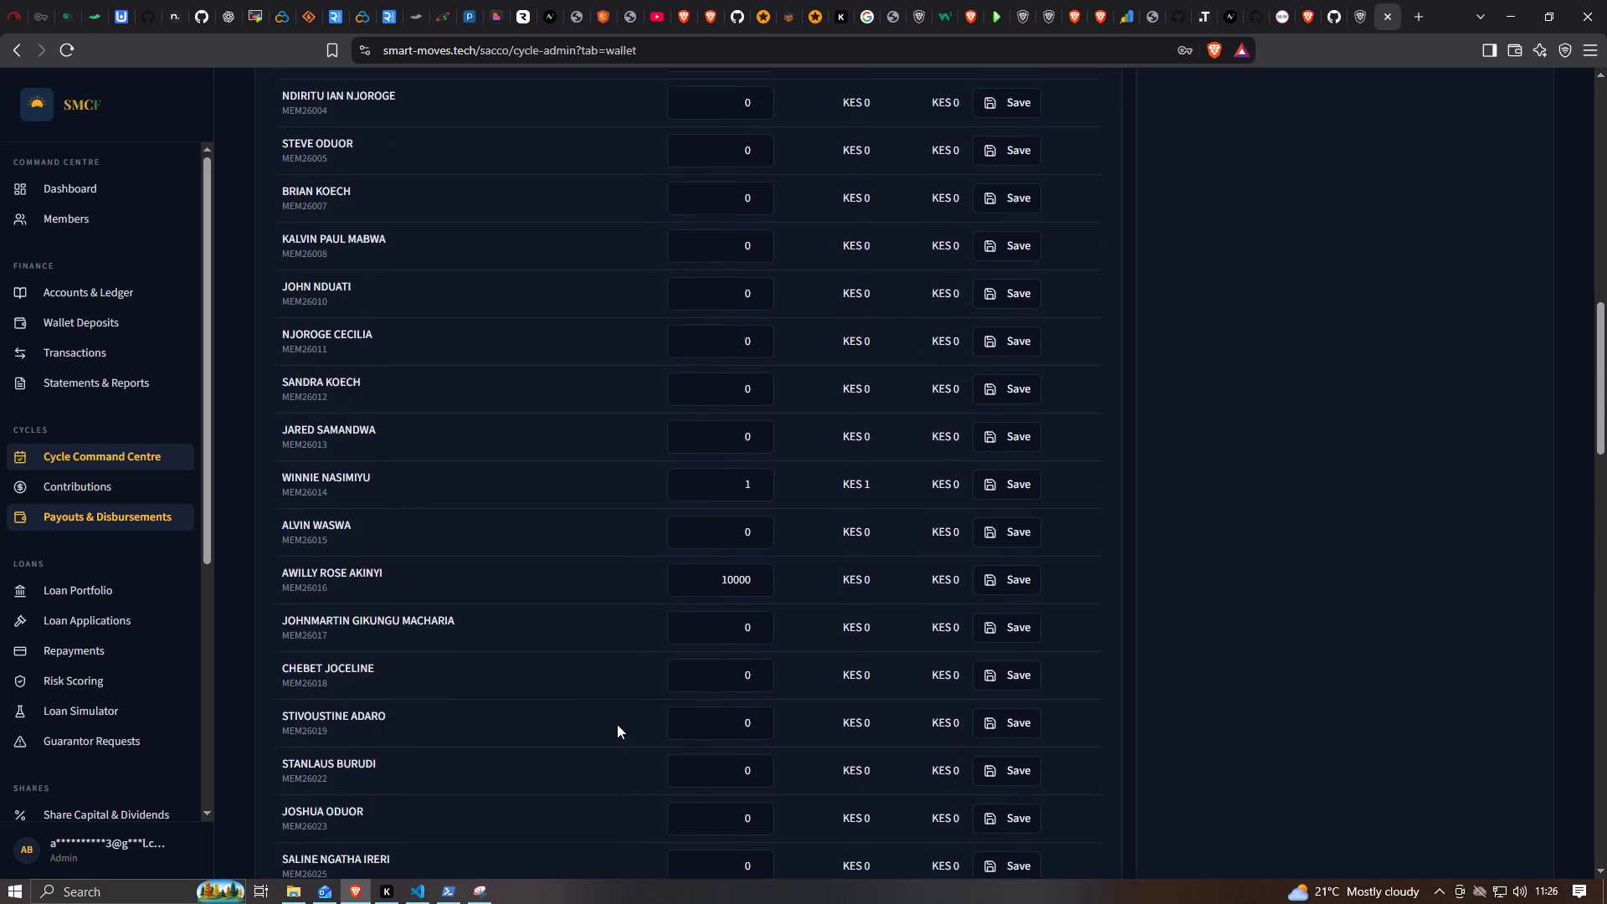
scroll(617, 724, up, 2)
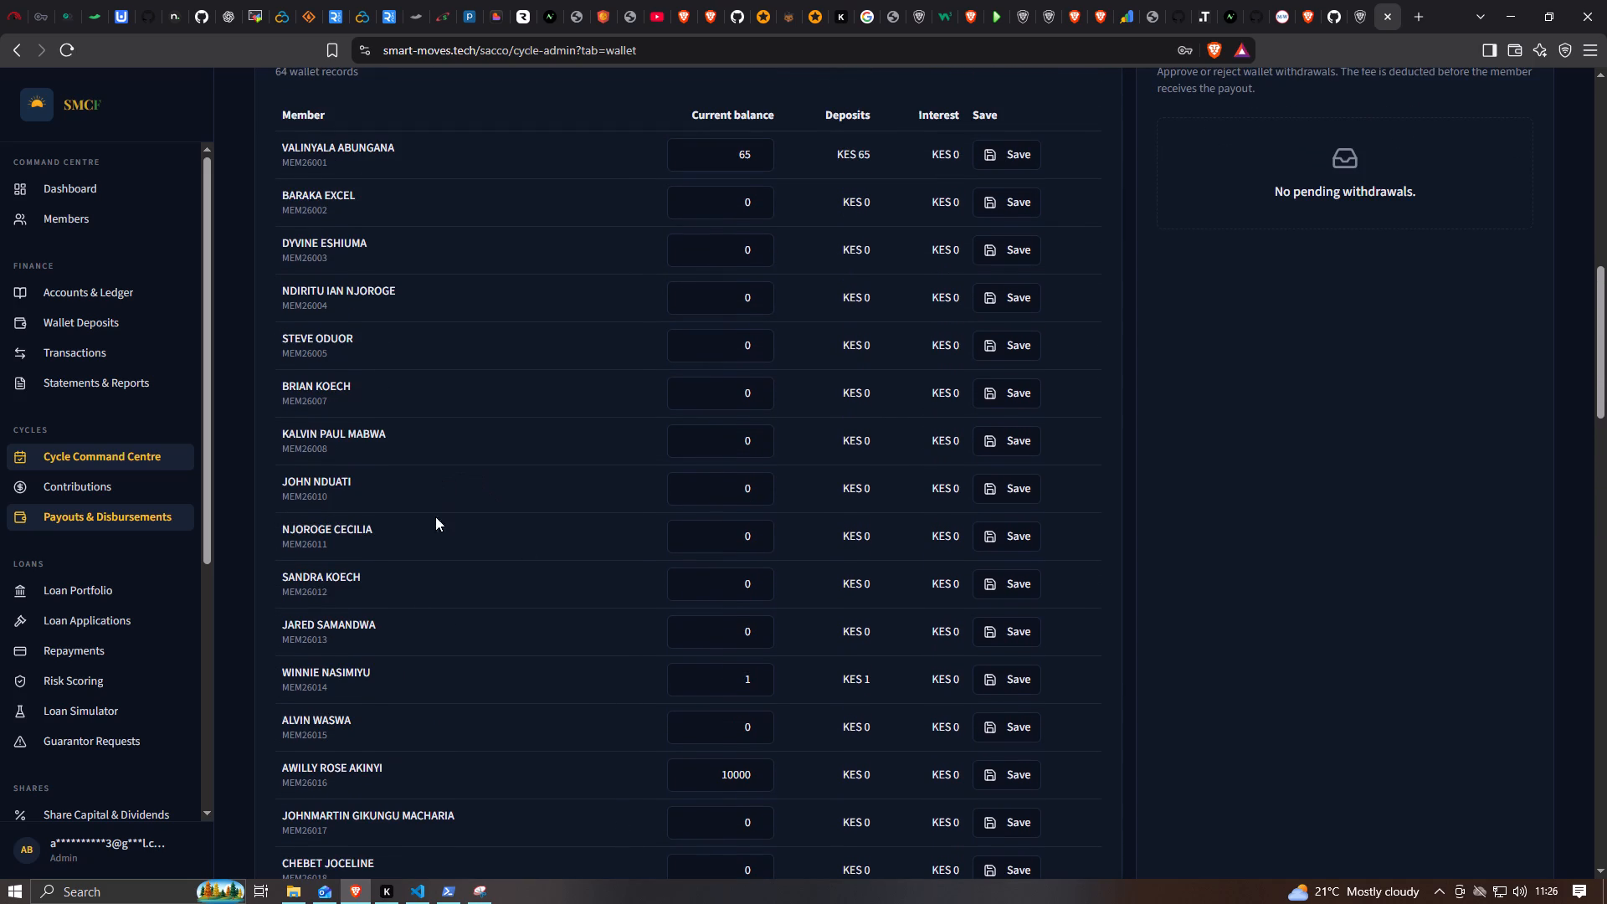
scroll(391, 681, down, 1)
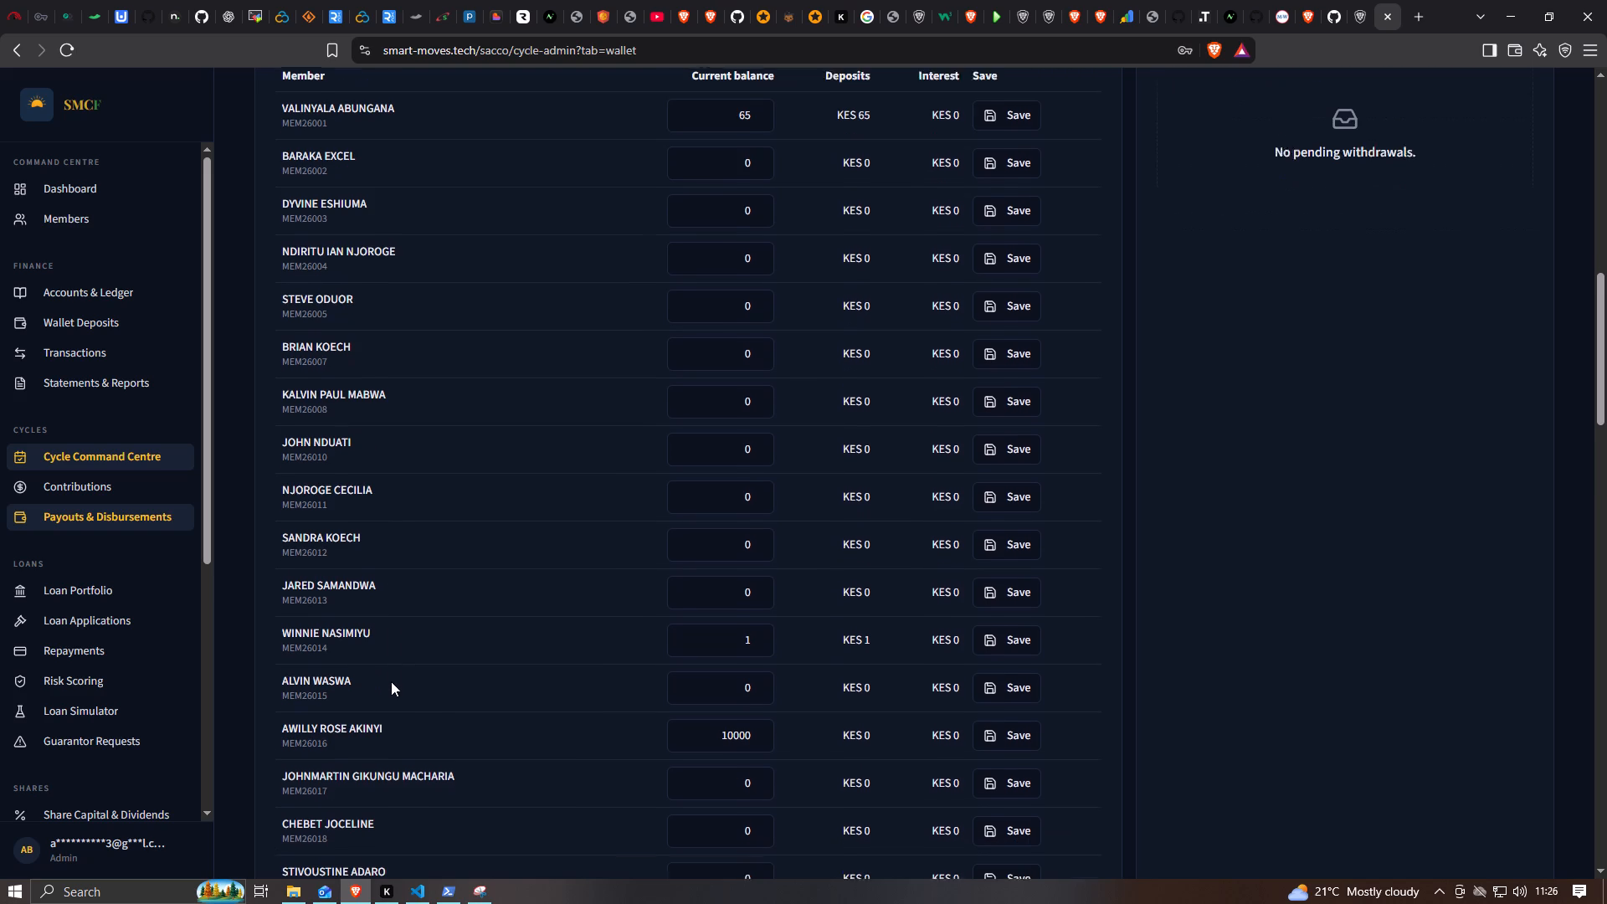
scroll(391, 681, down, 2)
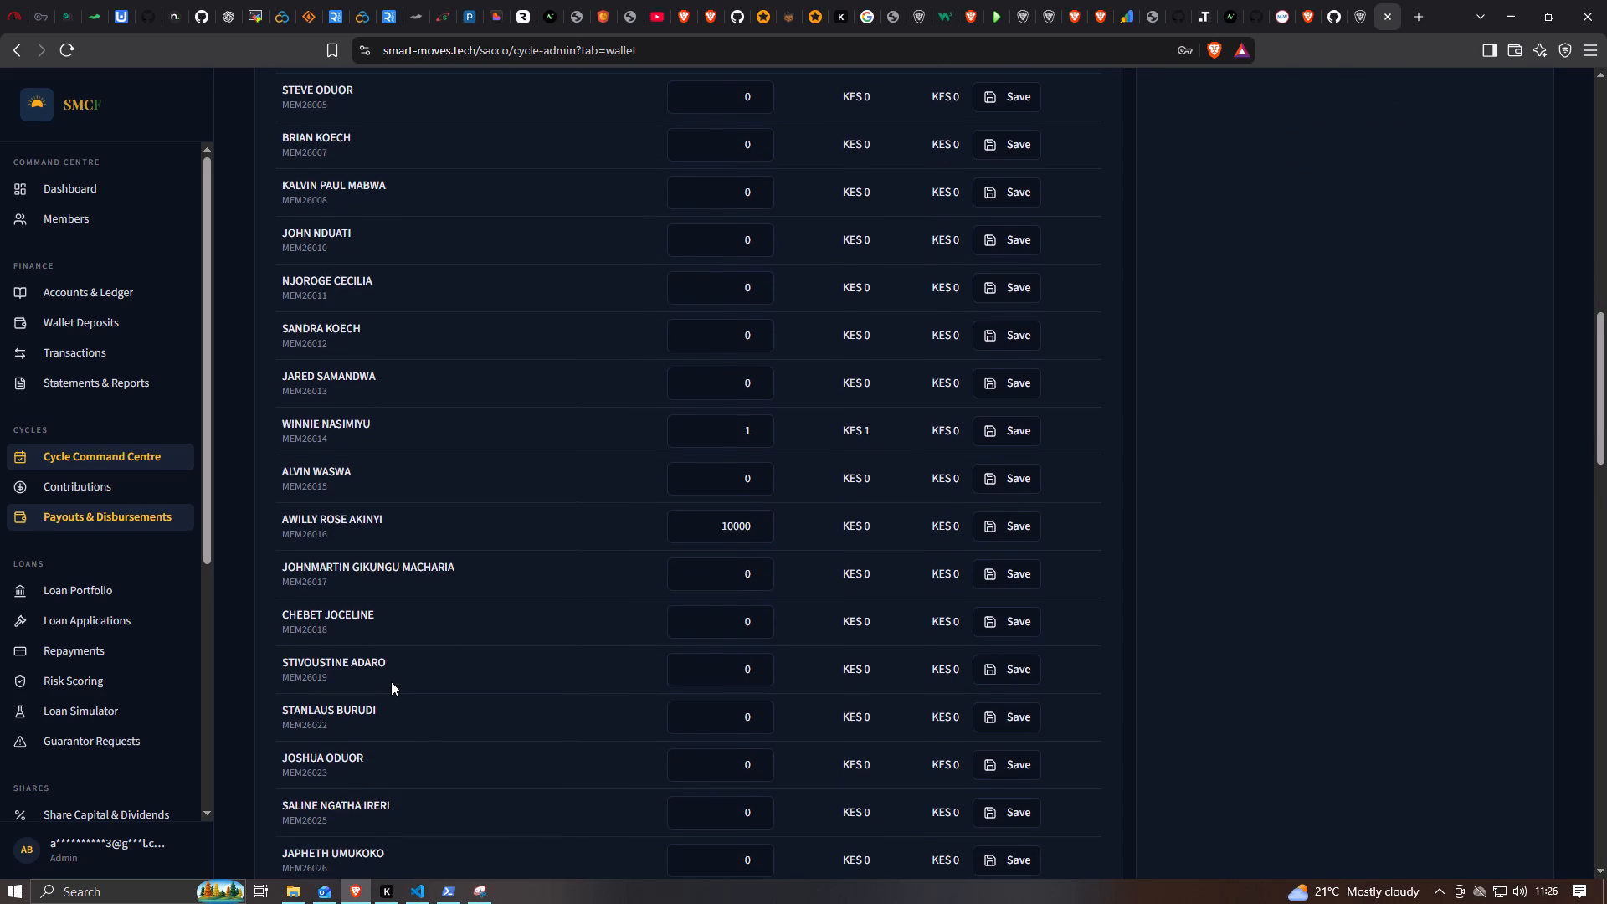
scroll(391, 681, up, 2)
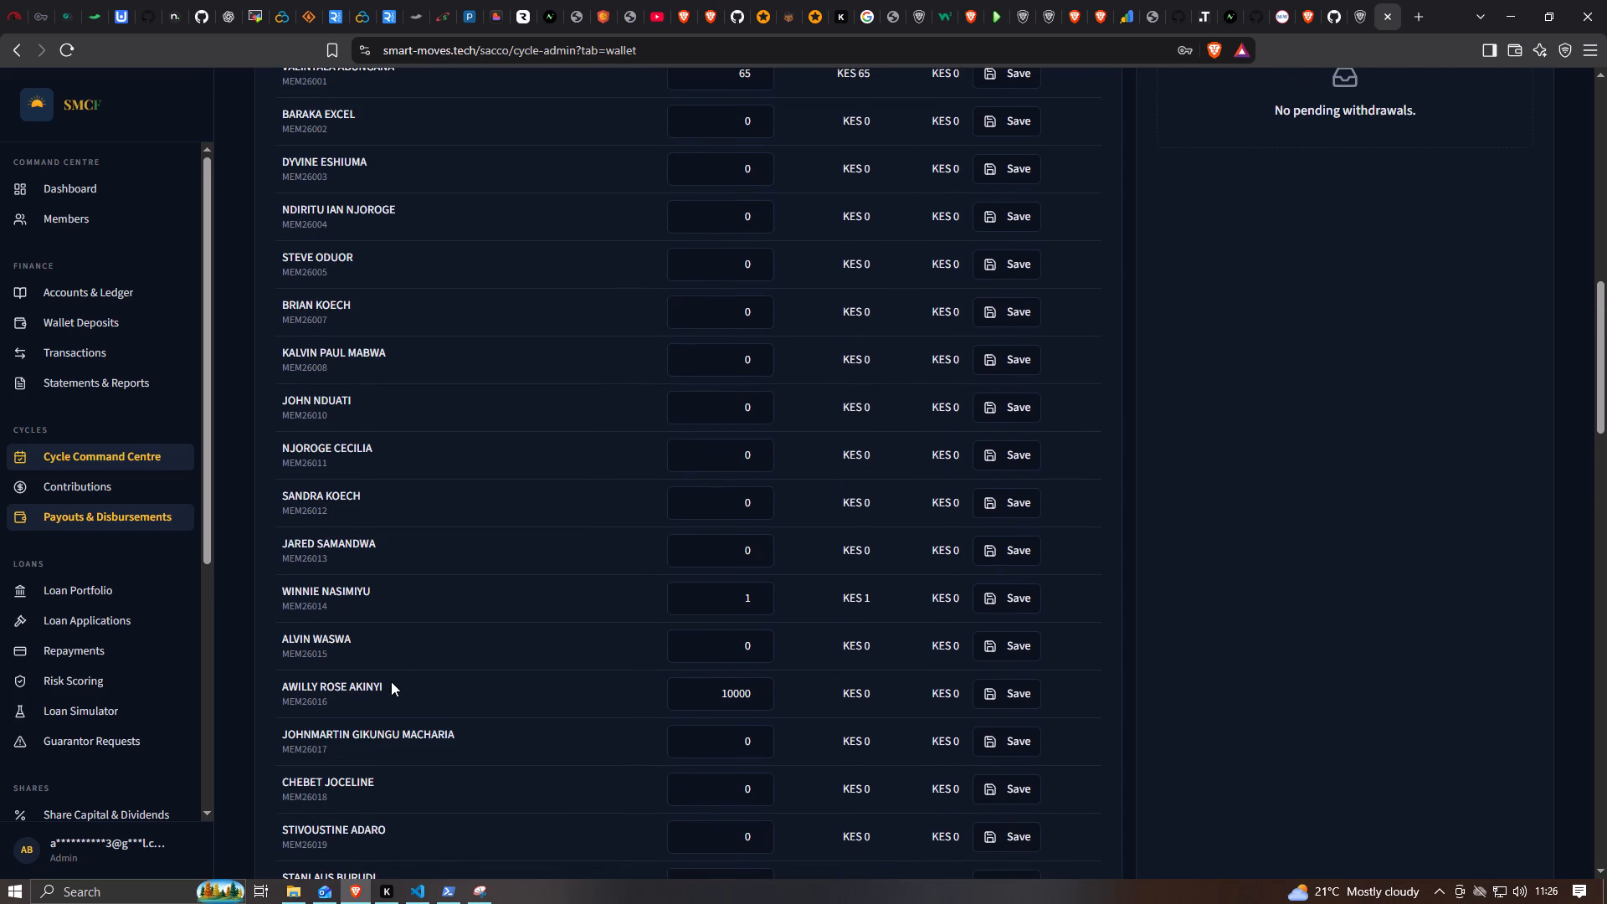
scroll(391, 681, up, 1)
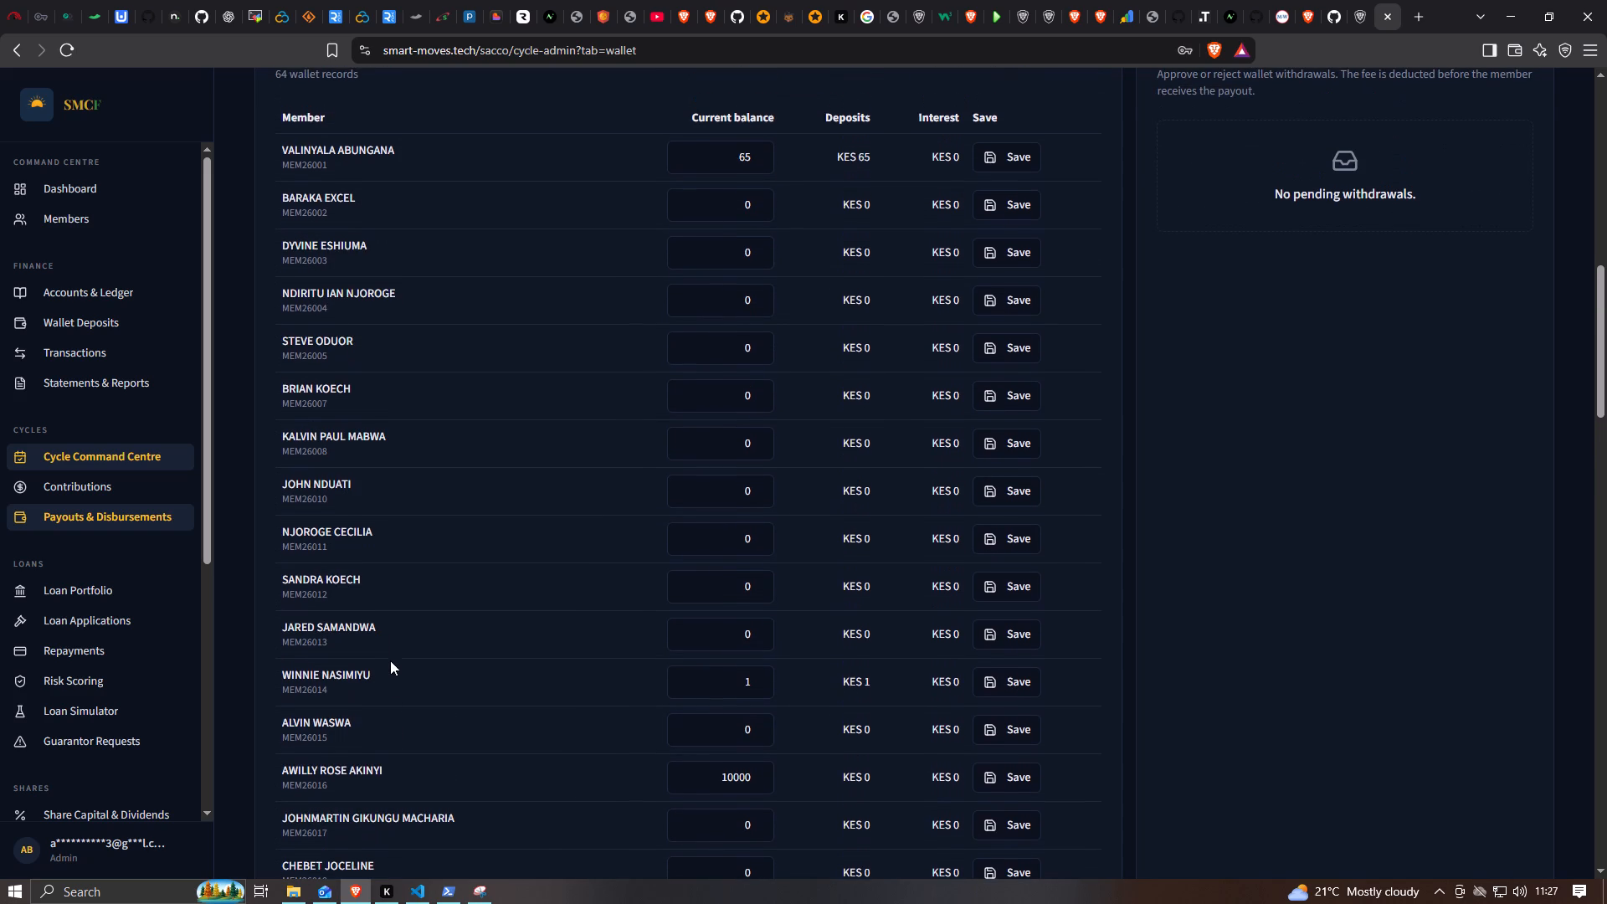
scroll(390, 660, up, 1)
scroll(356, 604, down, 2)
scroll(461, 591, down, 3)
scroll(460, 592, up, 2)
scroll(459, 593, down, 4)
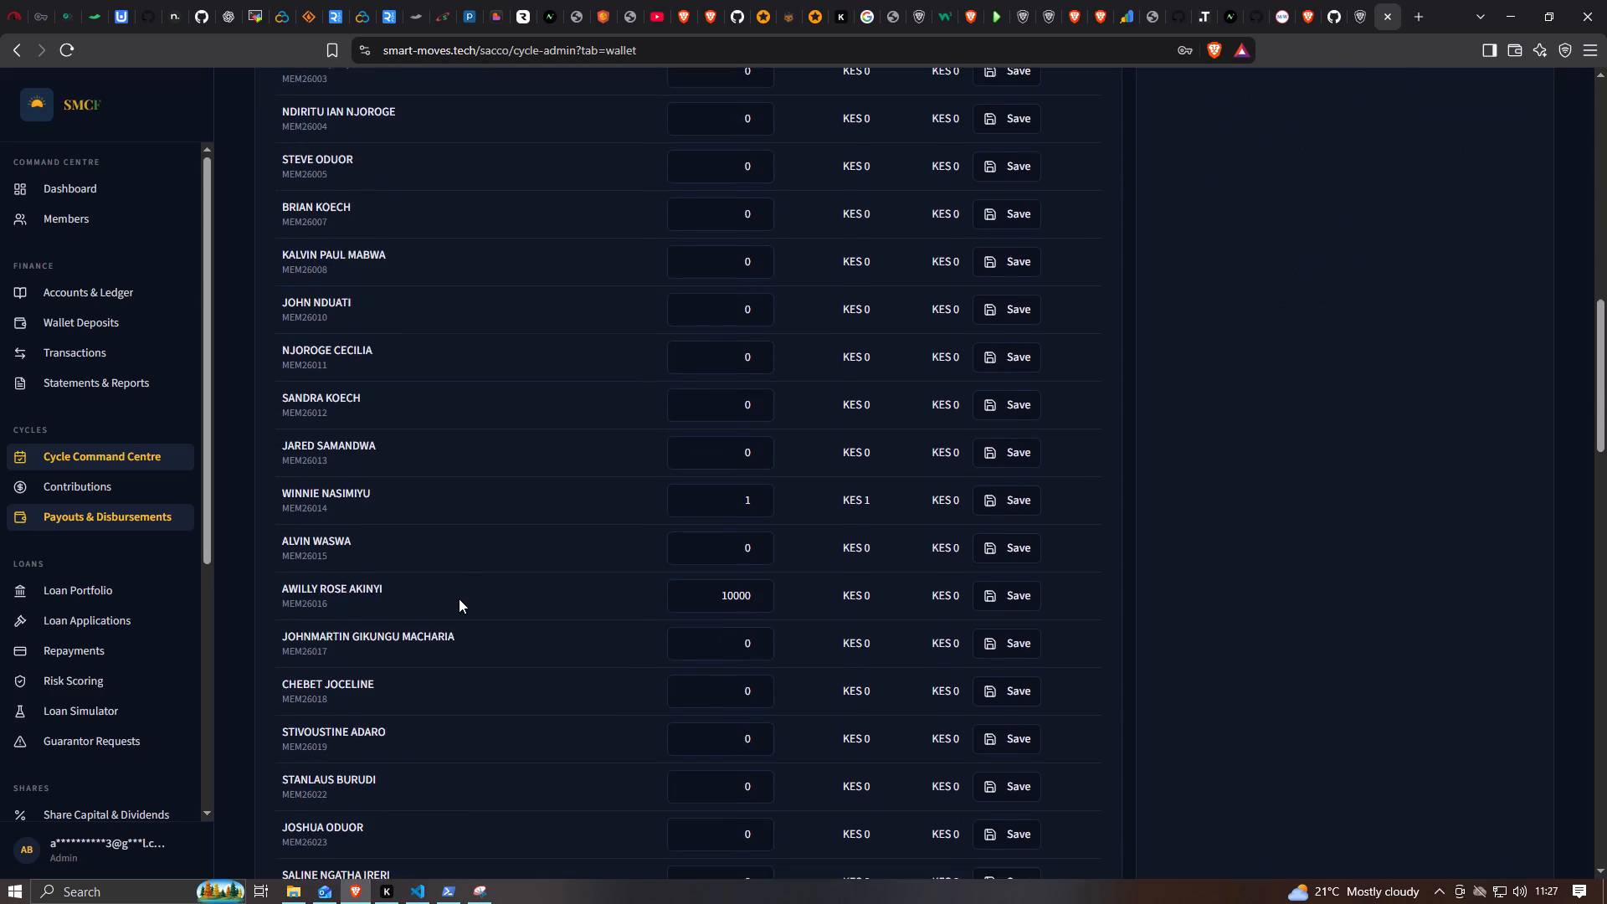
scroll(459, 598, down, 13)
scroll(520, 655, down, 5)
scroll(532, 643, up, 1)
scroll(532, 643, down, 2)
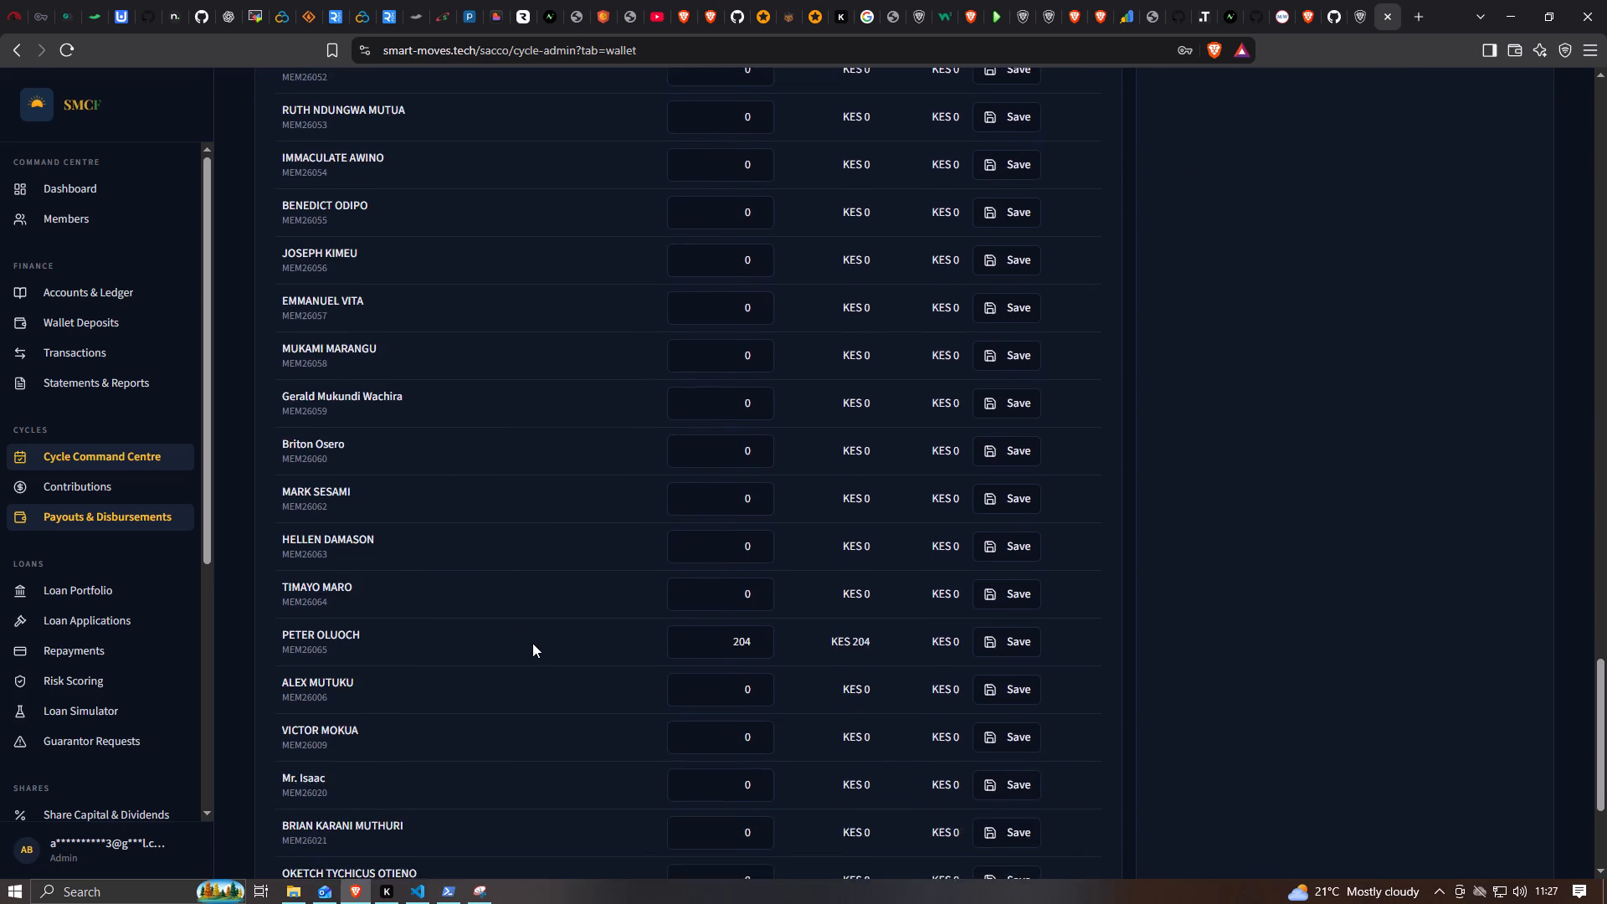
Set the current wallet balance of the member holding KES 204 to 0 and save the adjustment.
scroll(532, 643, down, 3)
scroll(505, 776, down, 1)
scroll(505, 776, up, 1)
scroll(505, 776, down, 3)
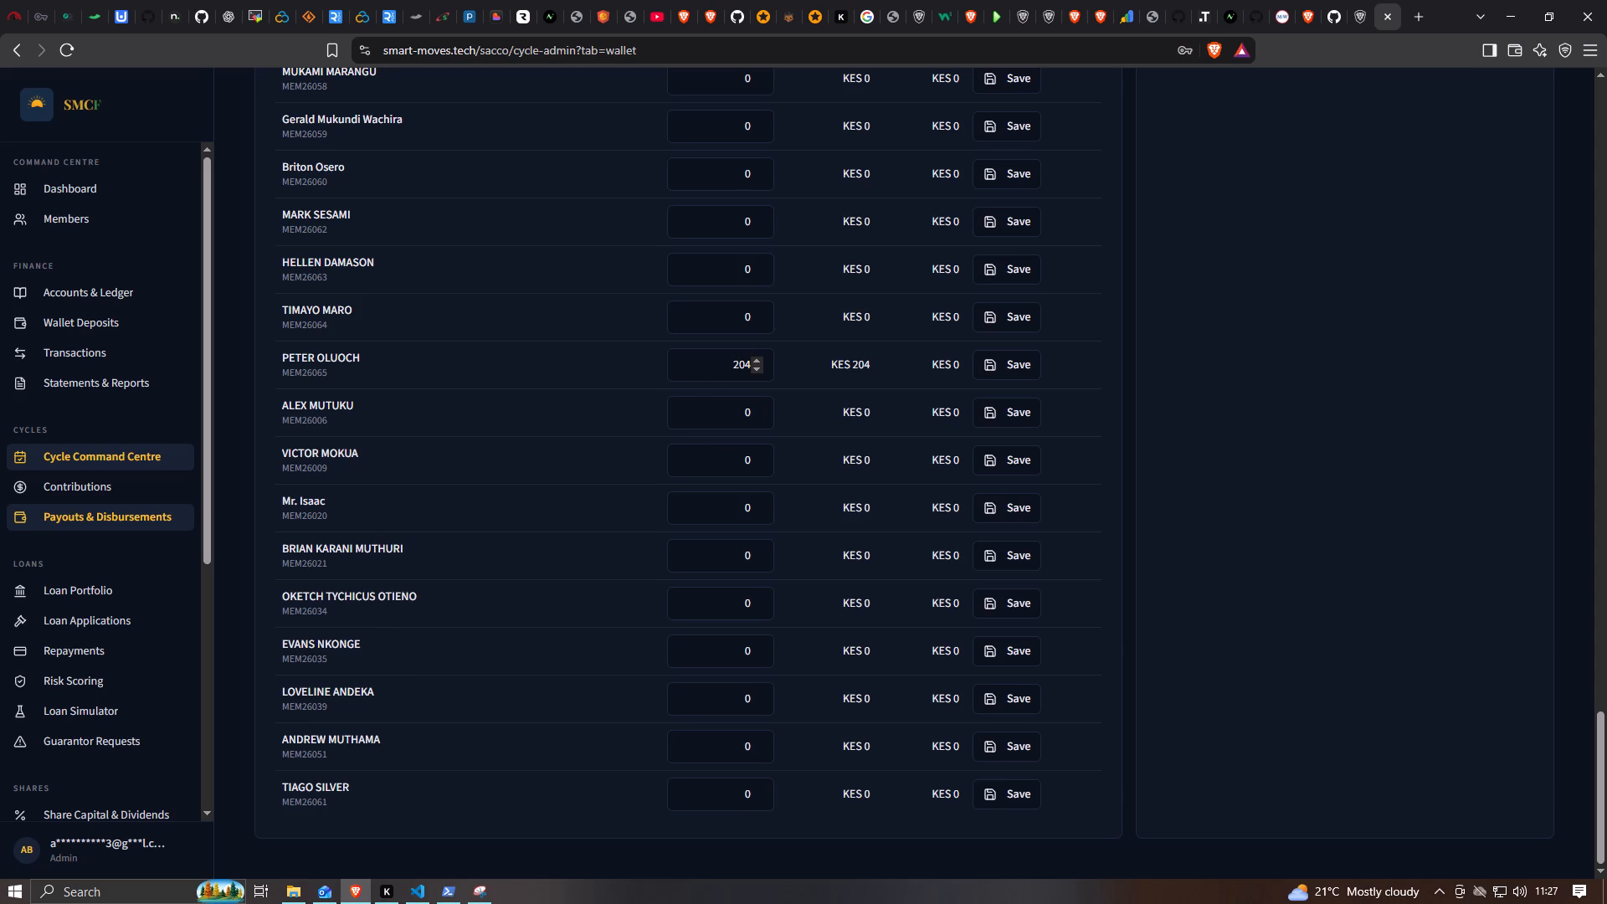
drag(720, 369, 754, 369)
key(0)
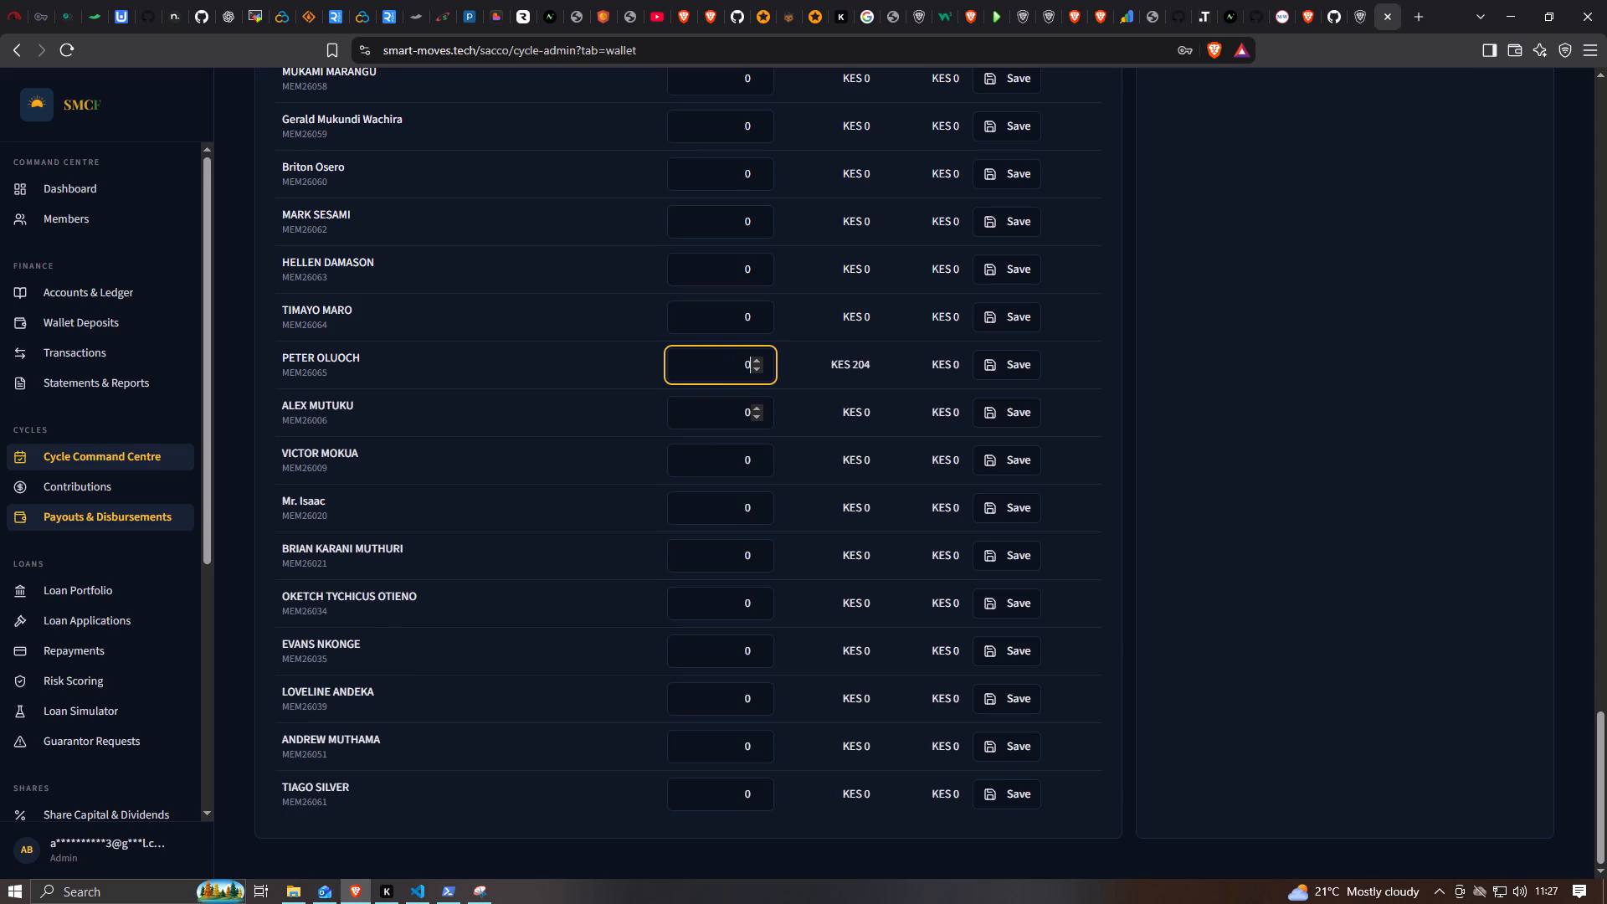
click(1006, 375)
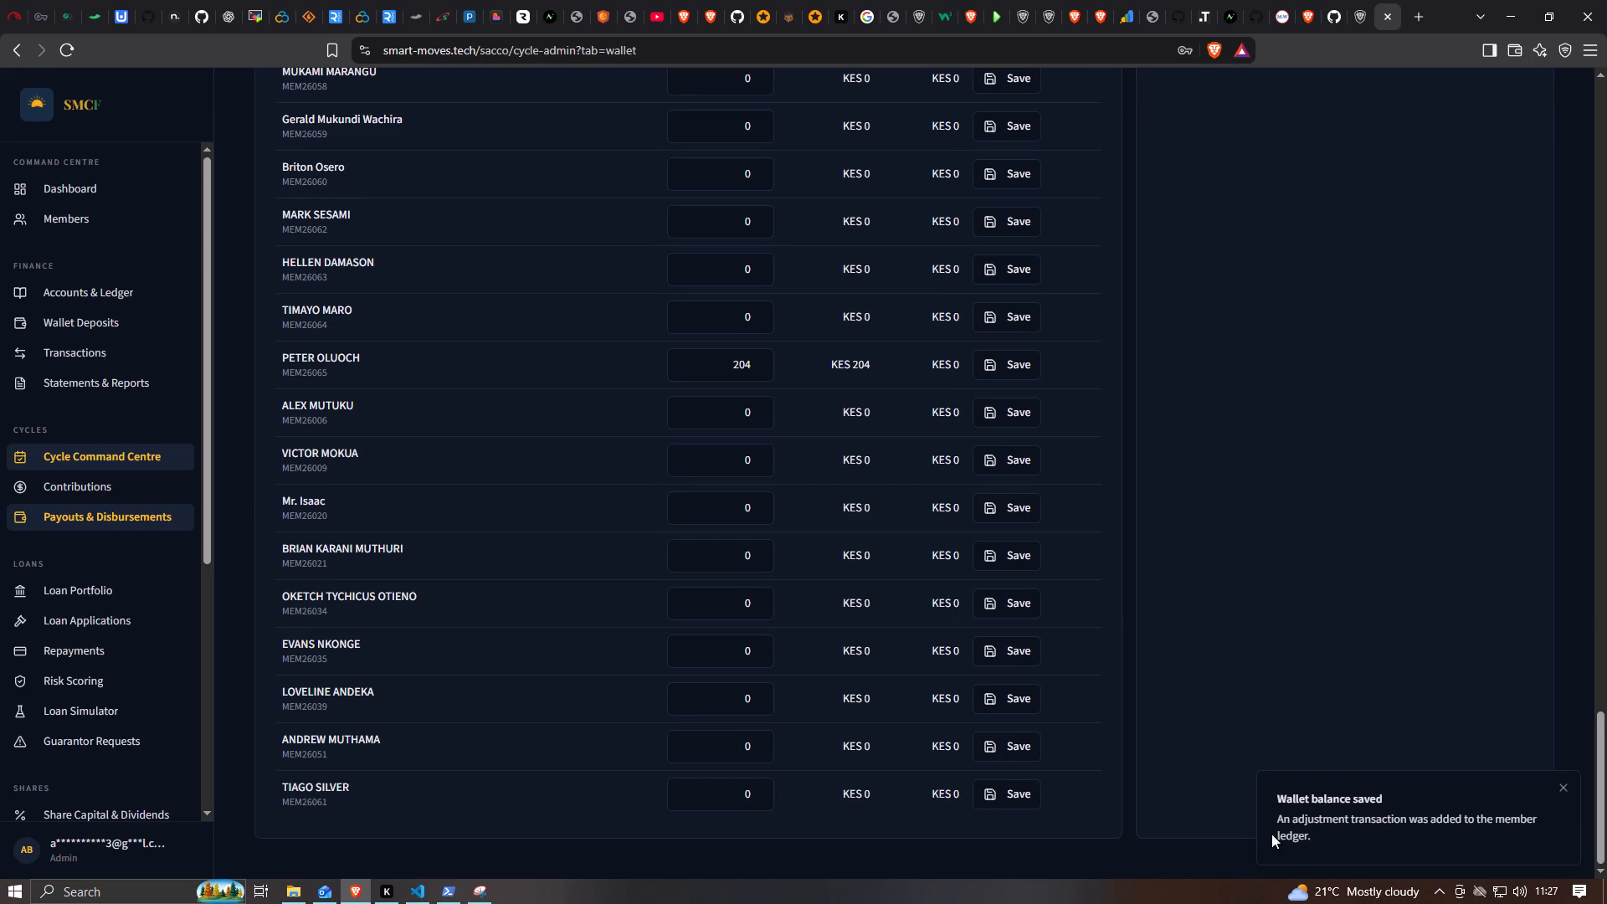
Recheck the member wallet balances across the whole list after the saved adjustment, including the adjusted member's row.
scroll(604, 604, down, 3)
scroll(604, 604, up, 18)
scroll(604, 604, up, 3)
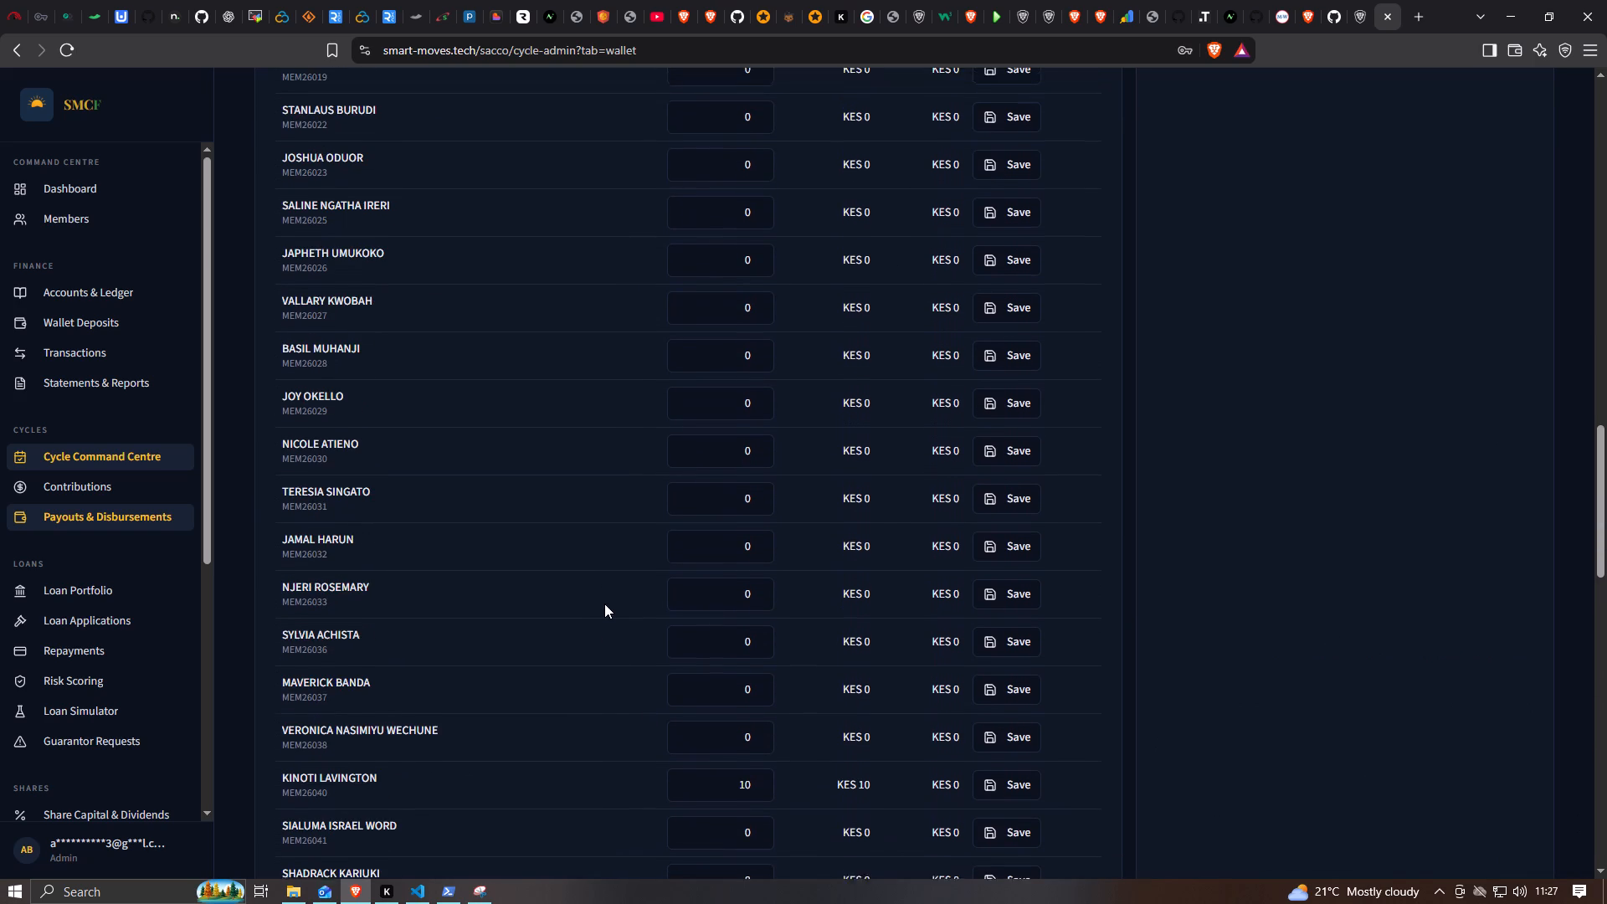
scroll(604, 604, up, 10)
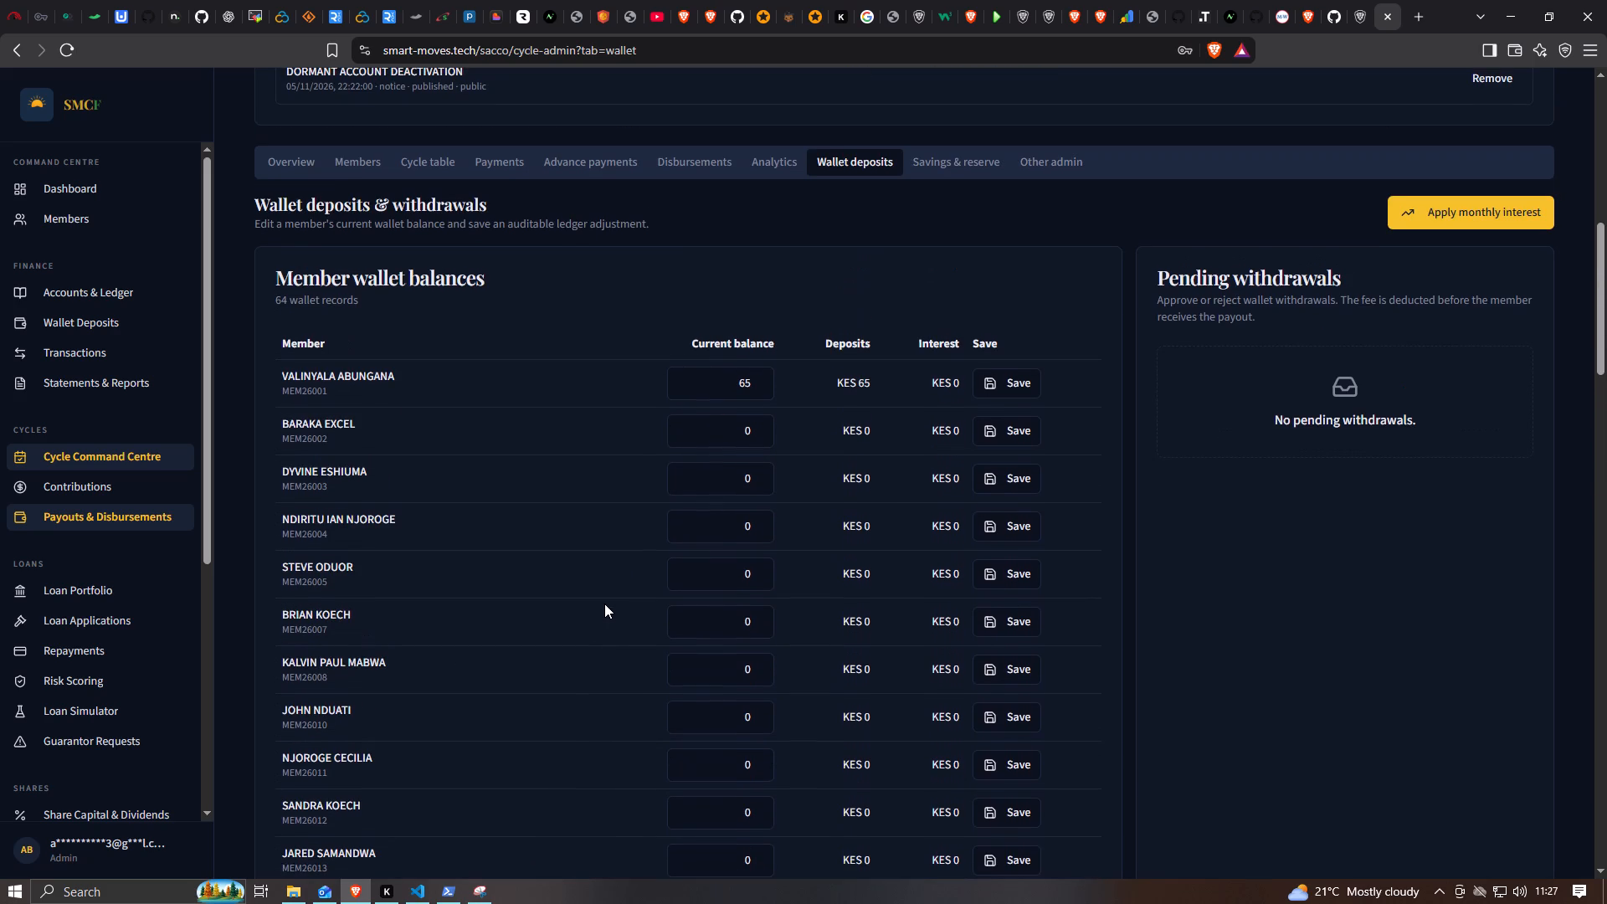
scroll(604, 604, down, 7)
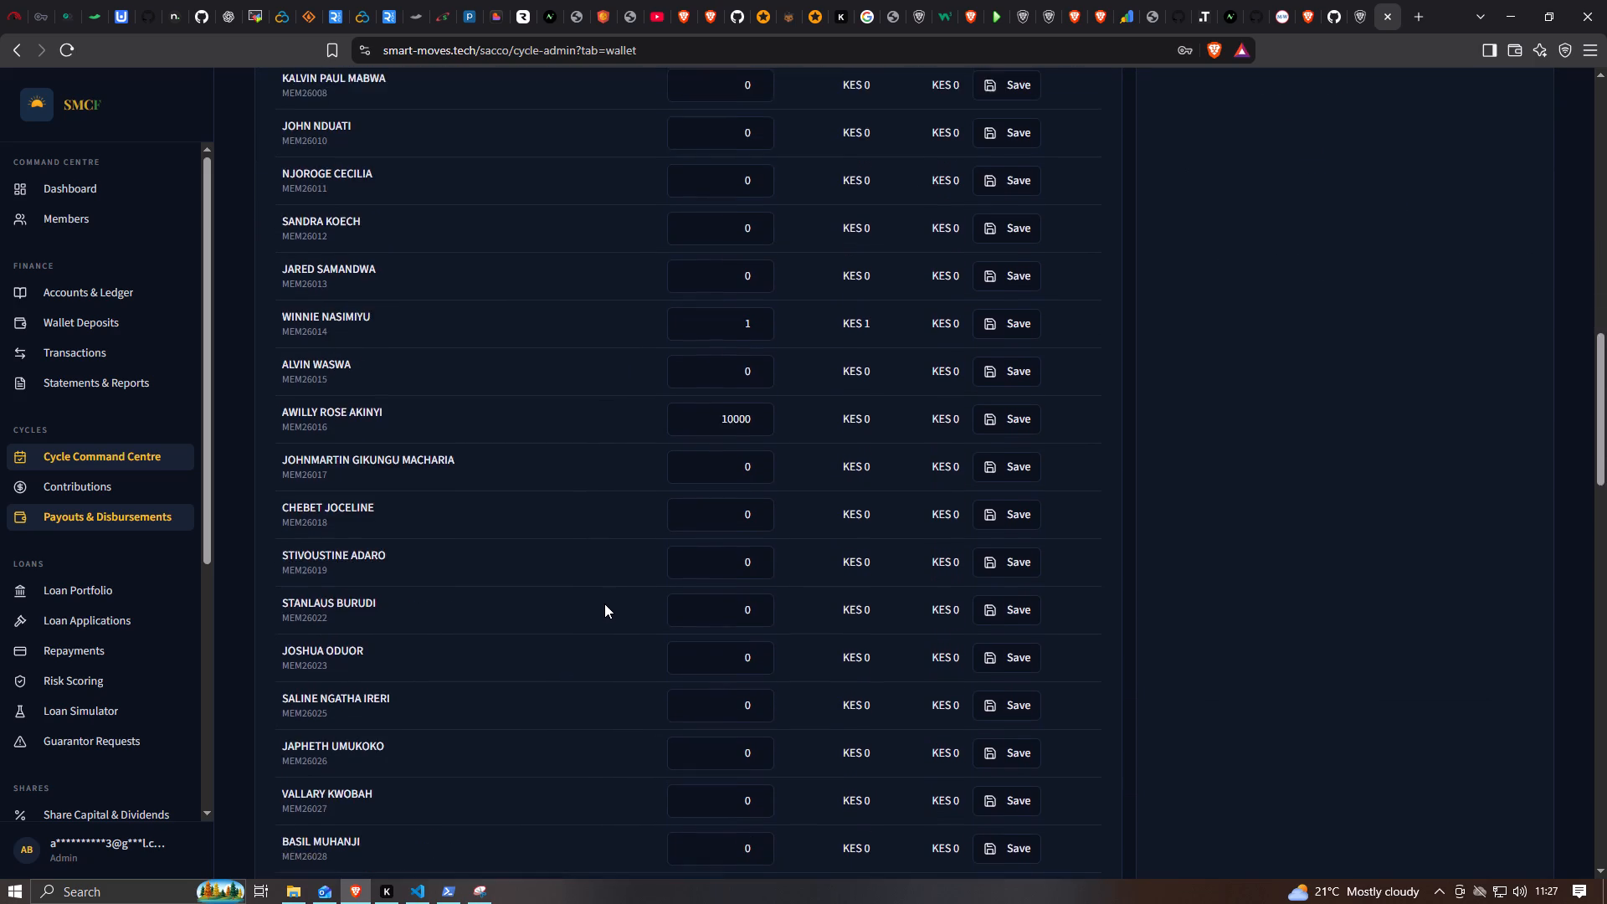
scroll(604, 604, down, 9)
scroll(604, 604, up, 1)
scroll(604, 604, down, 18)
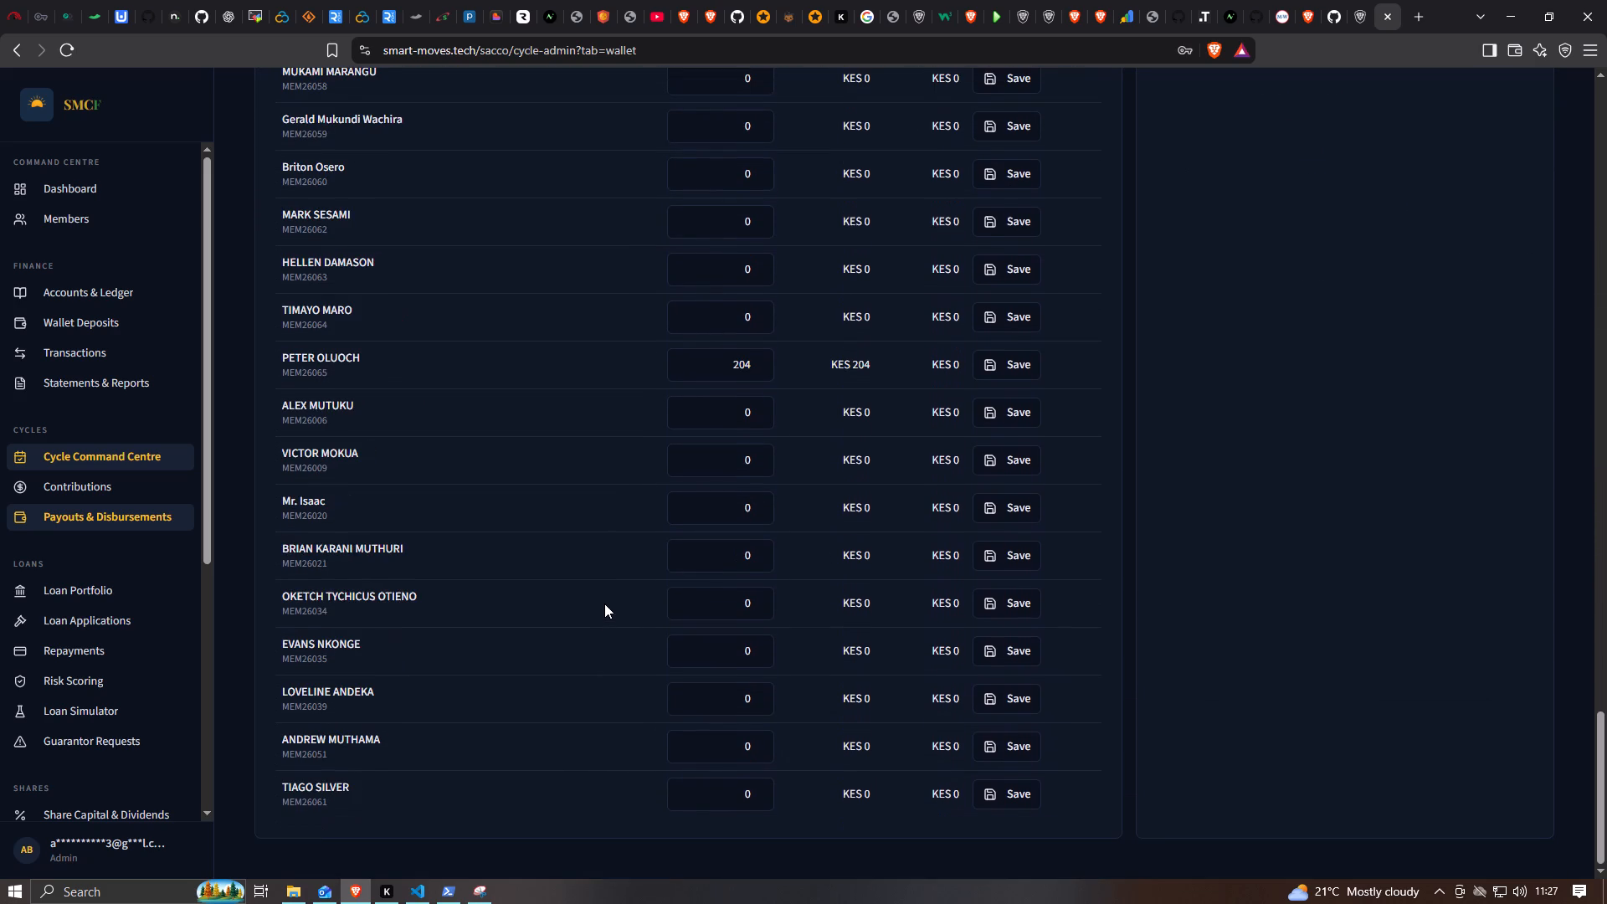
scroll(604, 604, down, 3)
scroll(604, 604, up, 15)
scroll(604, 604, down, 1)
scroll(604, 604, up, 11)
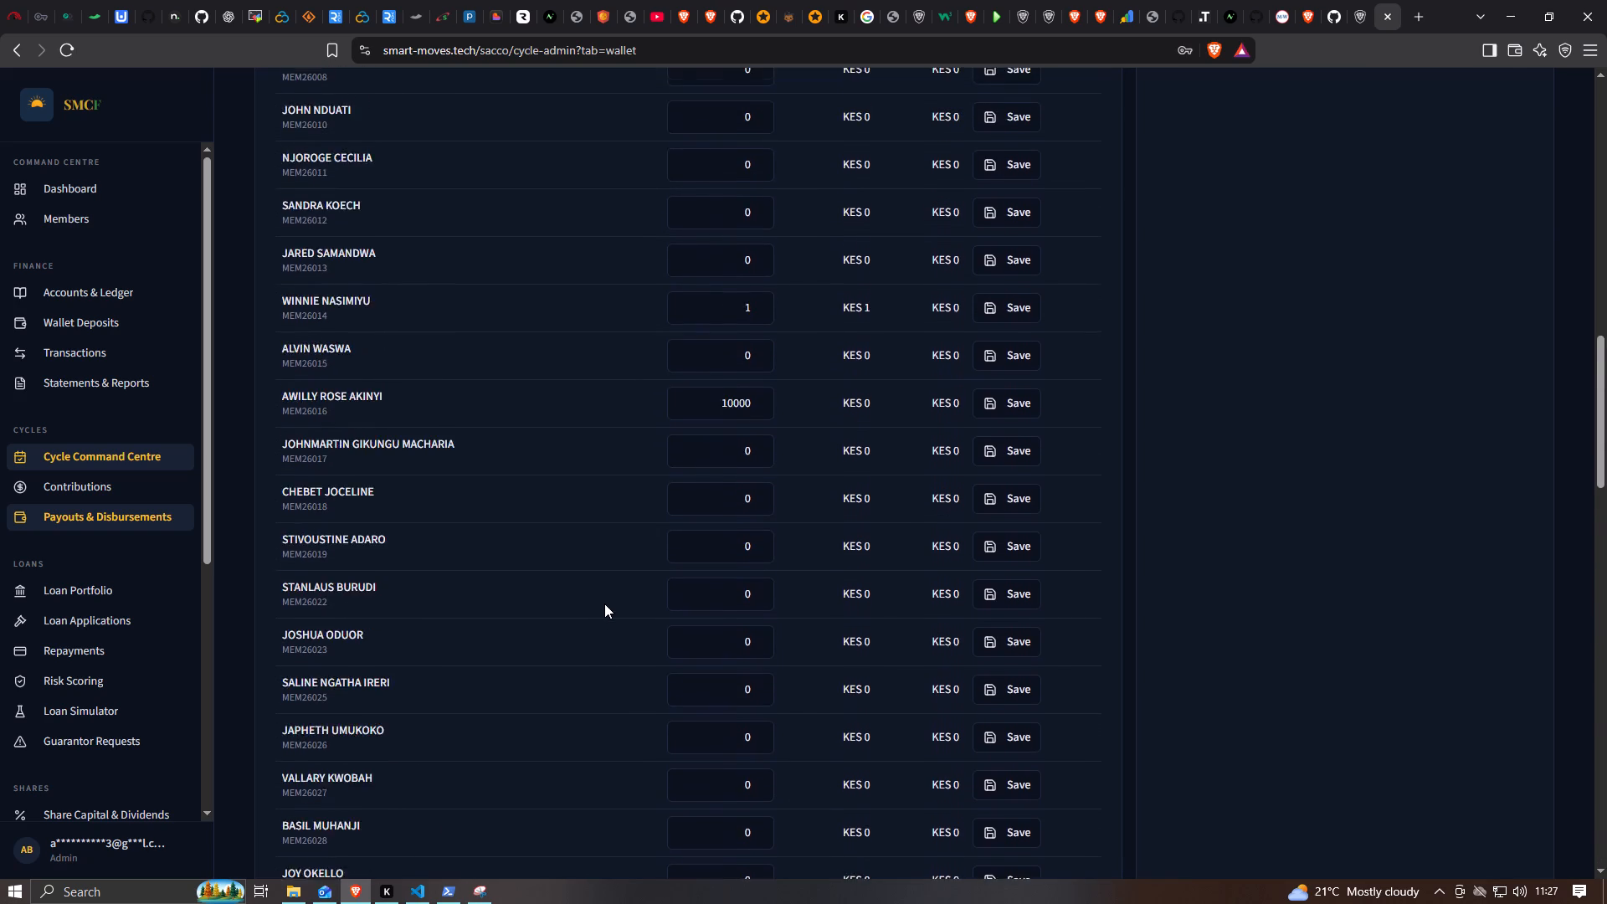
scroll(604, 604, up, 12)
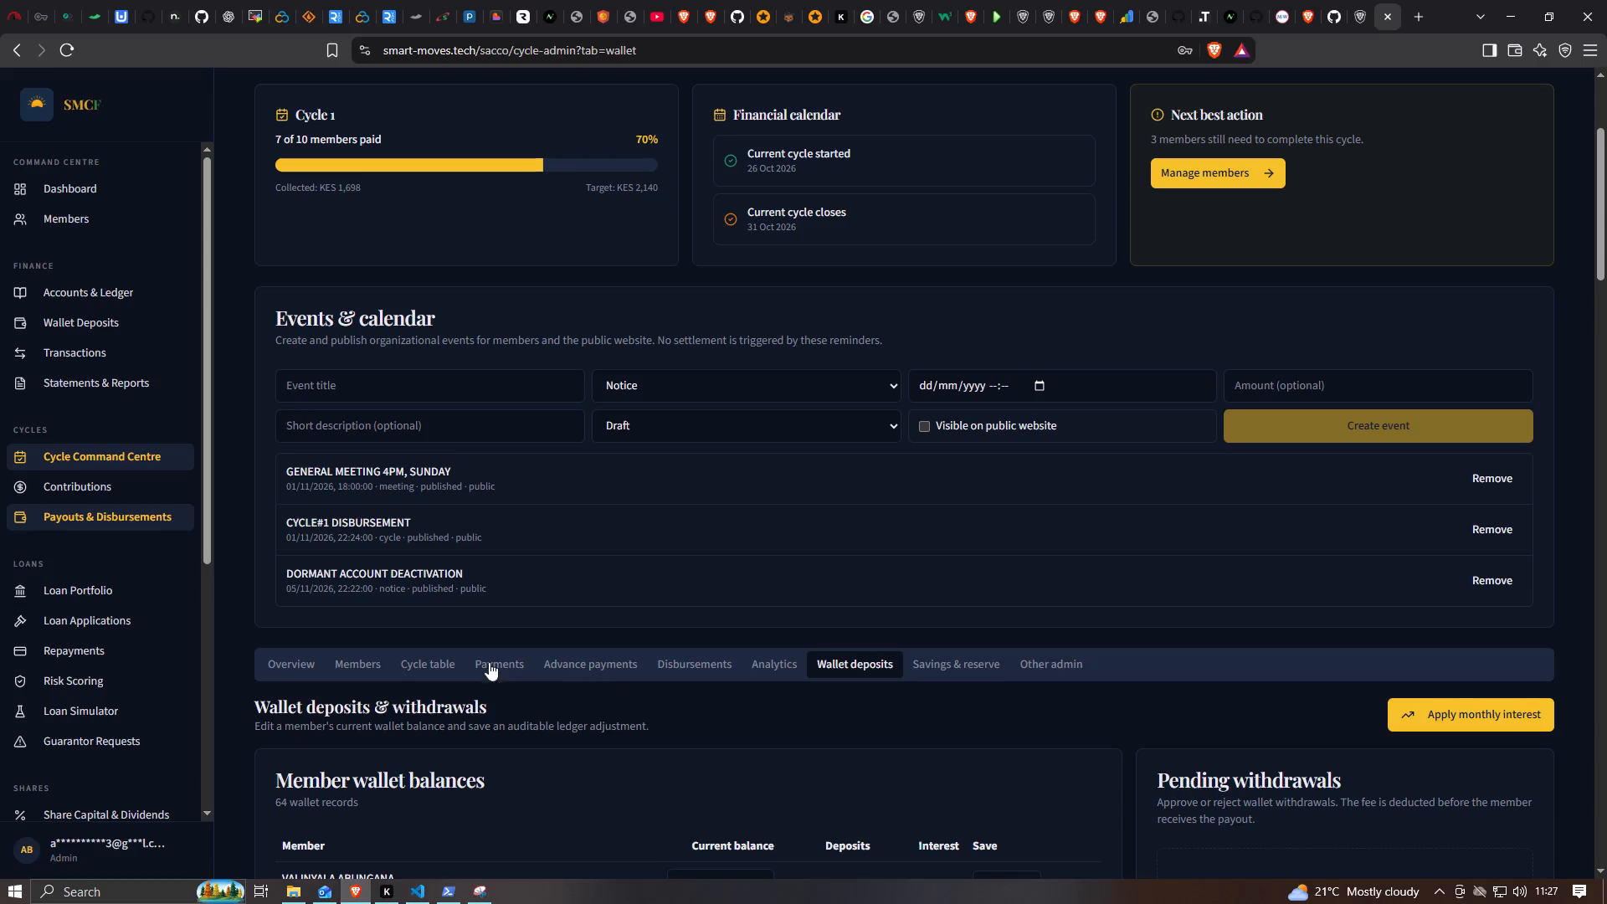
Open the Members page and review the members' financial snapshots, activity and status.
click(90, 225)
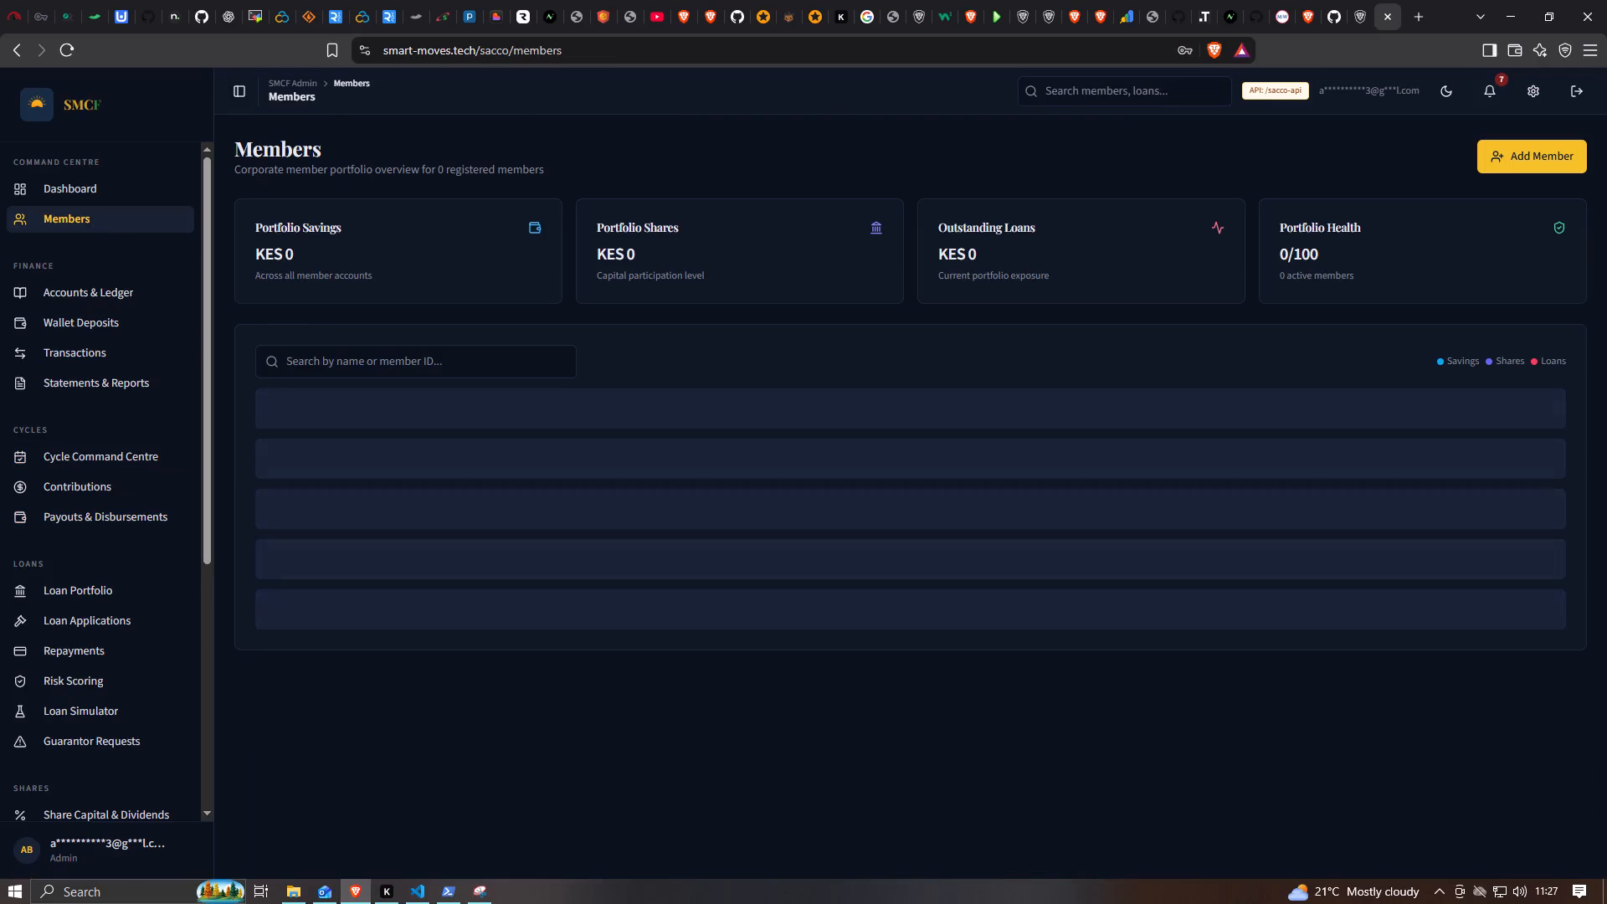
scroll(418, 468, down, 3)
scroll(418, 468, up, 2)
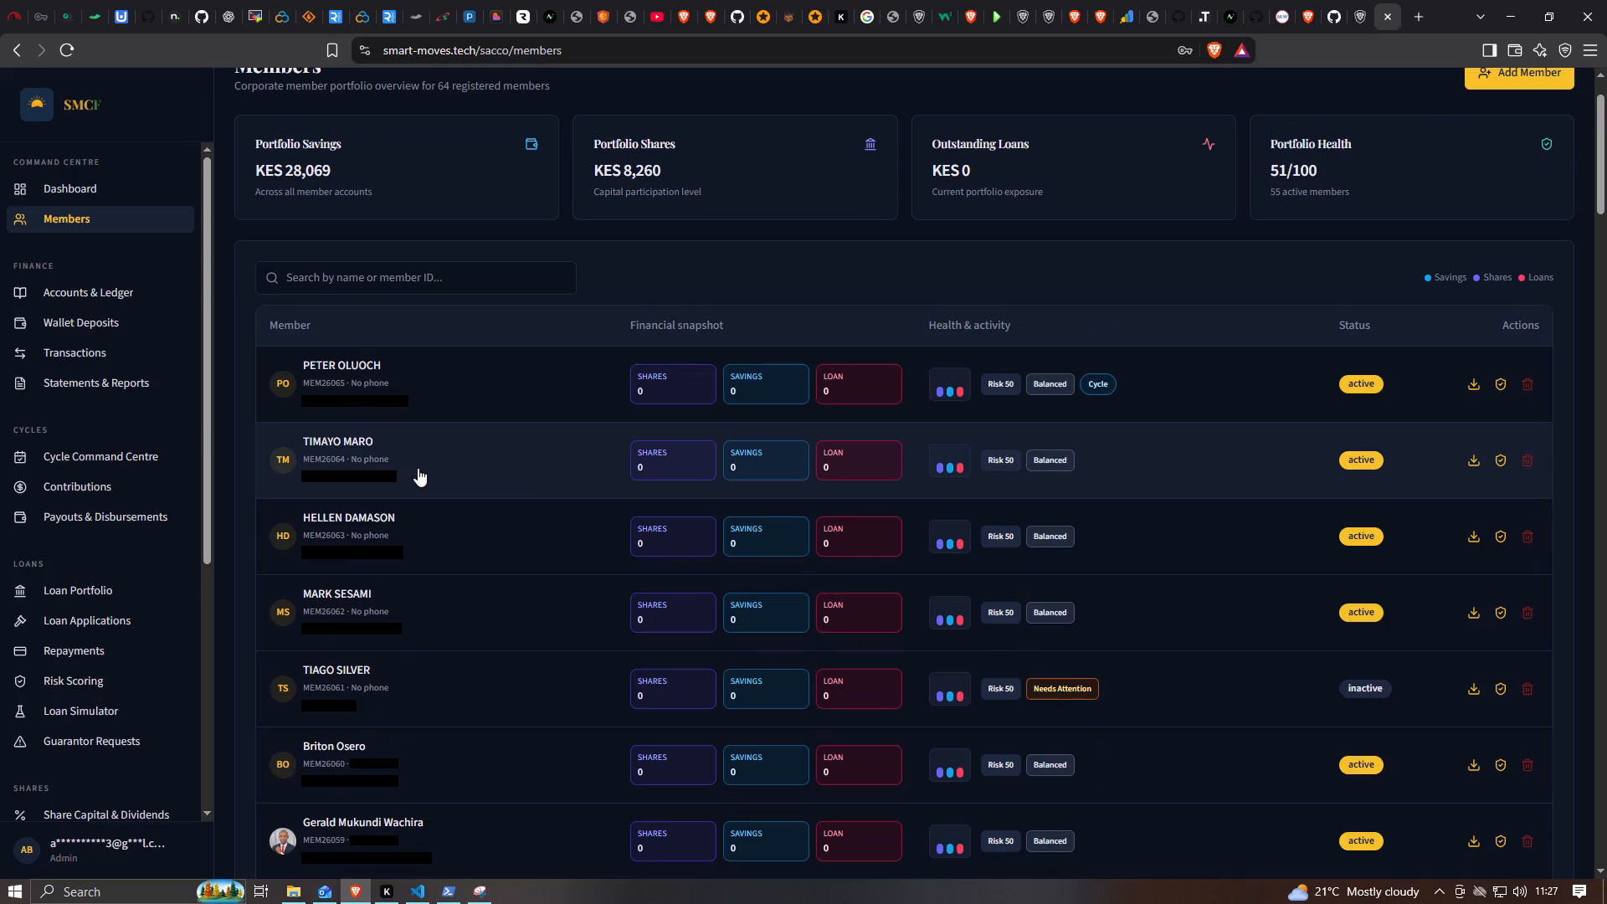
Open the balance adjustment form for the member holding KES 204 in the wallet deposits list.
click(127, 318)
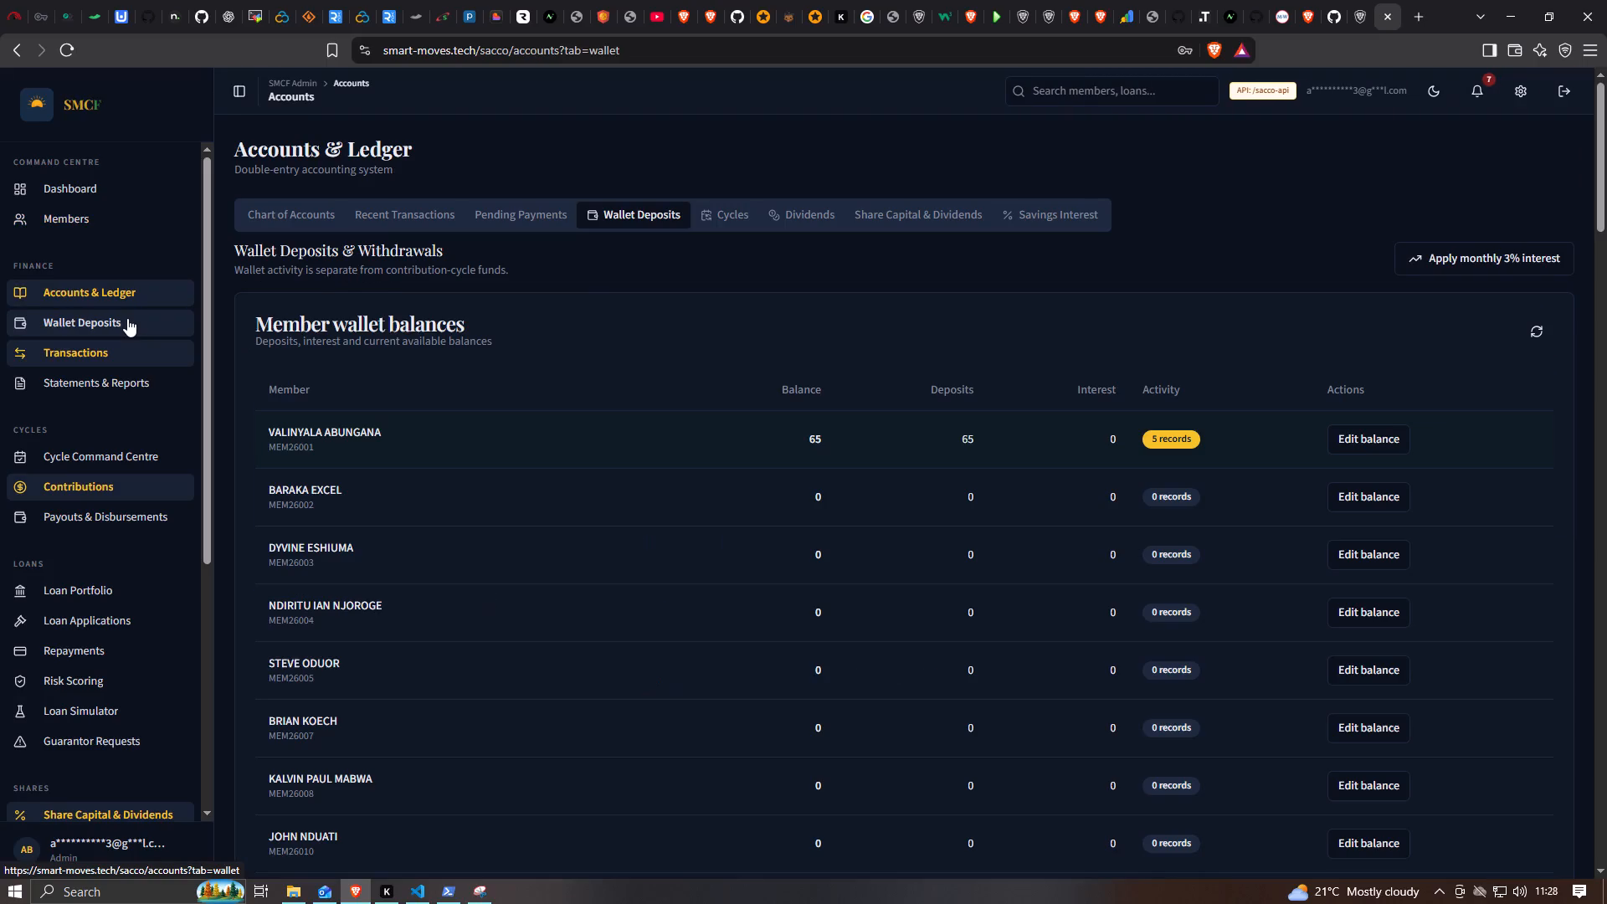
scroll(761, 547, down, 13)
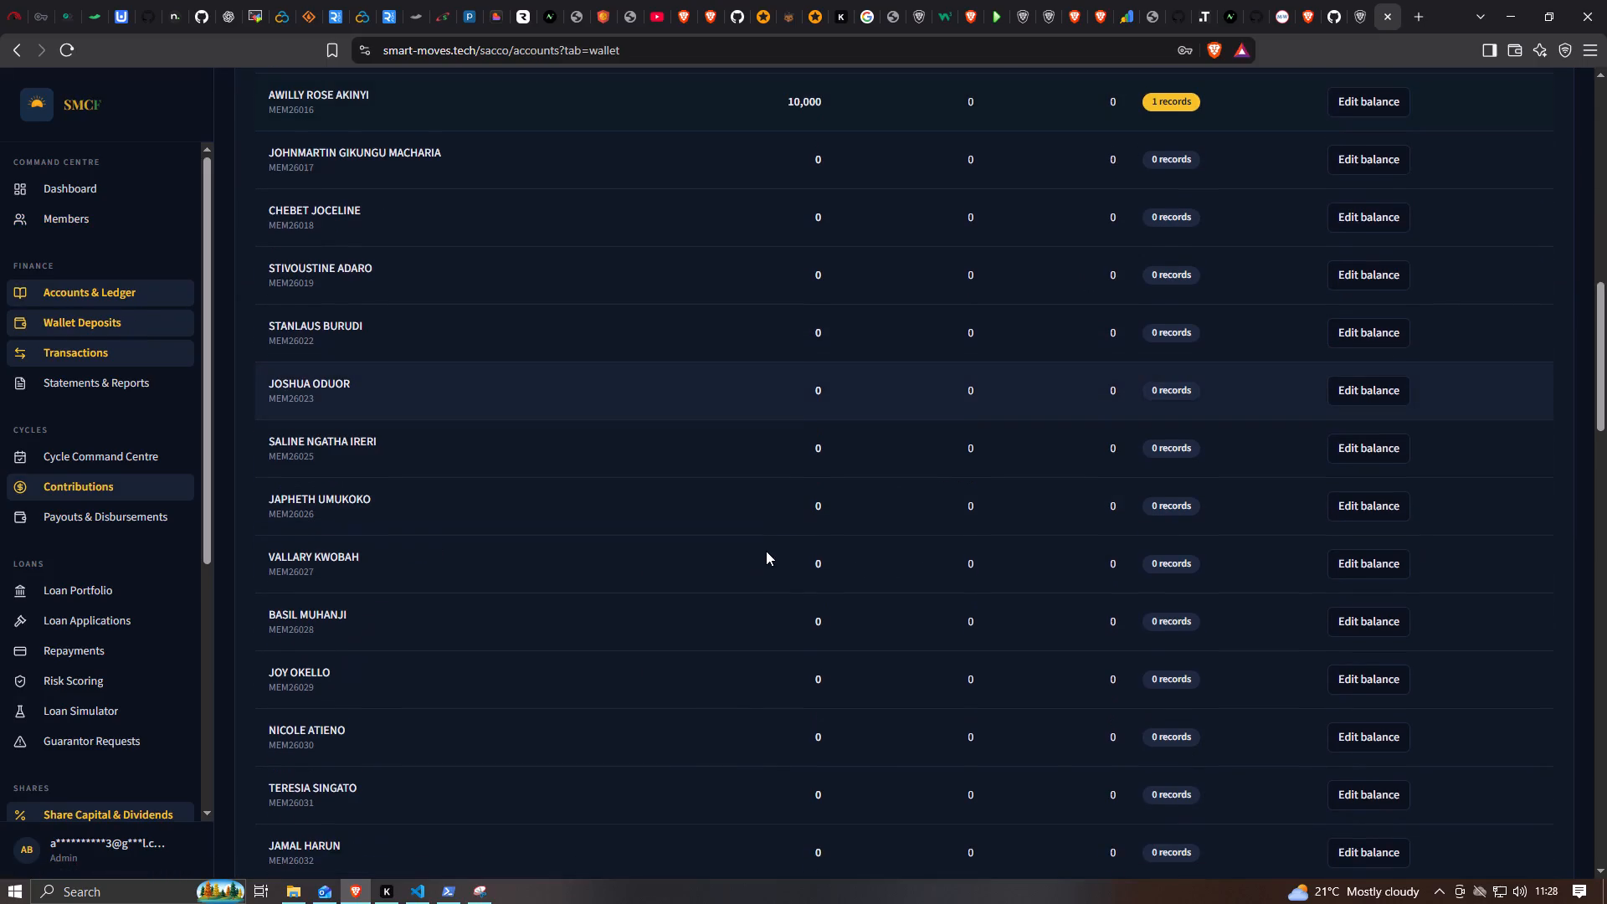
scroll(766, 551, down, 4)
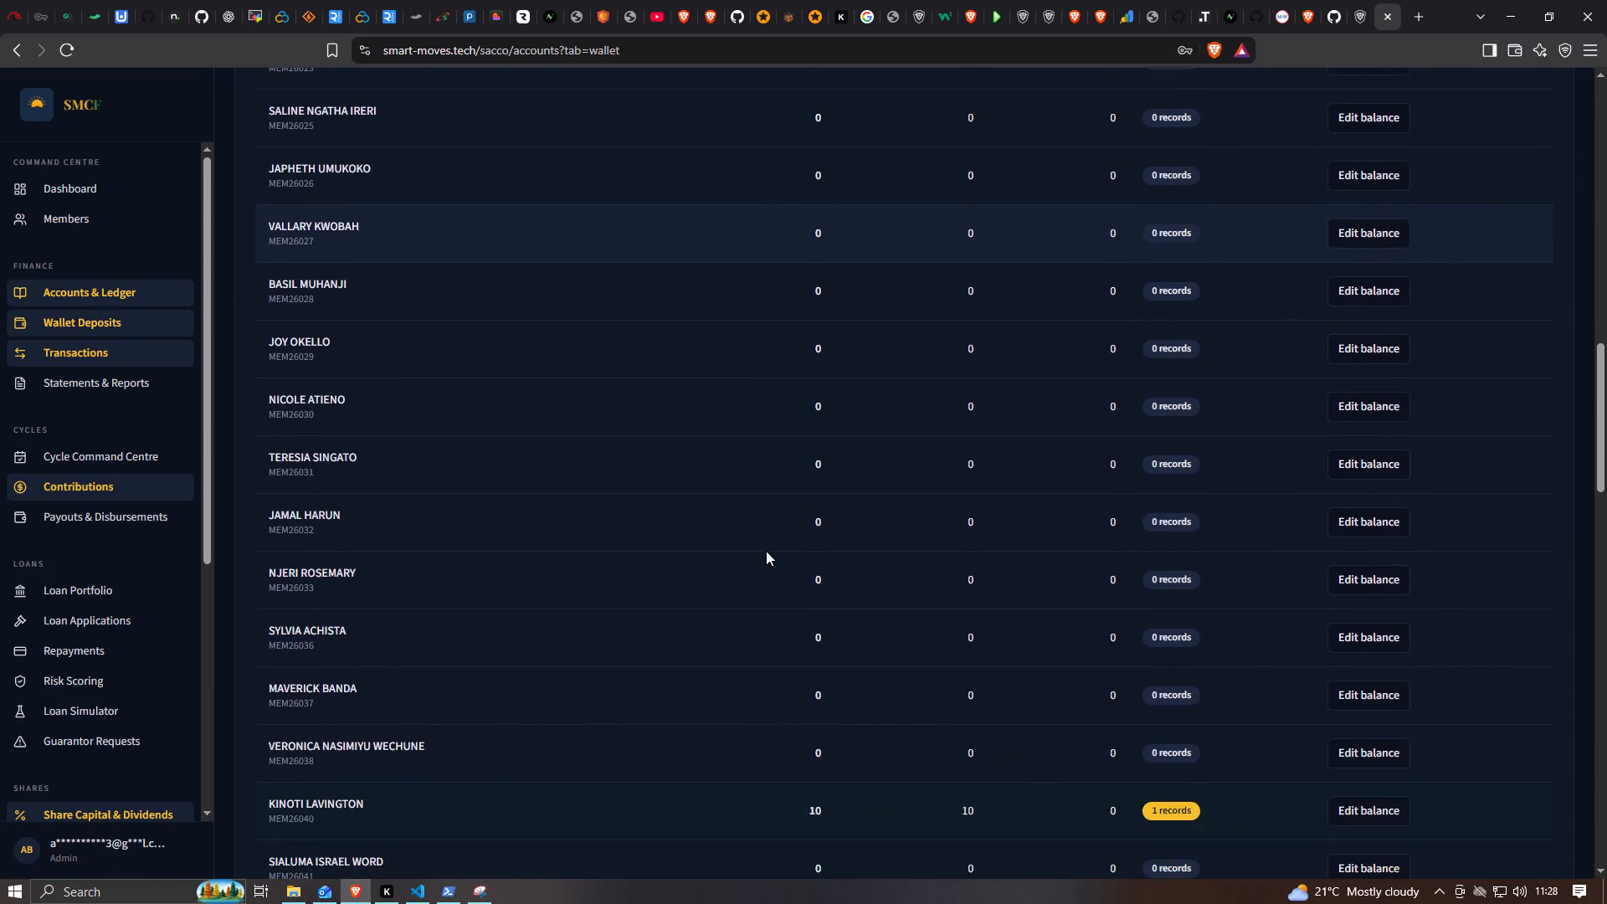
scroll(766, 551, down, 3)
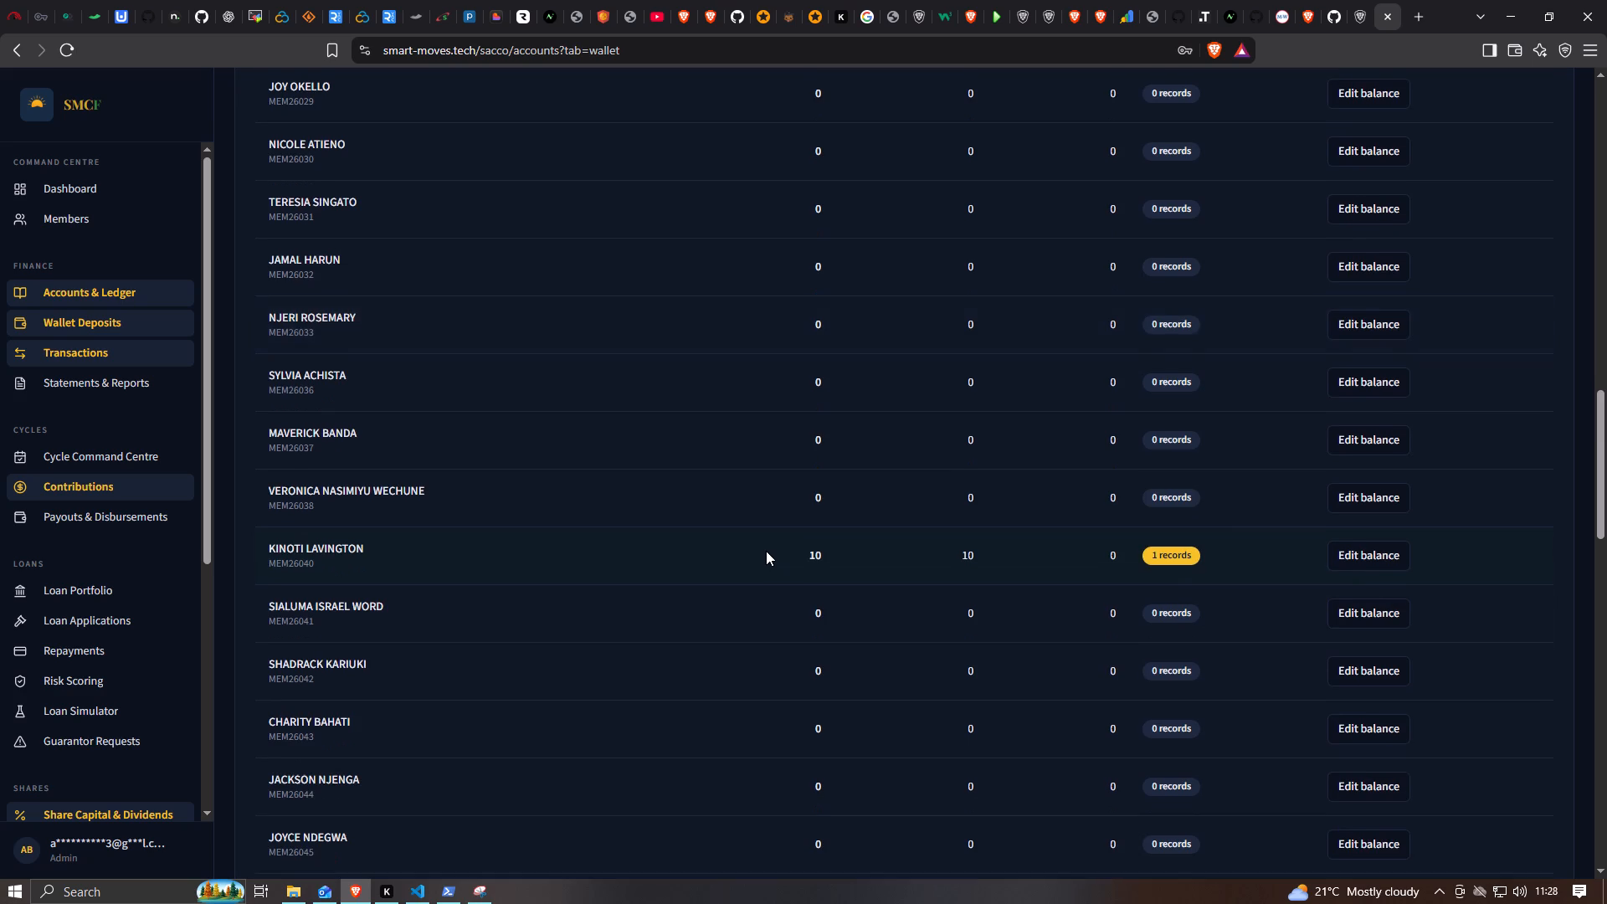
scroll(766, 551, down, 8)
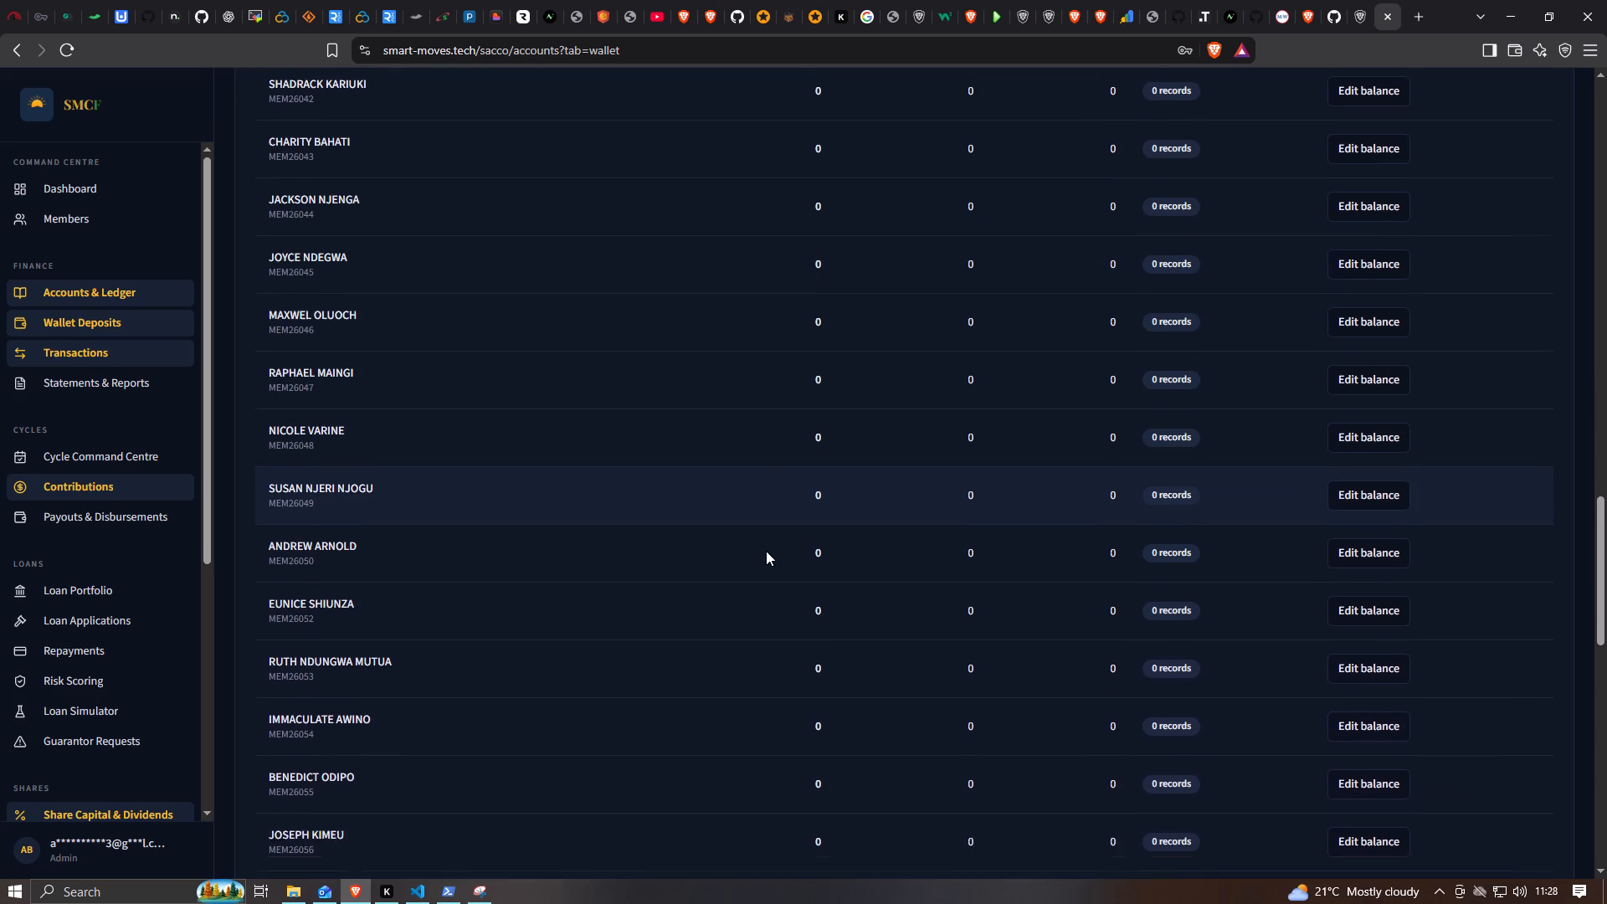
scroll(766, 551, down, 3)
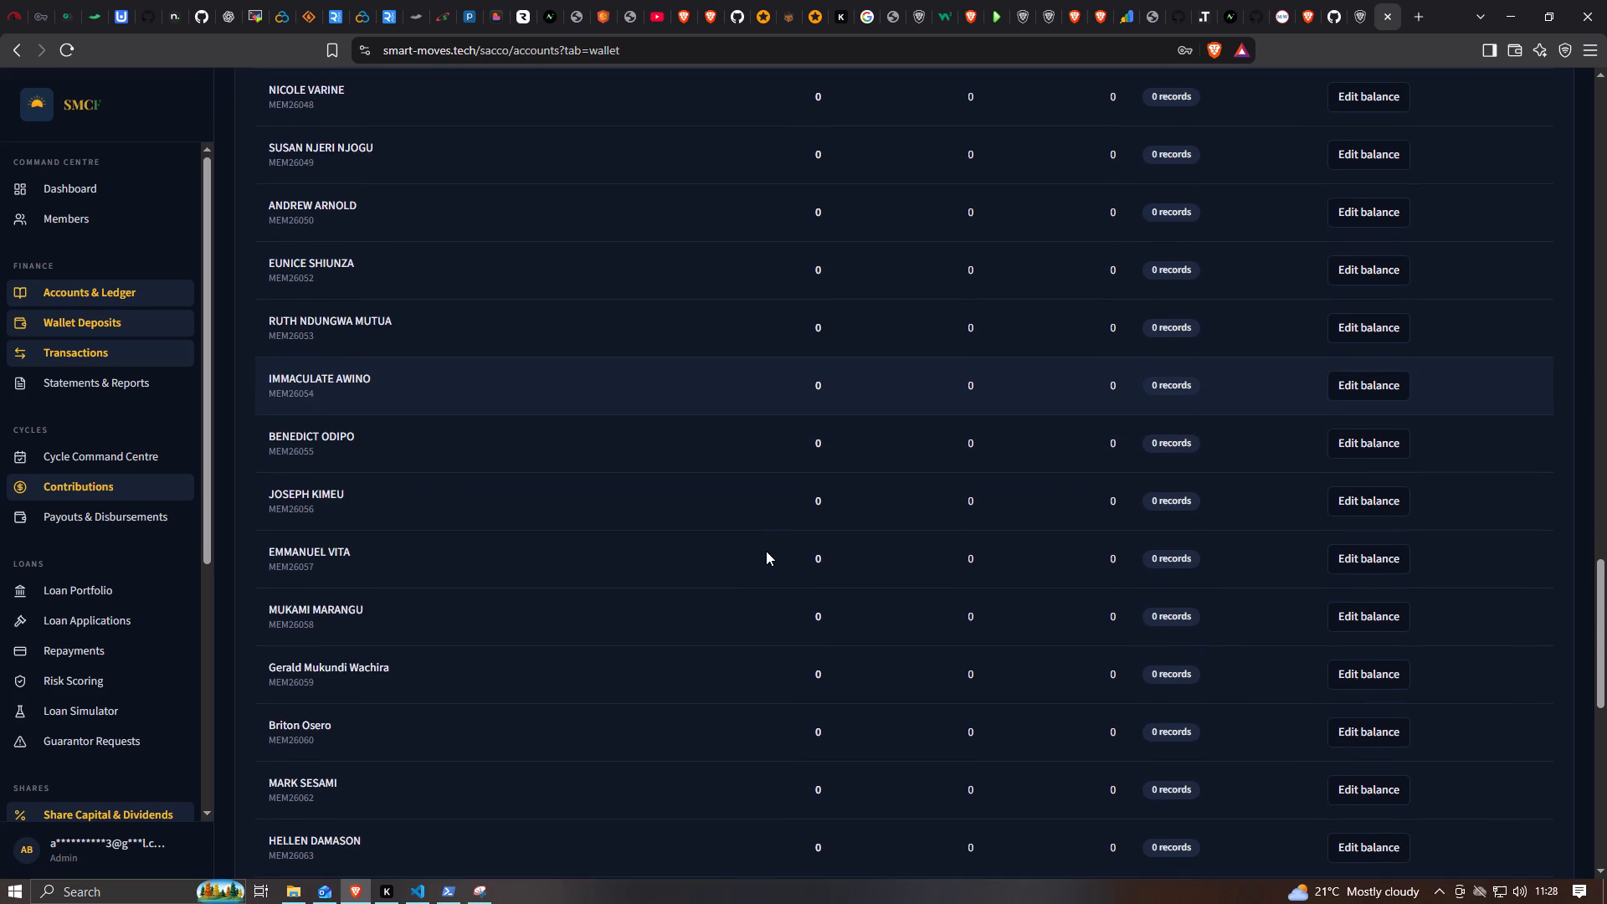
scroll(766, 551, down, 3)
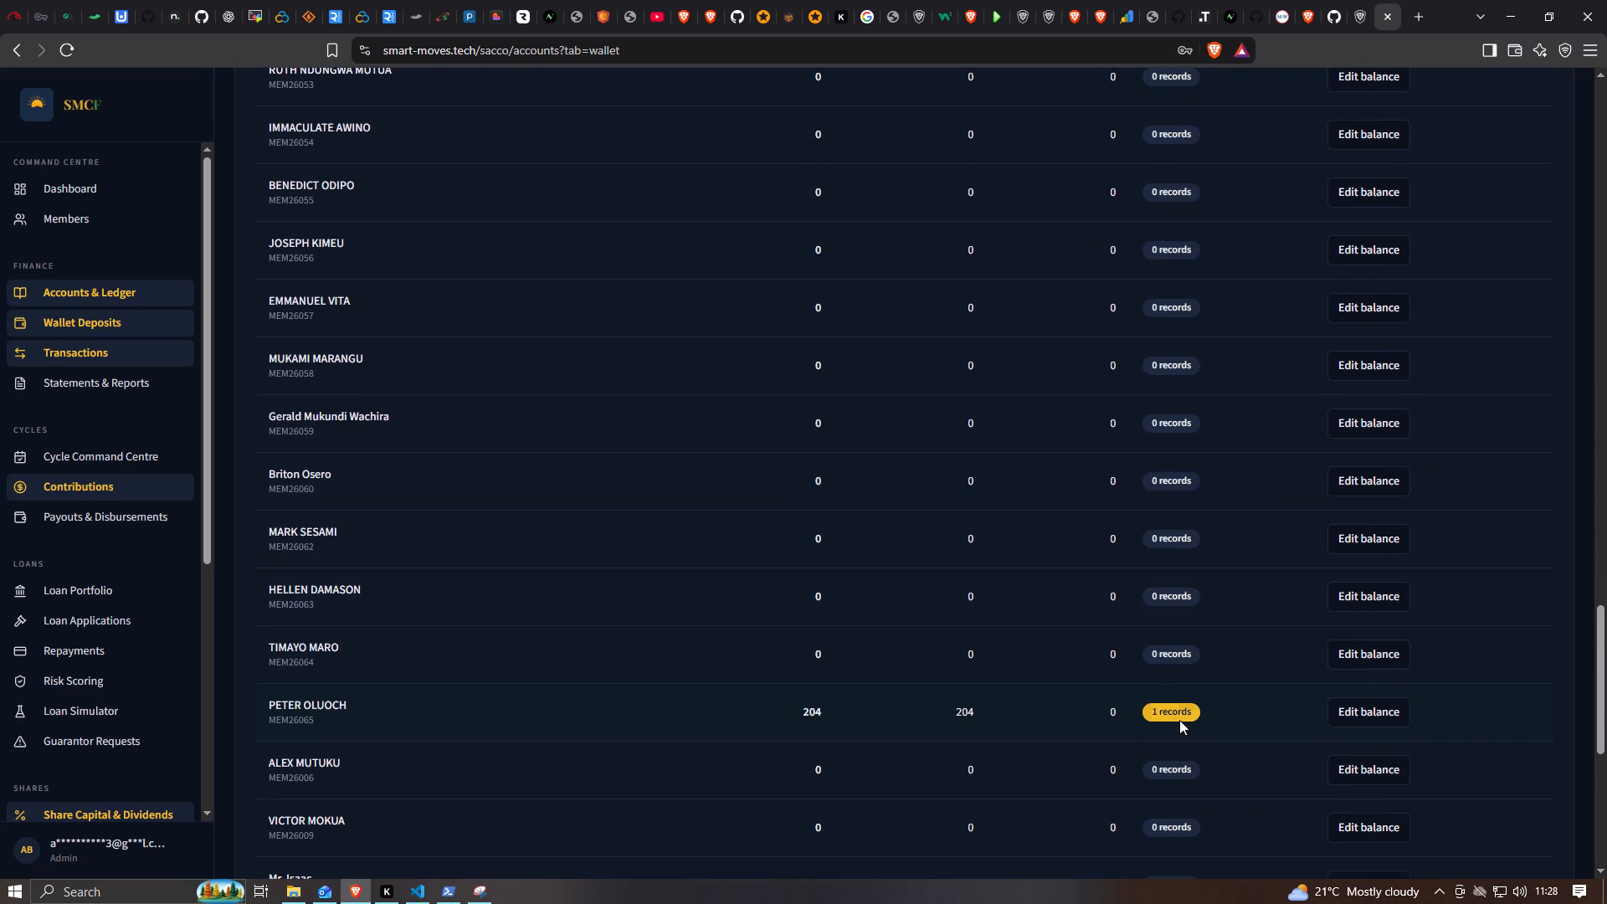
click(1355, 716)
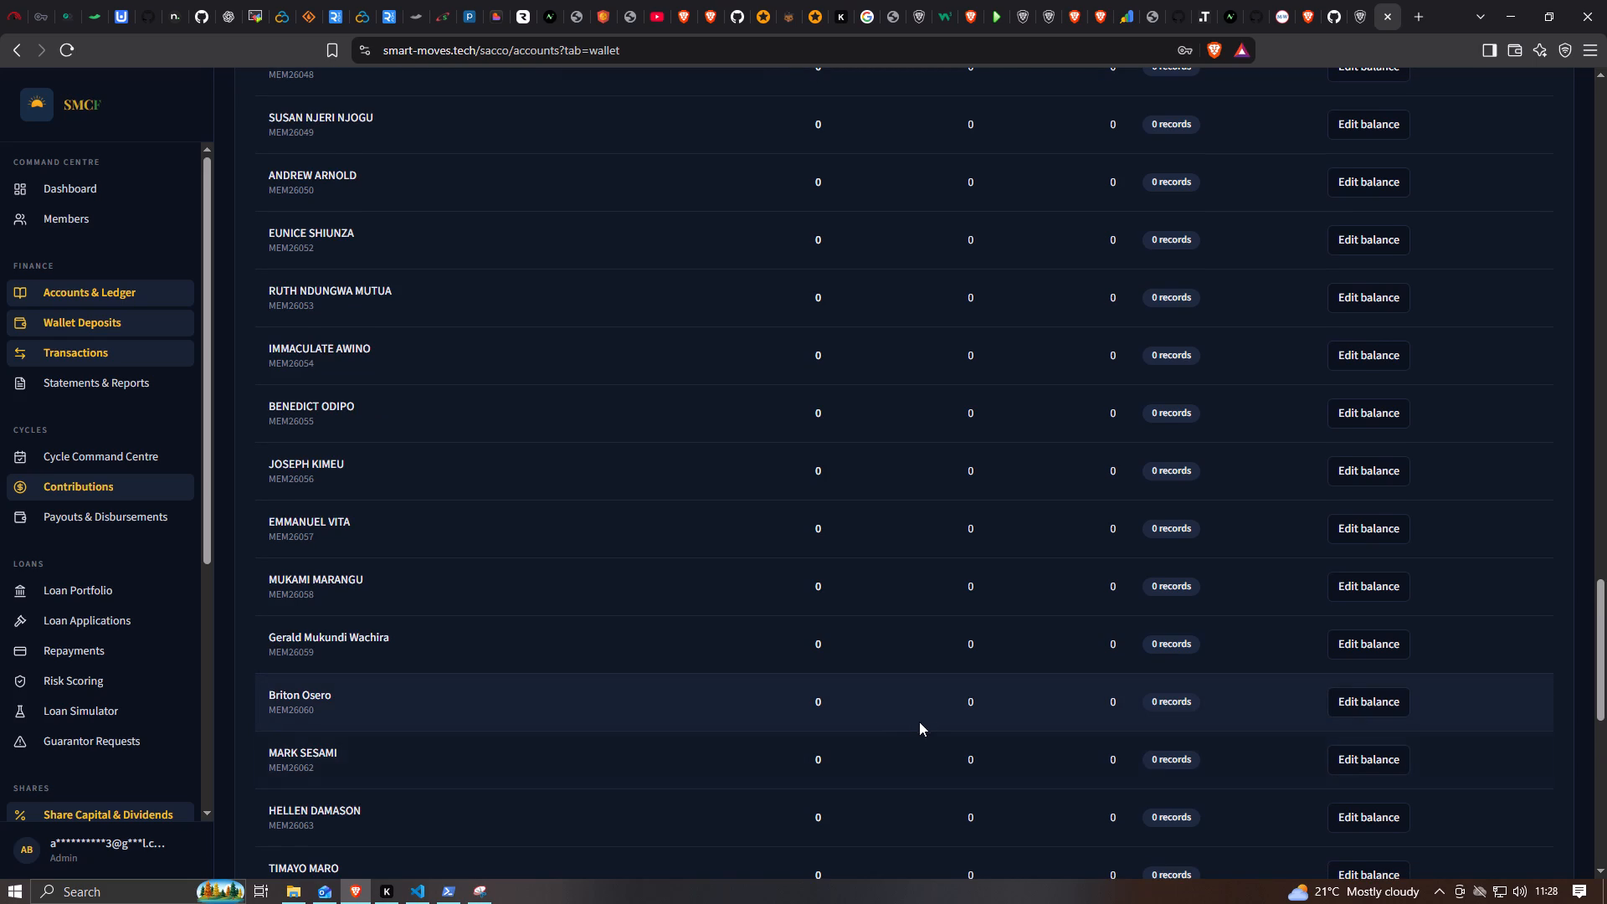
scroll(635, 651, up, 10)
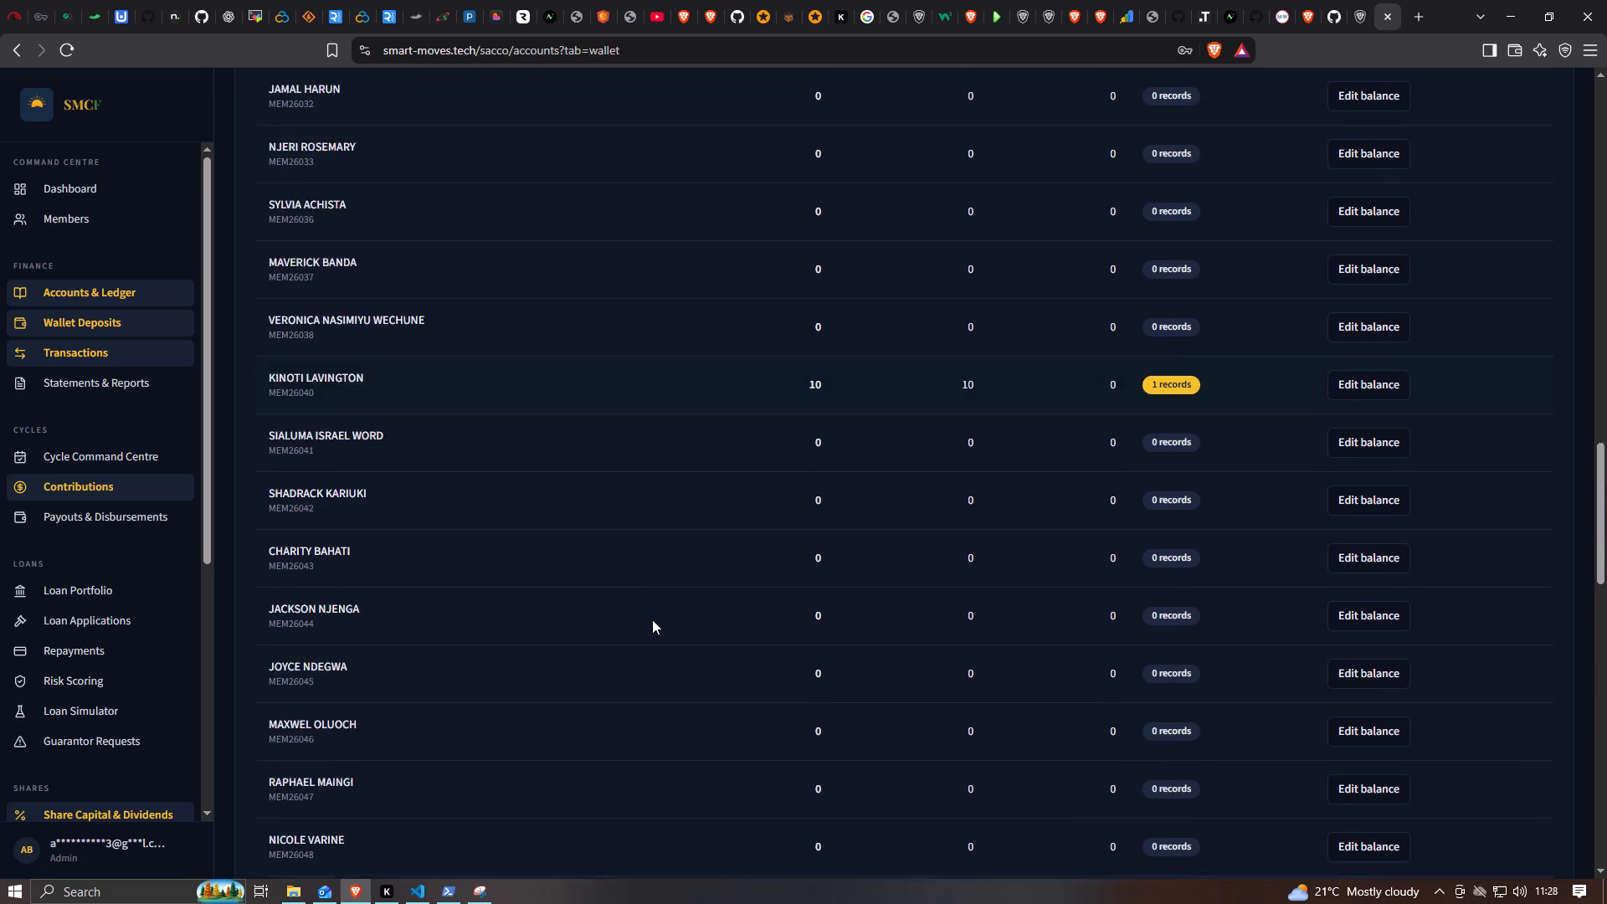
scroll(652, 619, up, 14)
scroll(652, 619, up, 9)
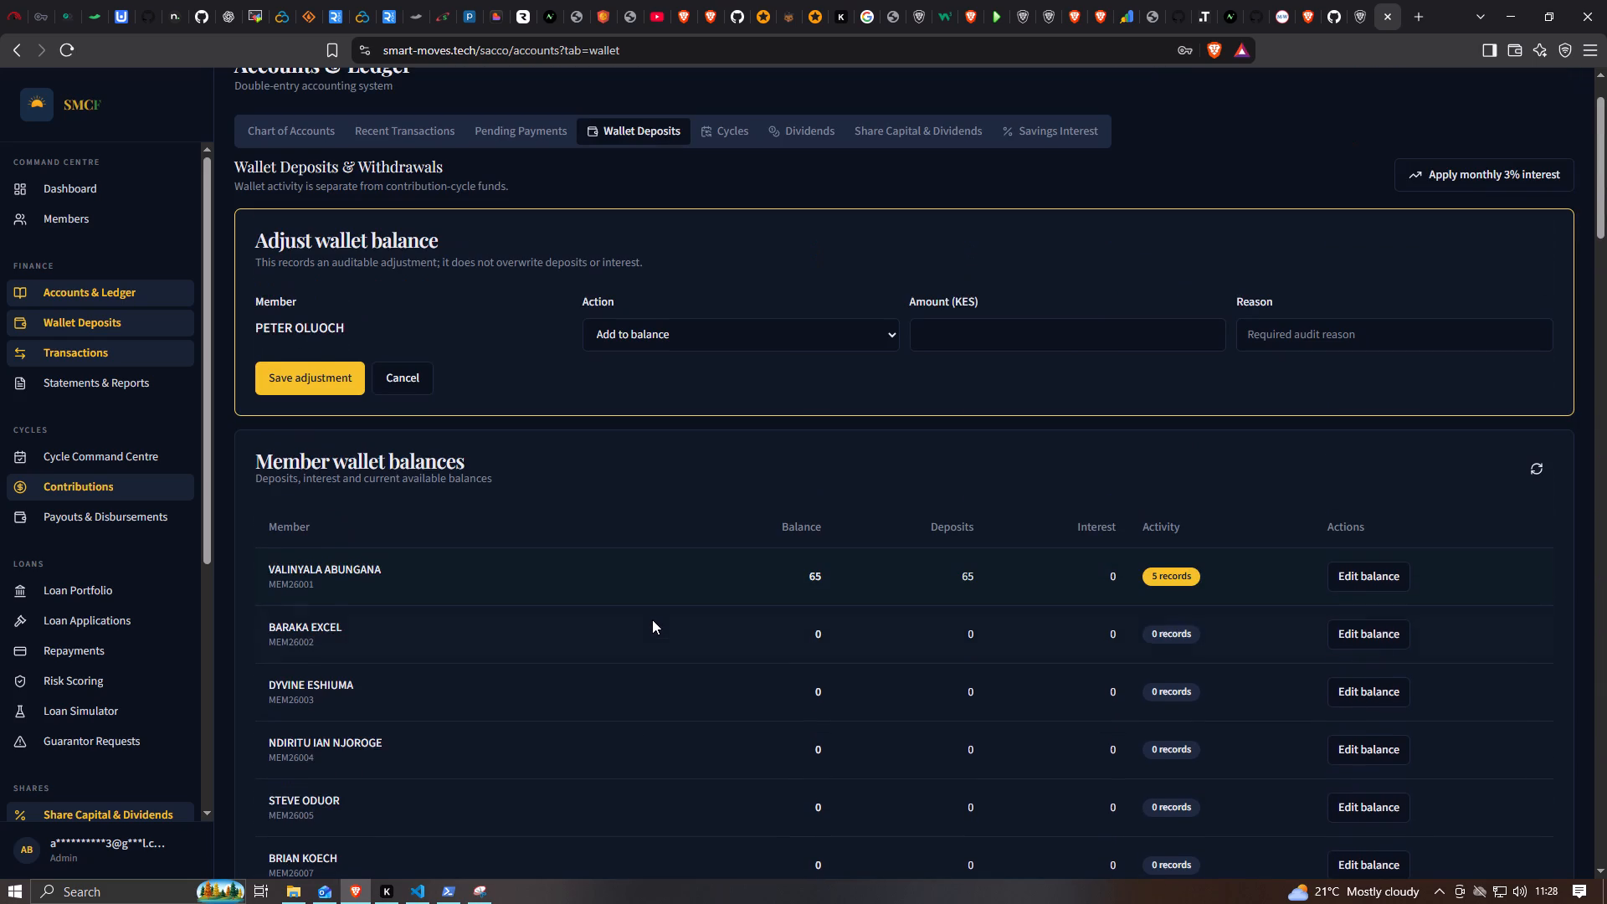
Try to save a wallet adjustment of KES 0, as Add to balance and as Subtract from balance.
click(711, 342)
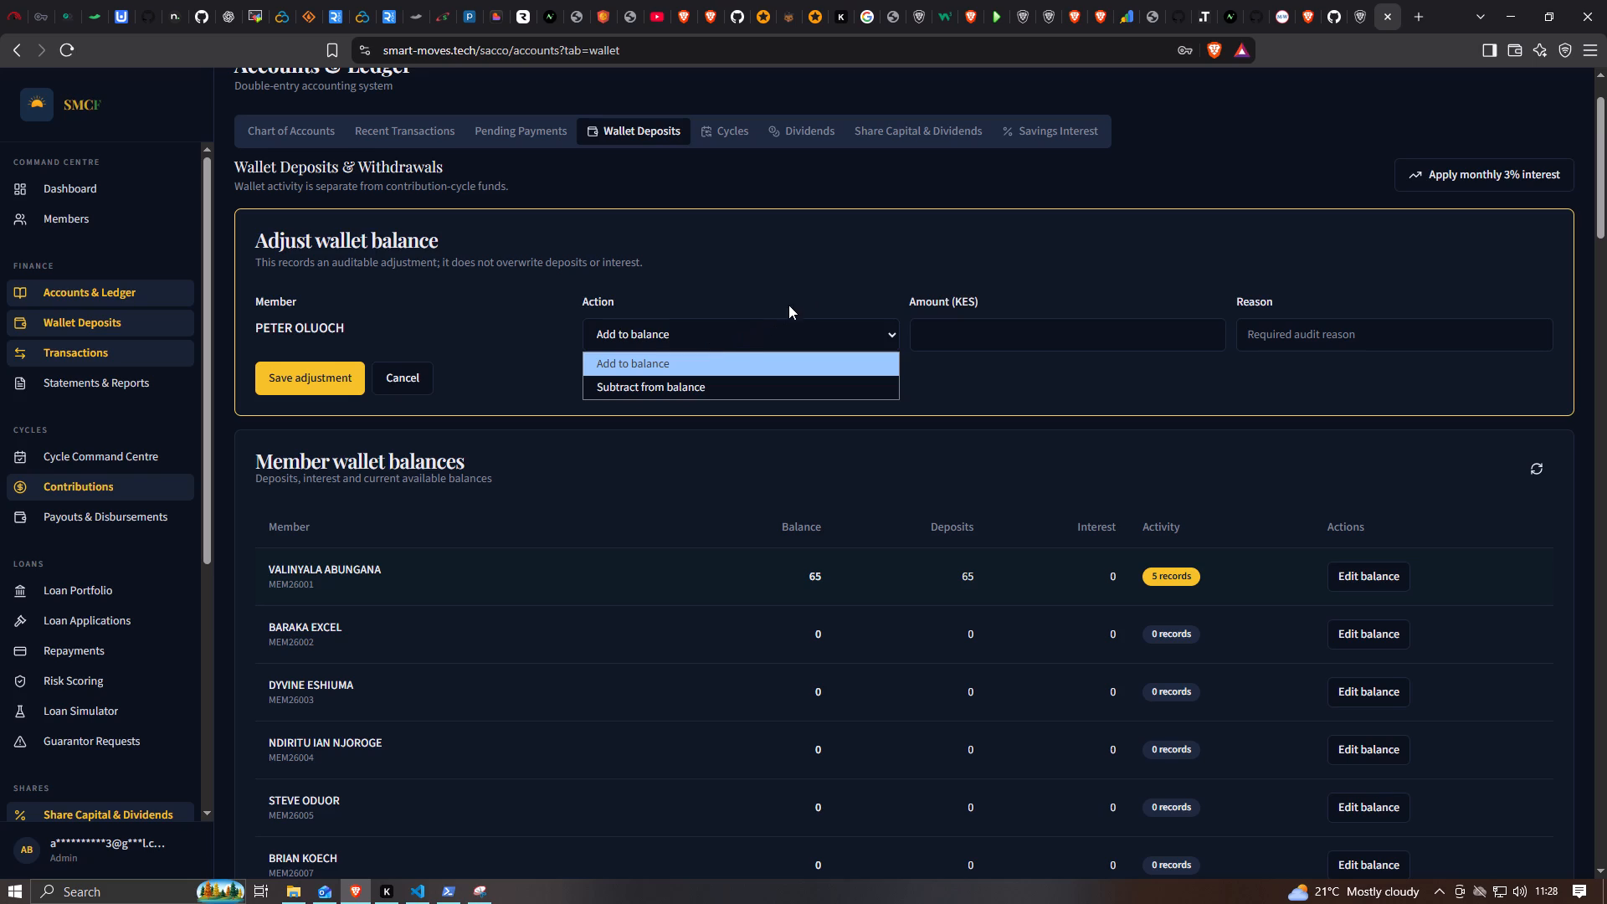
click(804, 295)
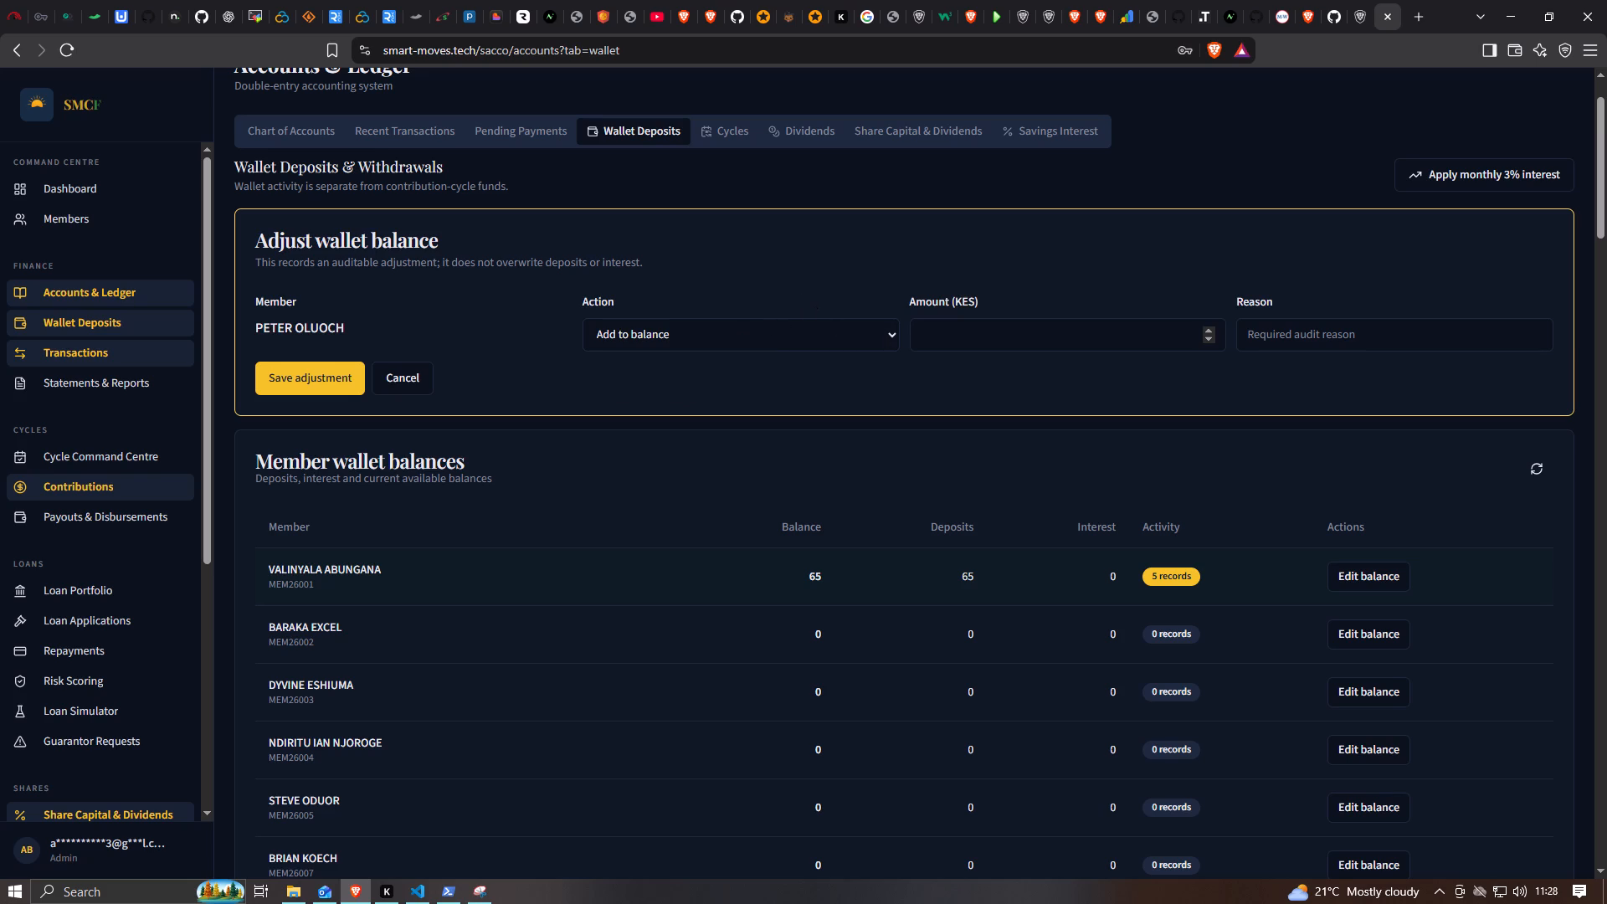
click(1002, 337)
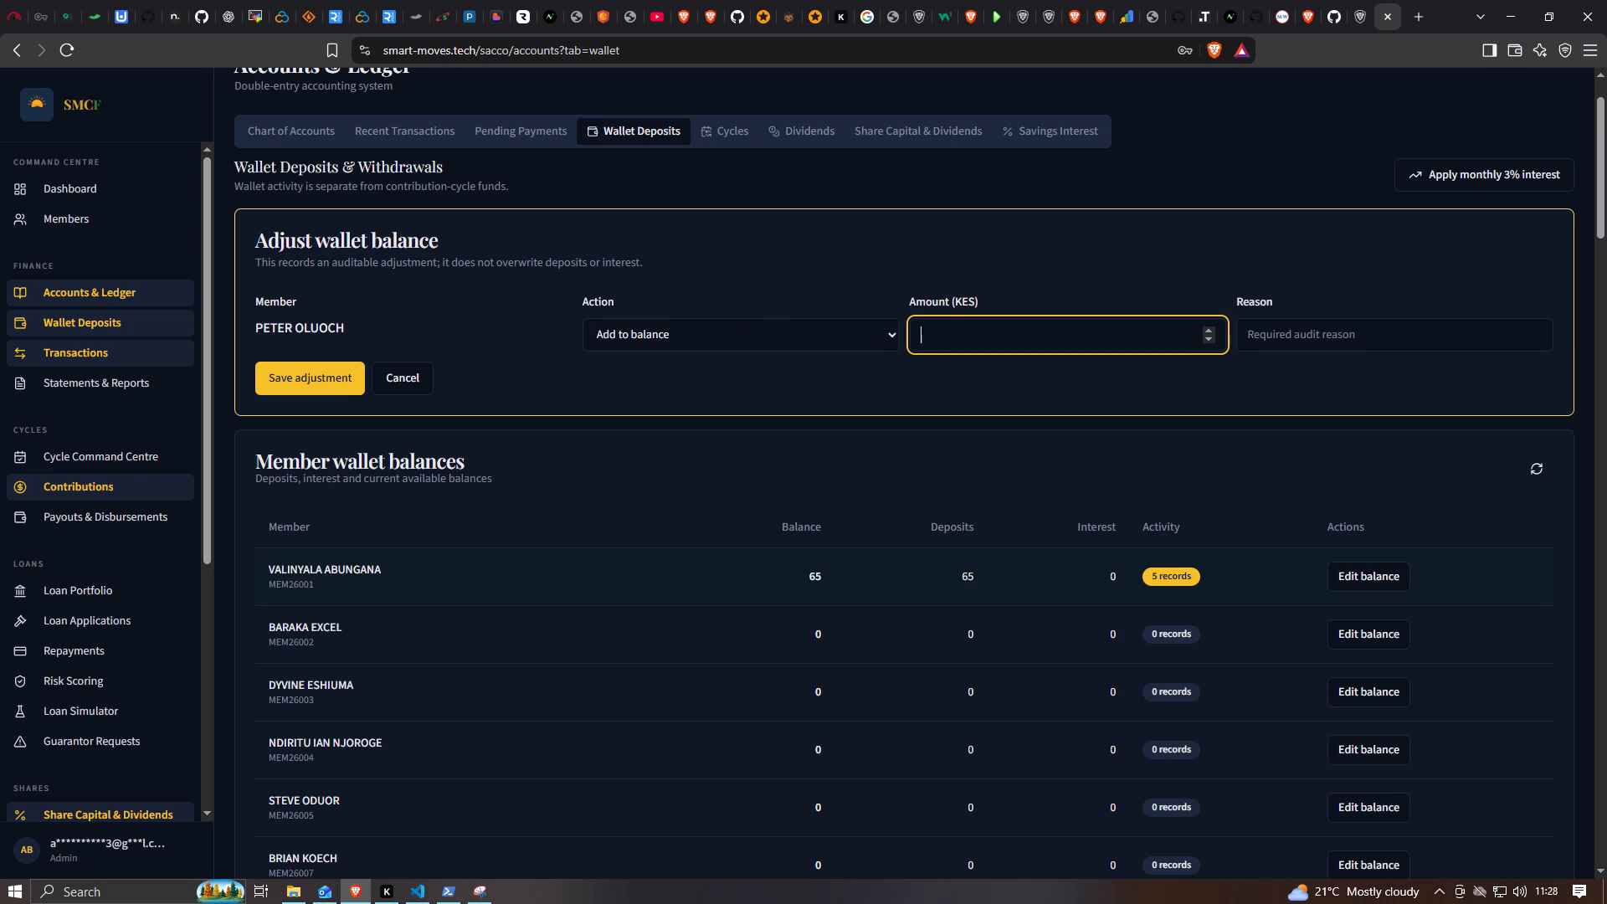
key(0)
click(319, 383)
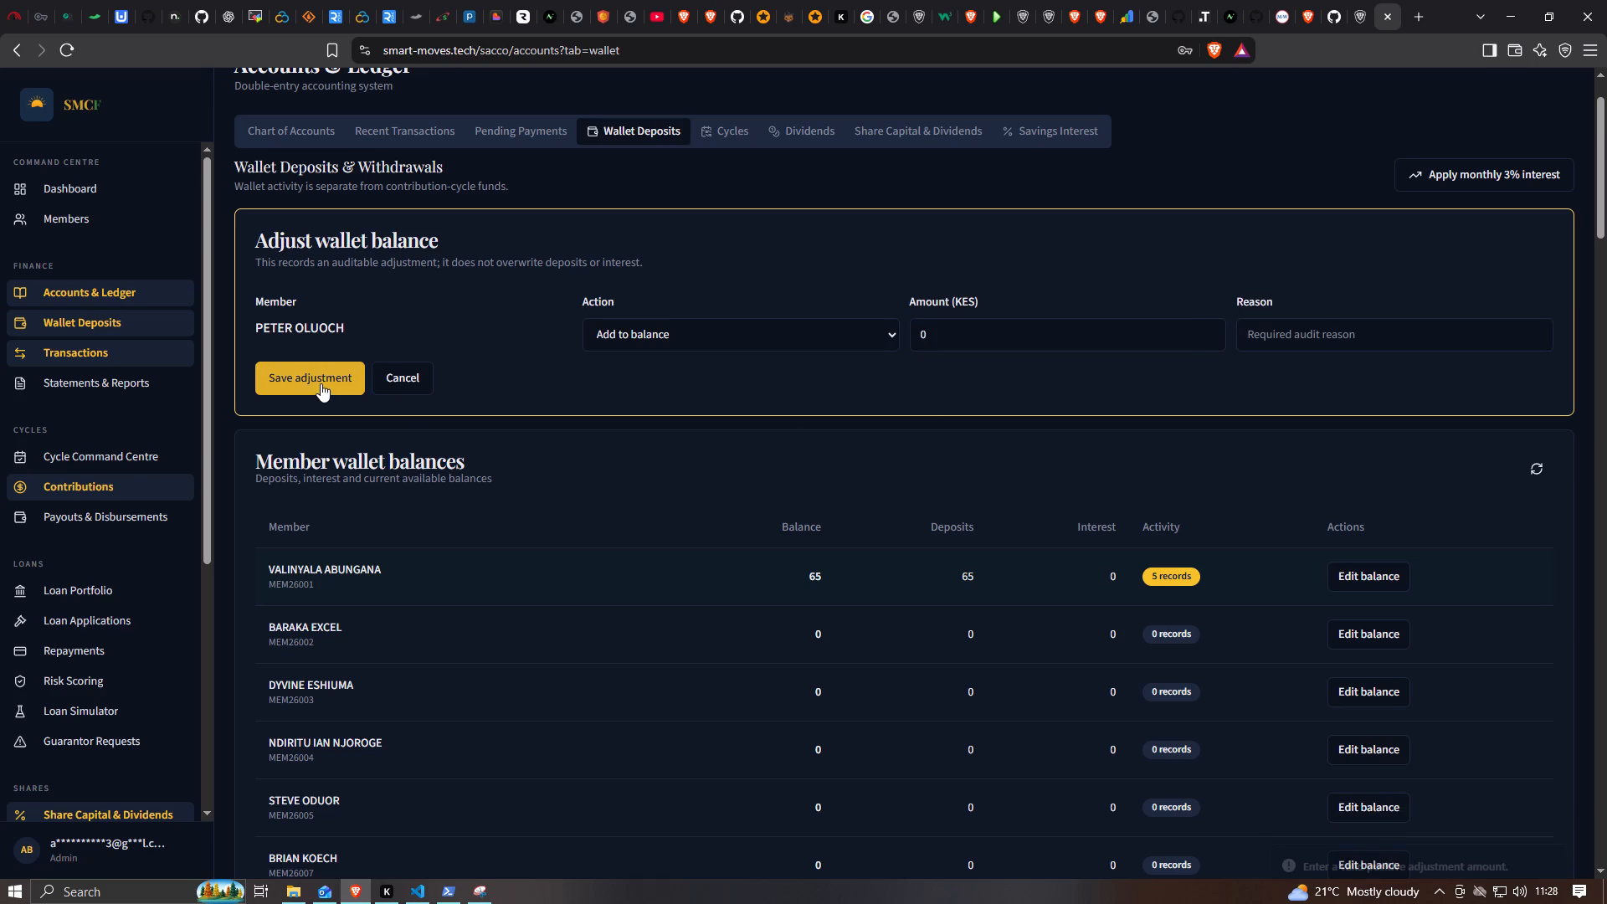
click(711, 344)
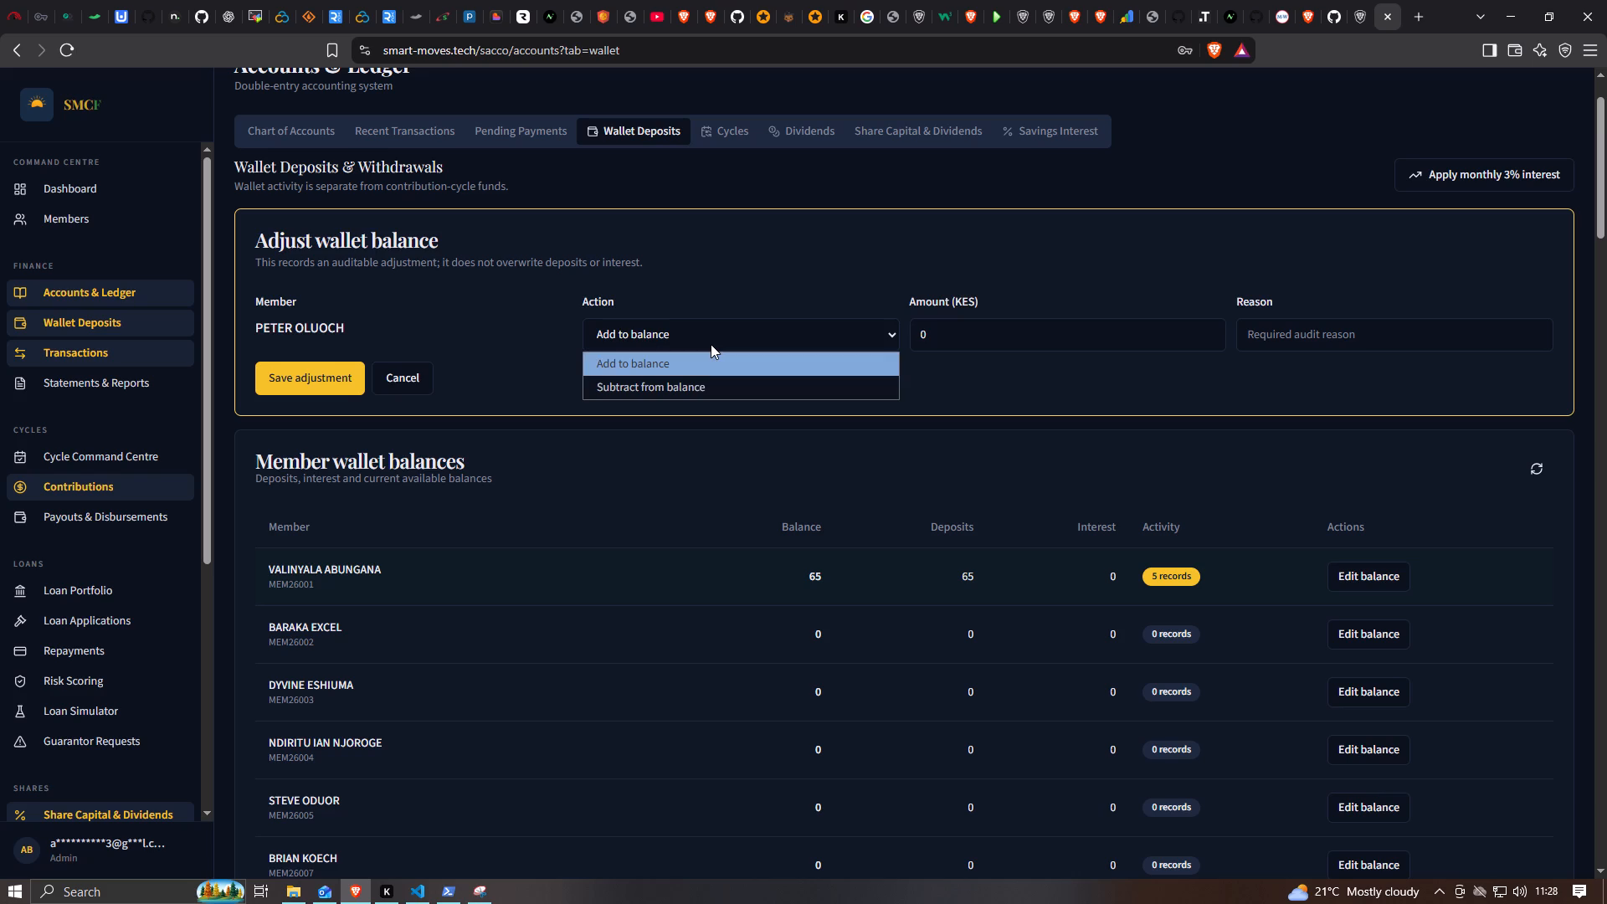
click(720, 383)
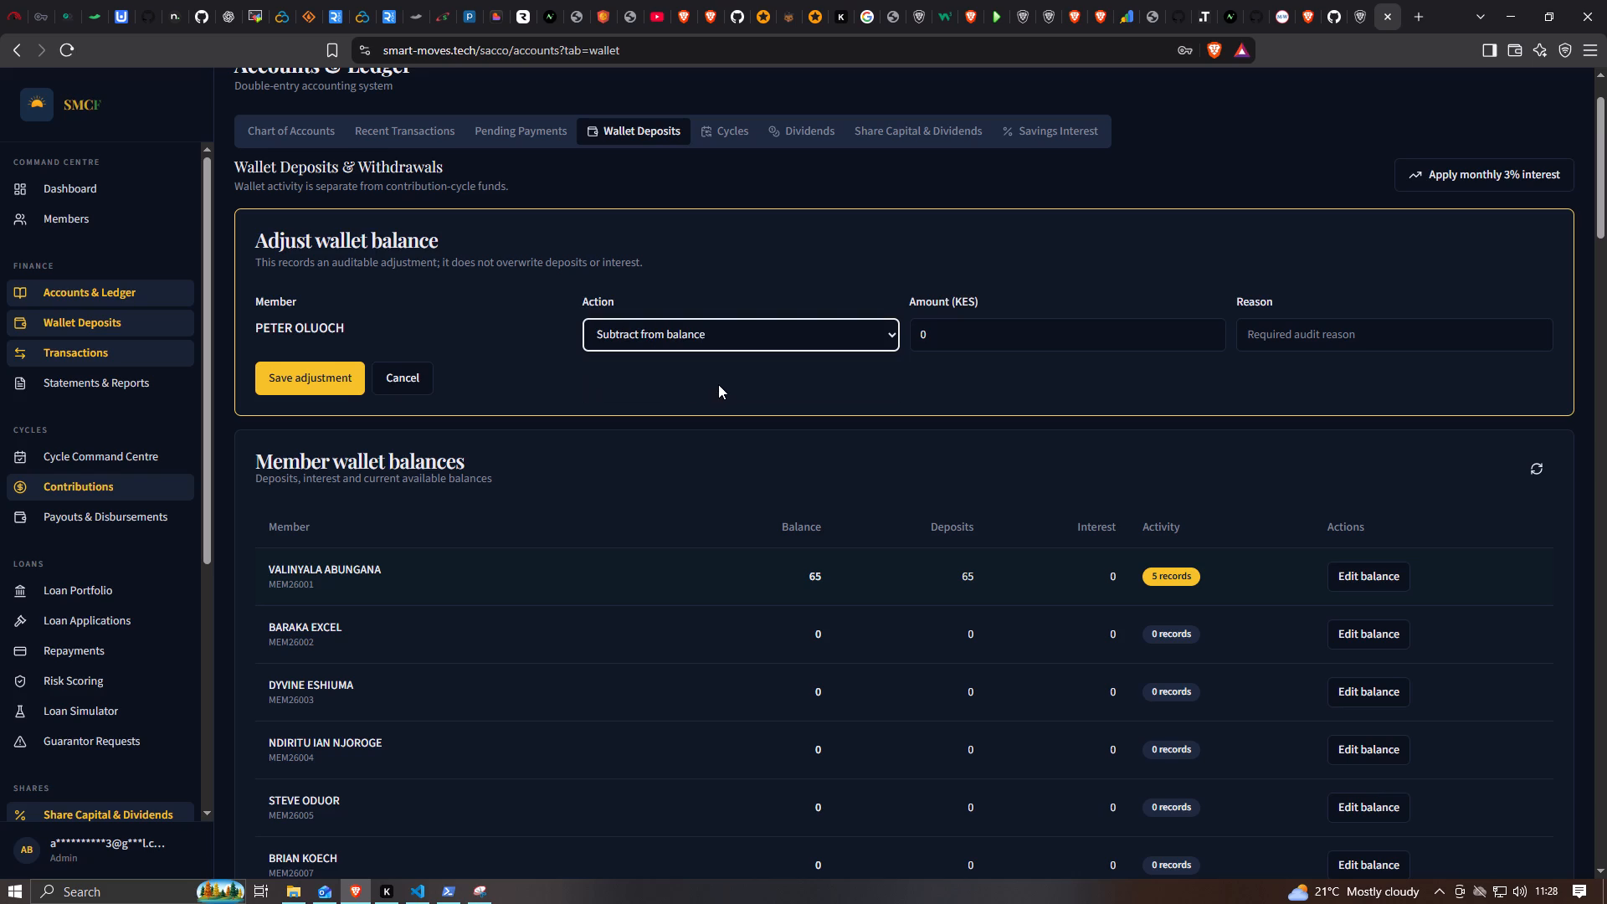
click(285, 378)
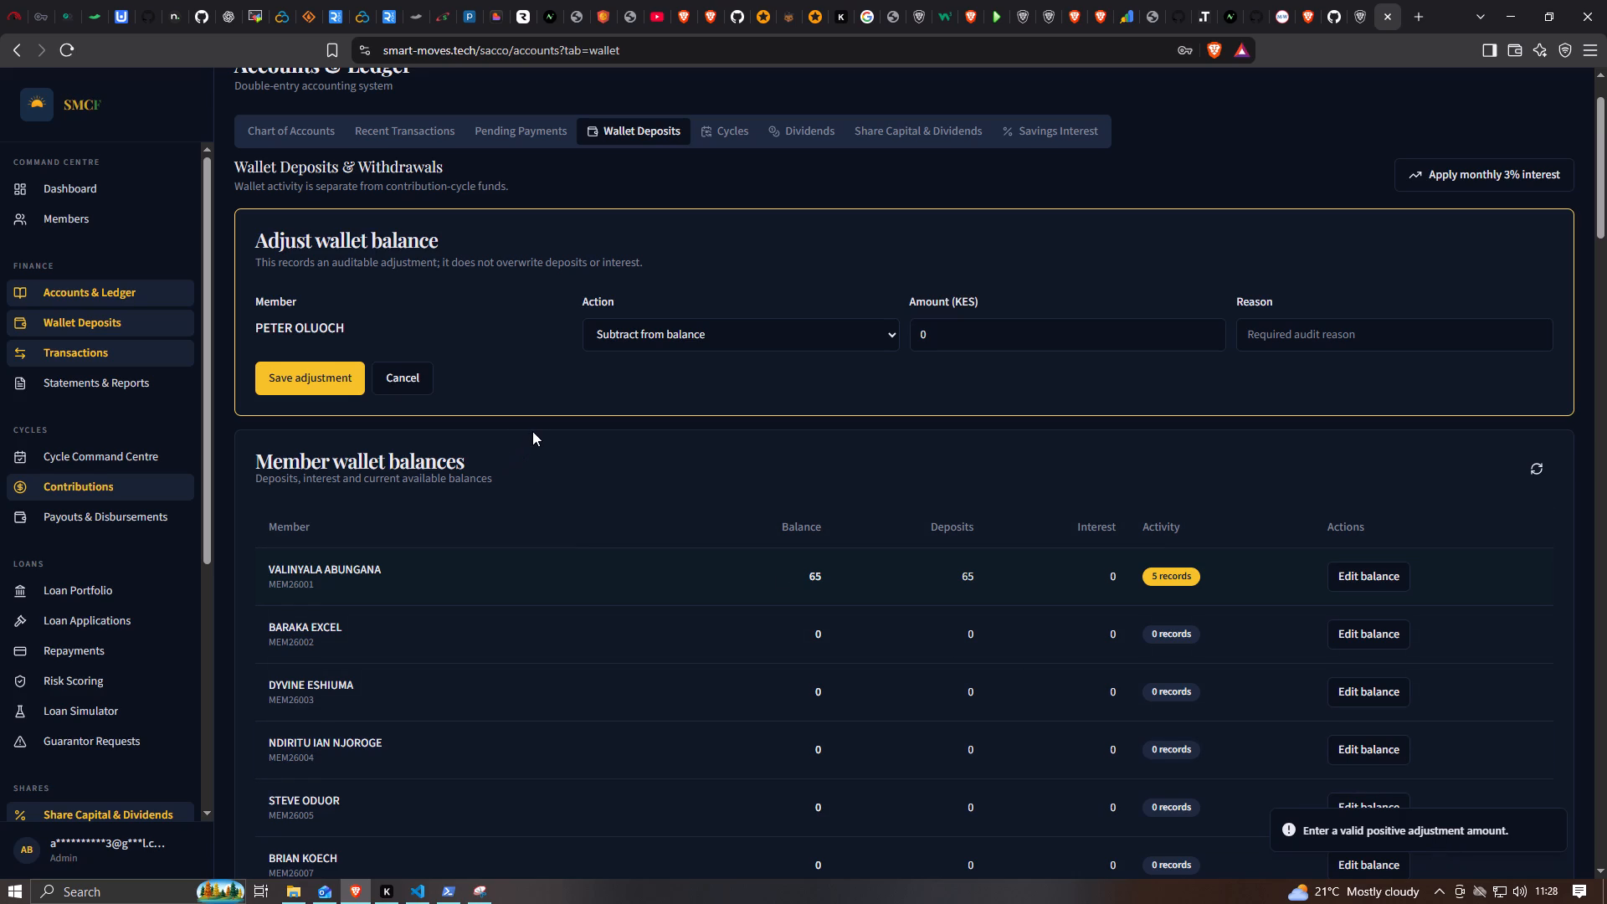
Examine the member wallet balances to find the selected member's current balance and deposits.
scroll(469, 512, down, 4)
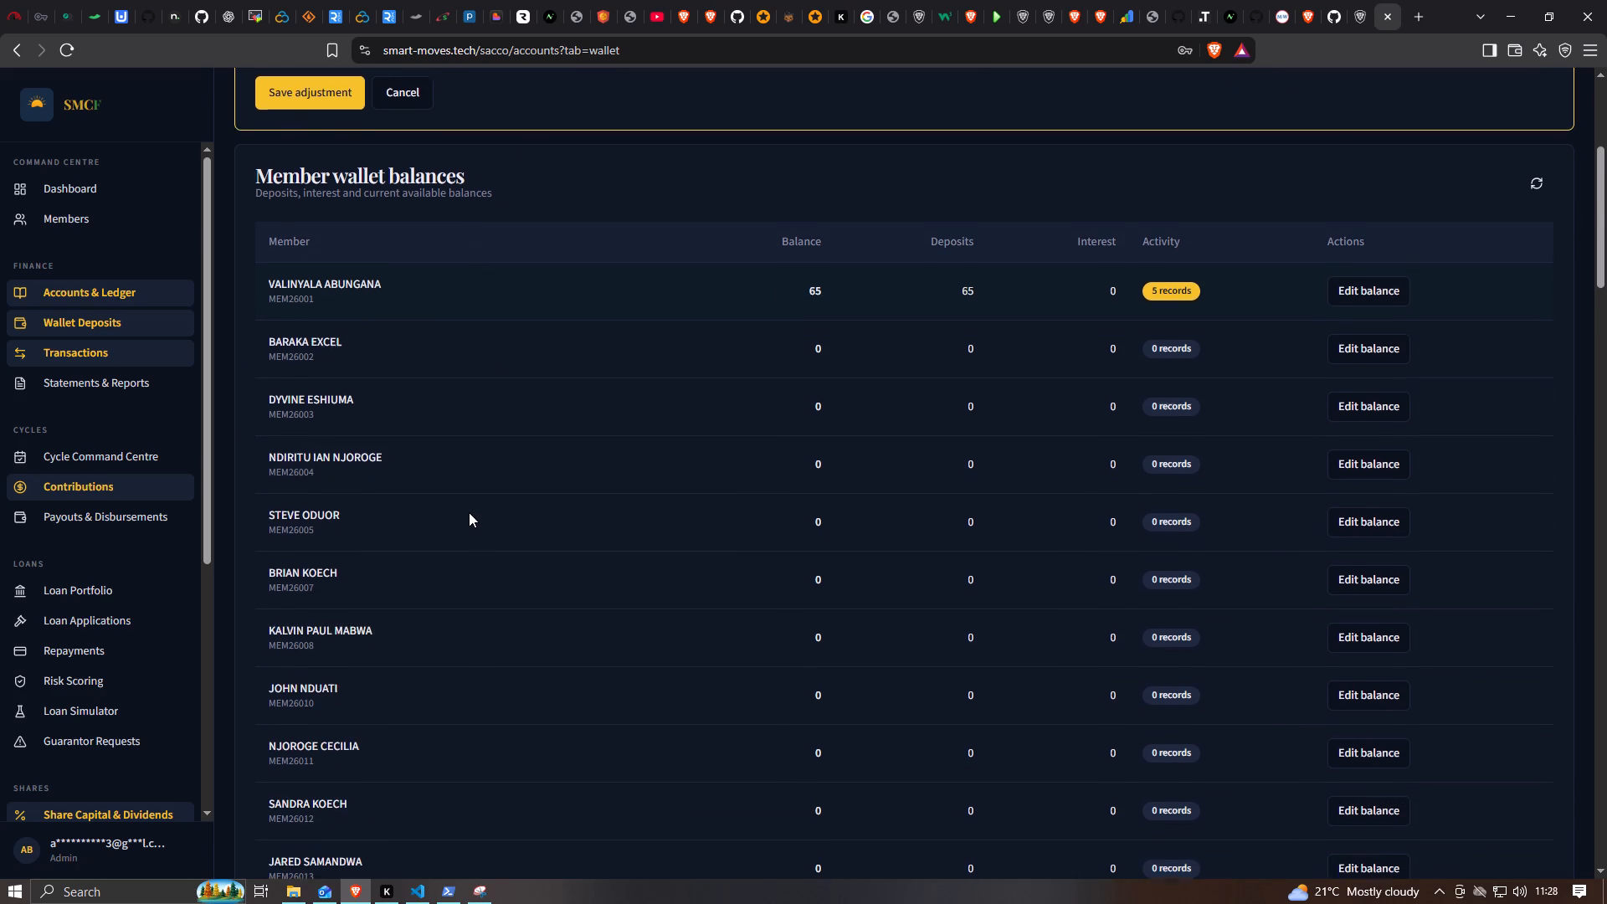
scroll(469, 512, down, 6)
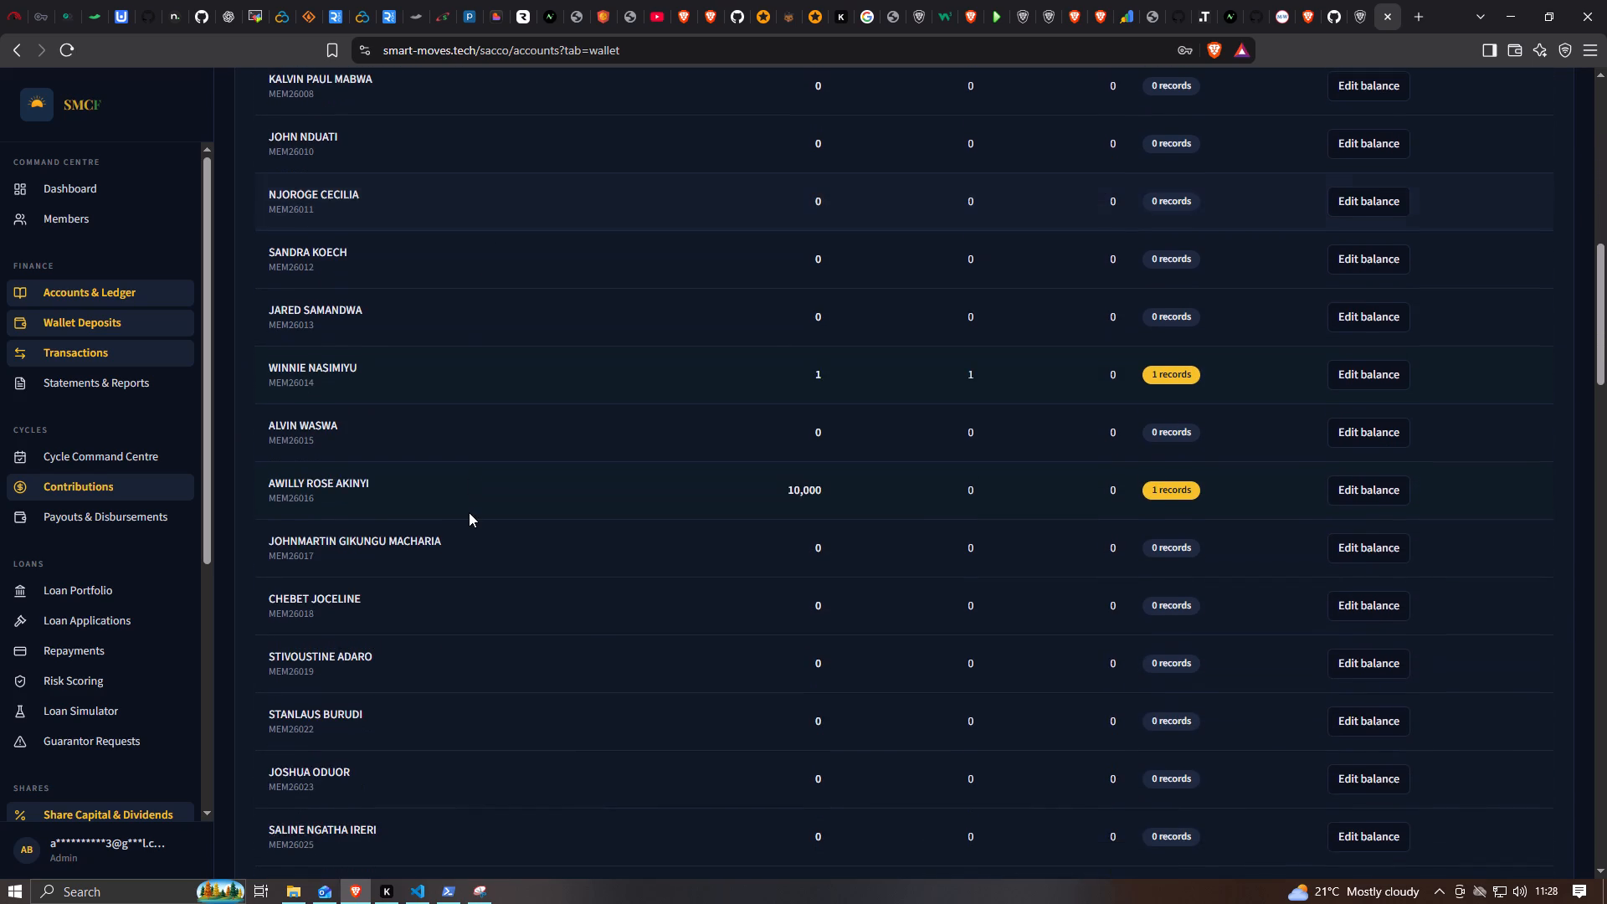
scroll(469, 512, down, 7)
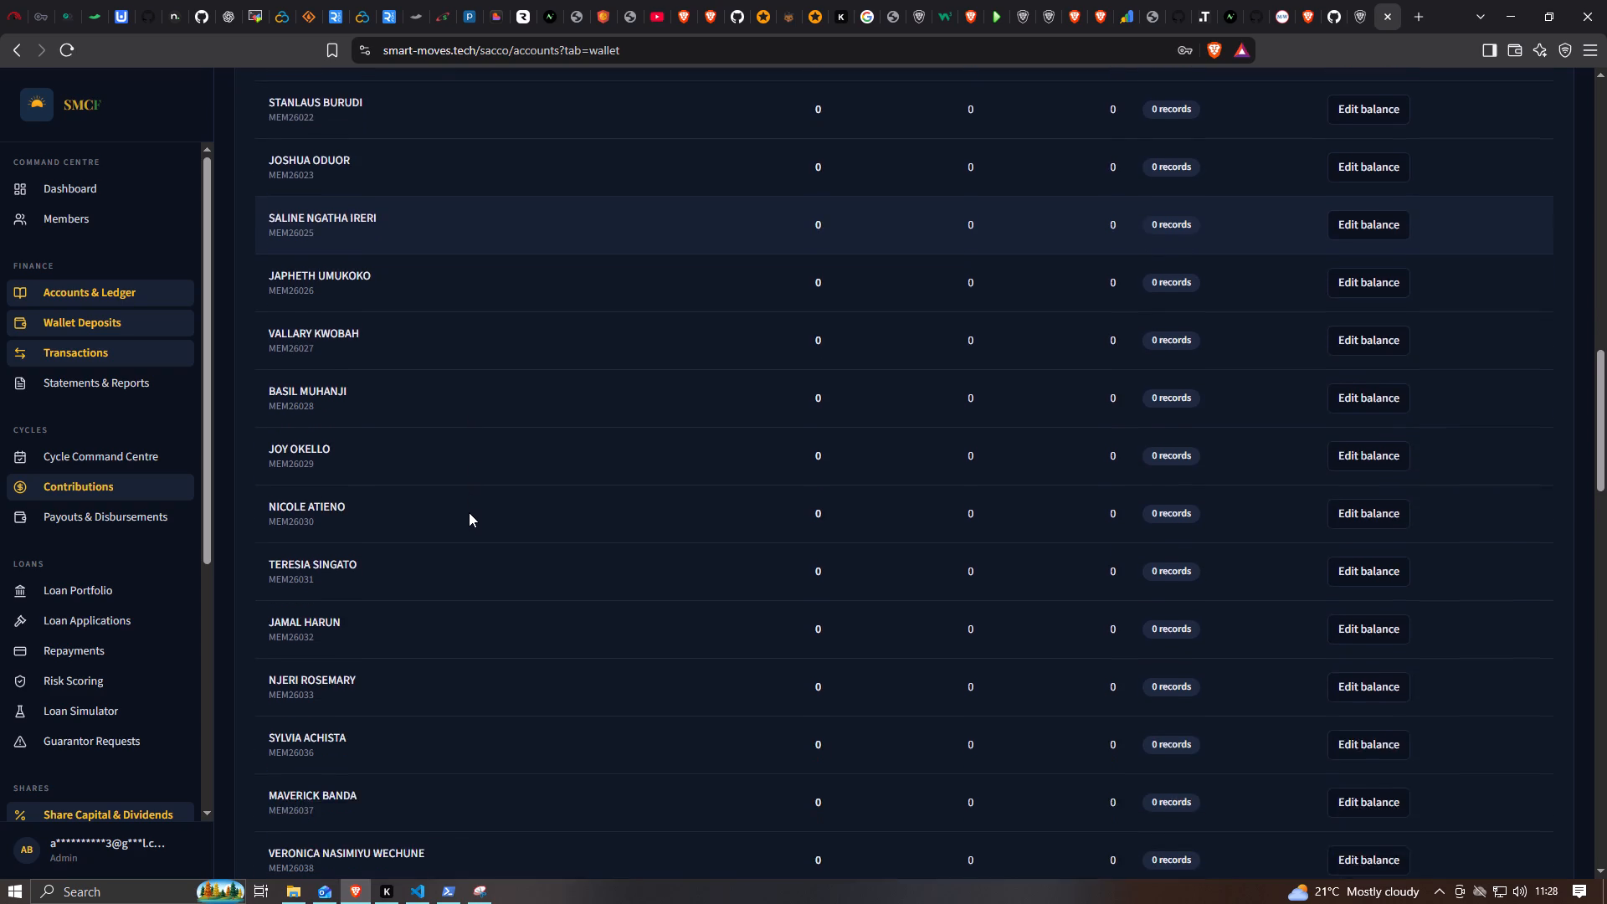
scroll(469, 512, down, 9)
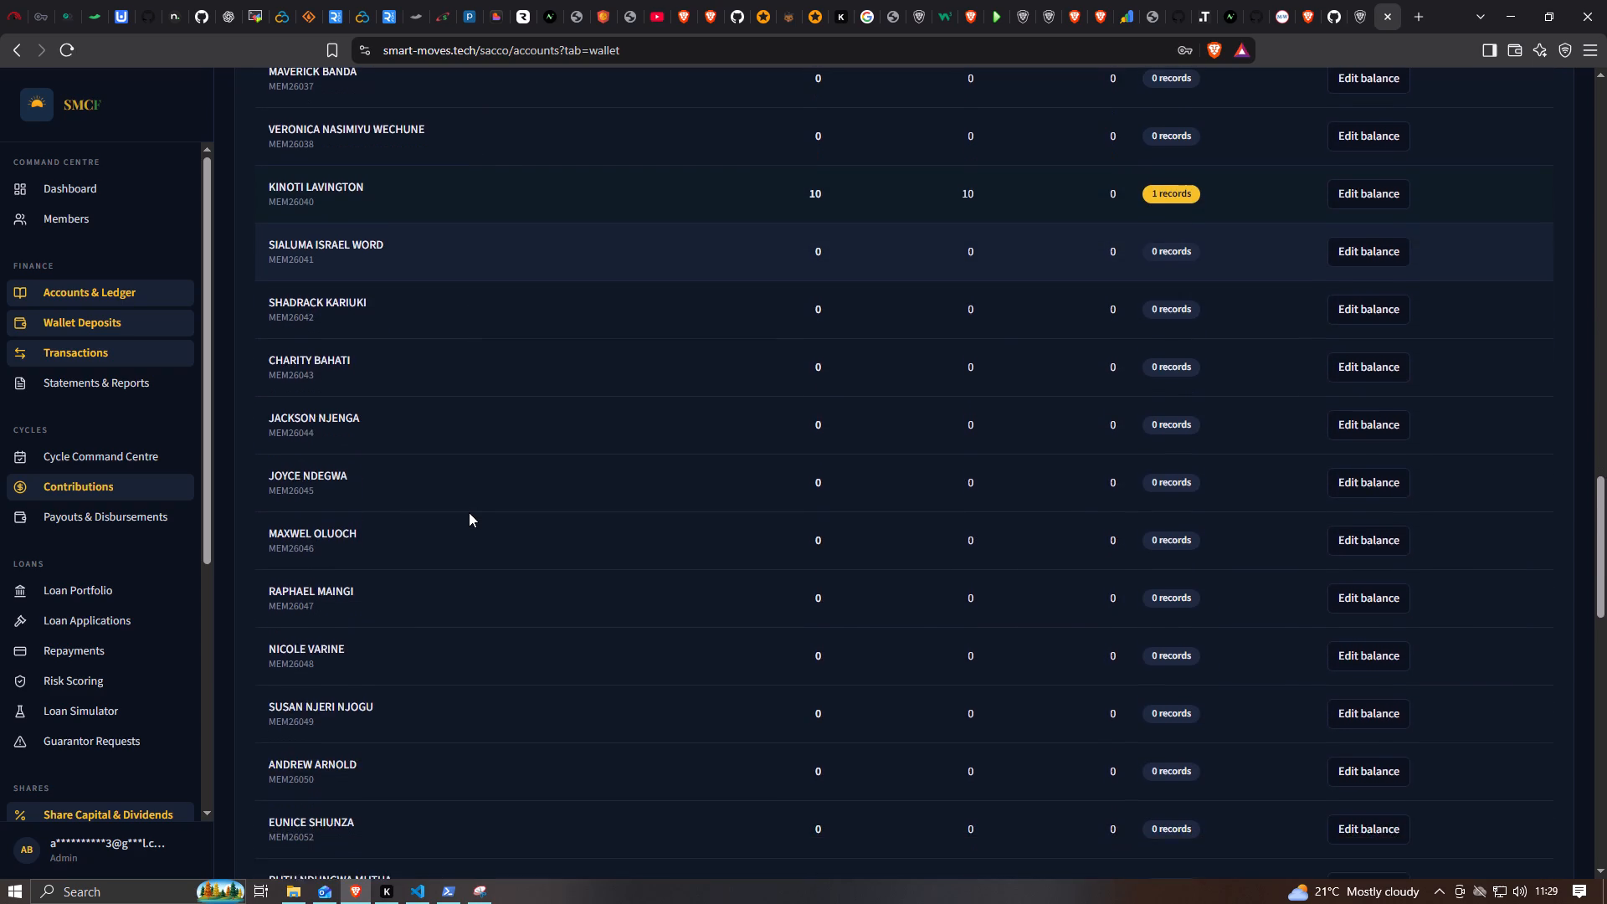
scroll(469, 512, down, 5)
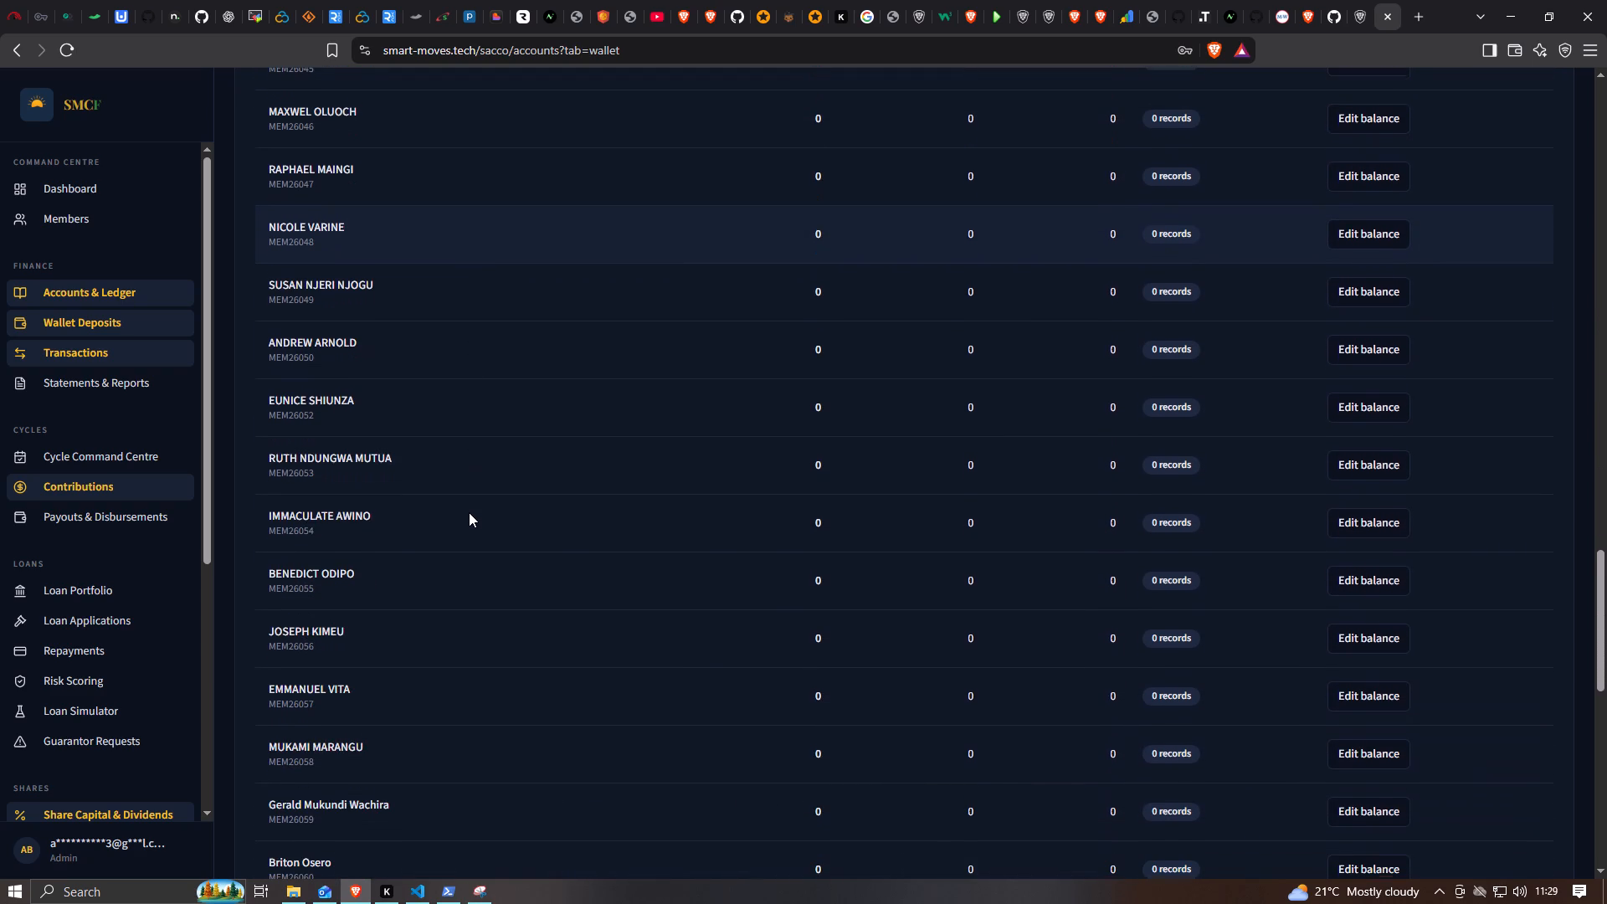
scroll(469, 512, down, 4)
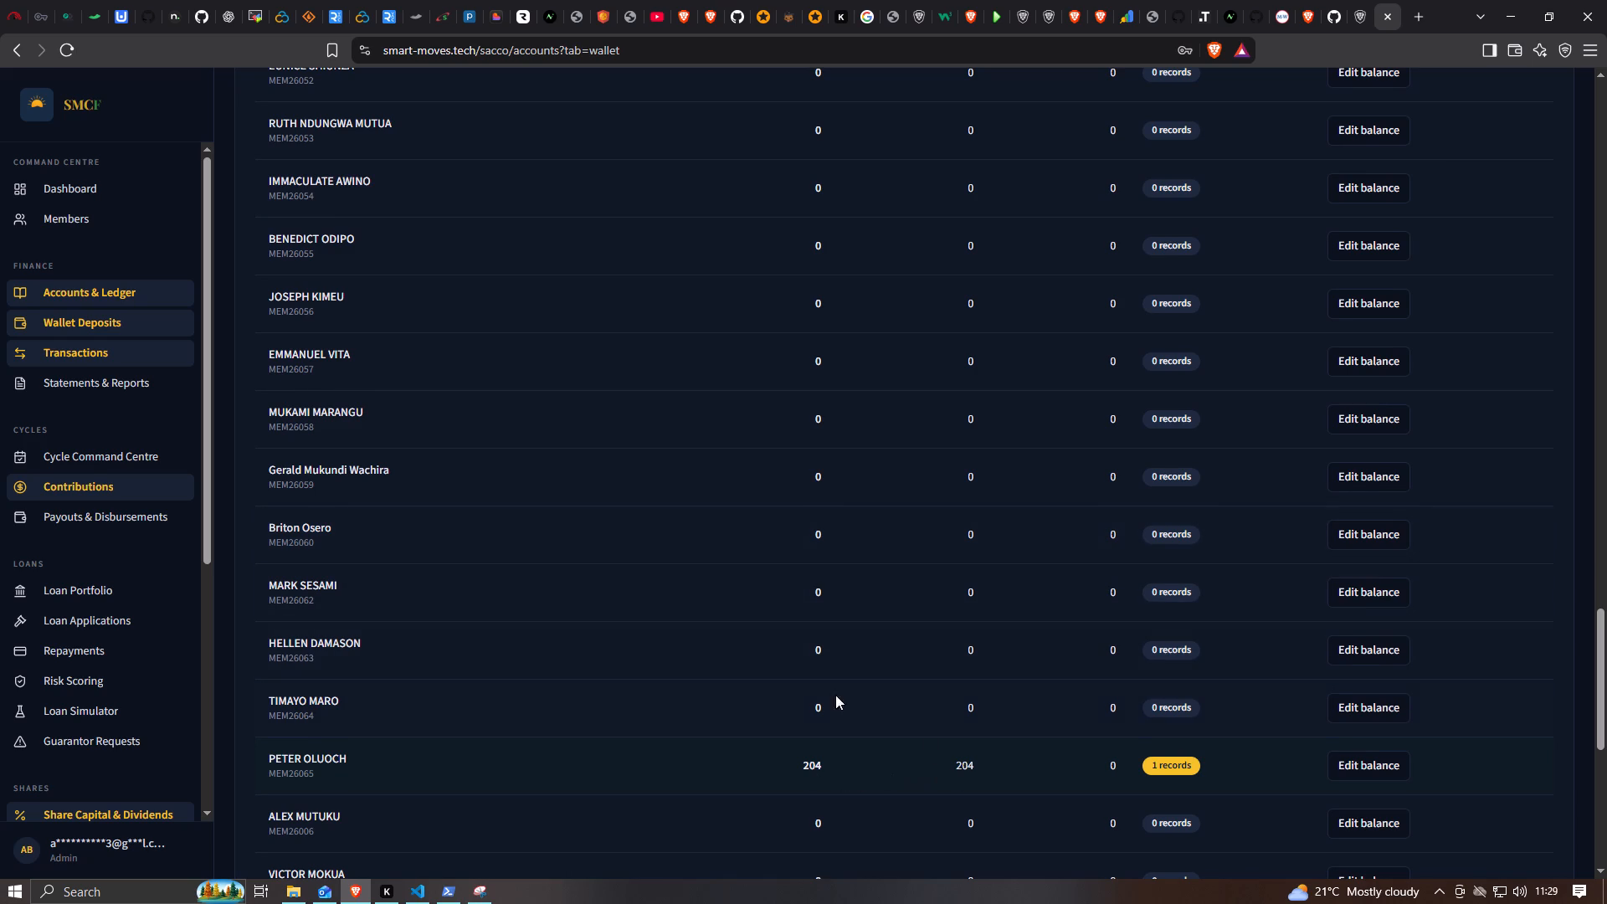
scroll(703, 638, up, 18)
scroll(635, 576, up, 13)
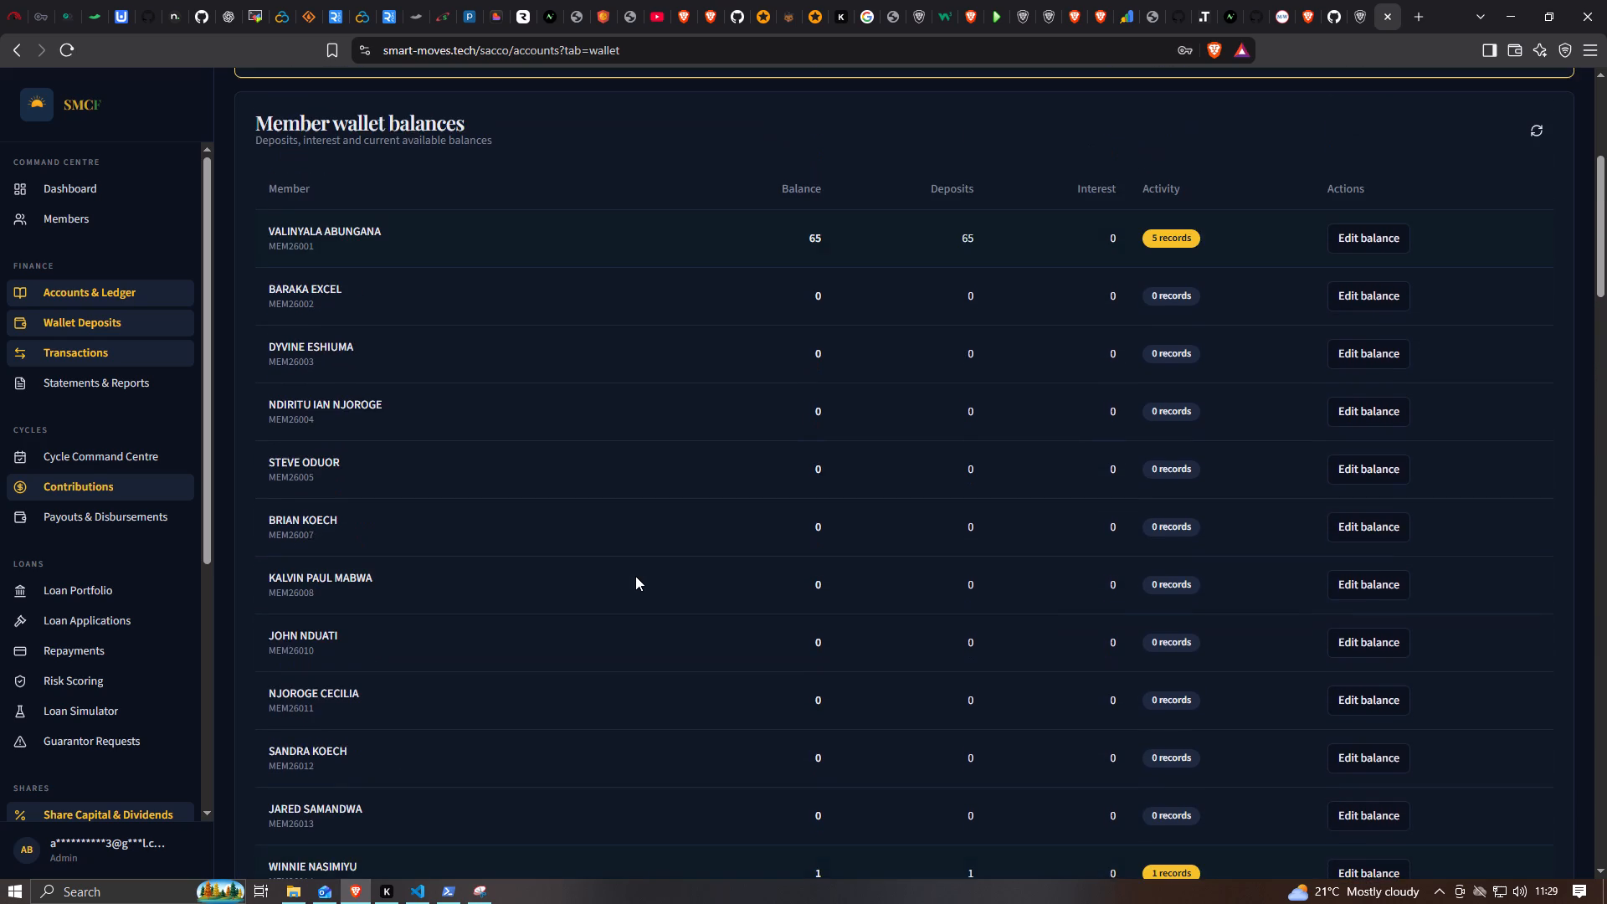
scroll(635, 576, up, 5)
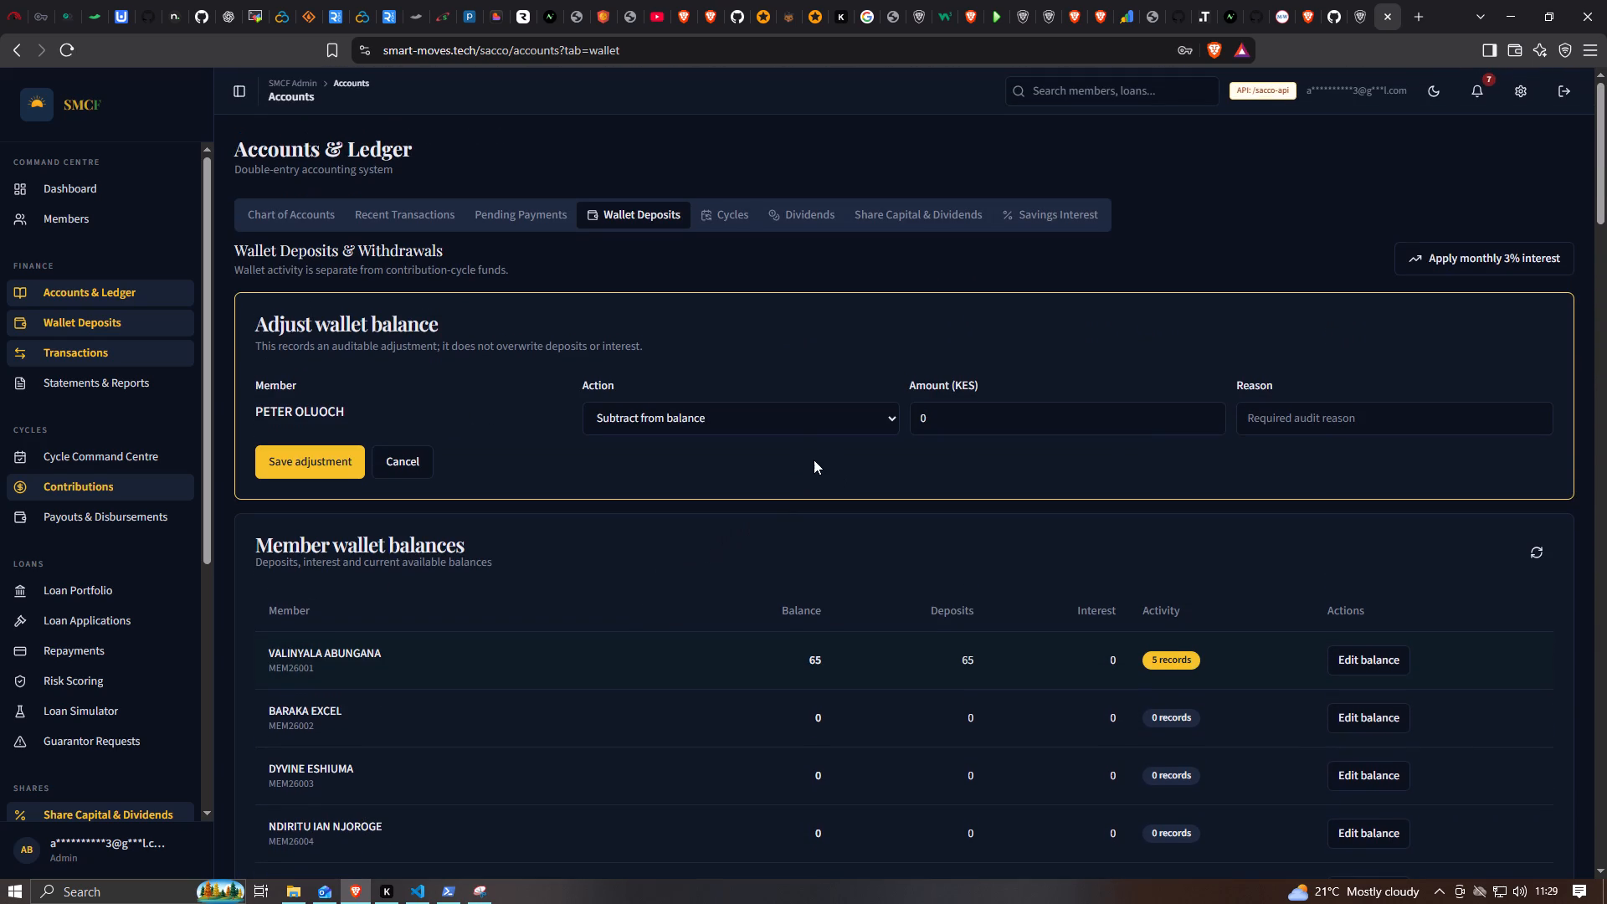
Set the wallet adjustment to Subtract from balance with an amount of KES 204 and try to save it.
click(787, 426)
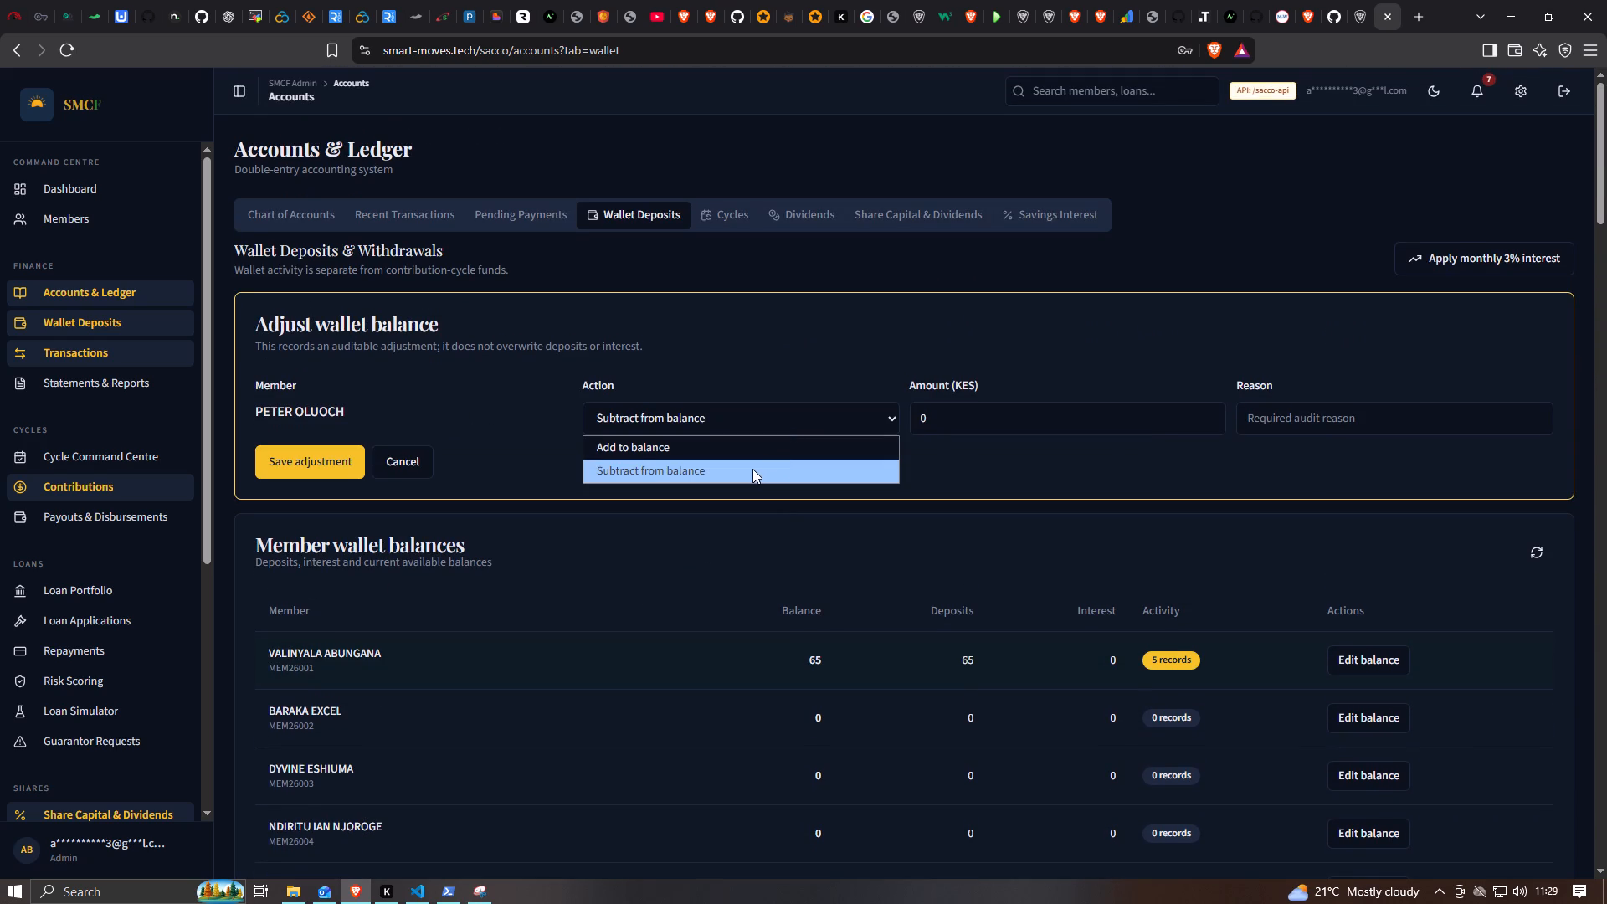
click(747, 468)
click(990, 429)
drag(990, 429, 851, 427)
text(204)
click(287, 459)
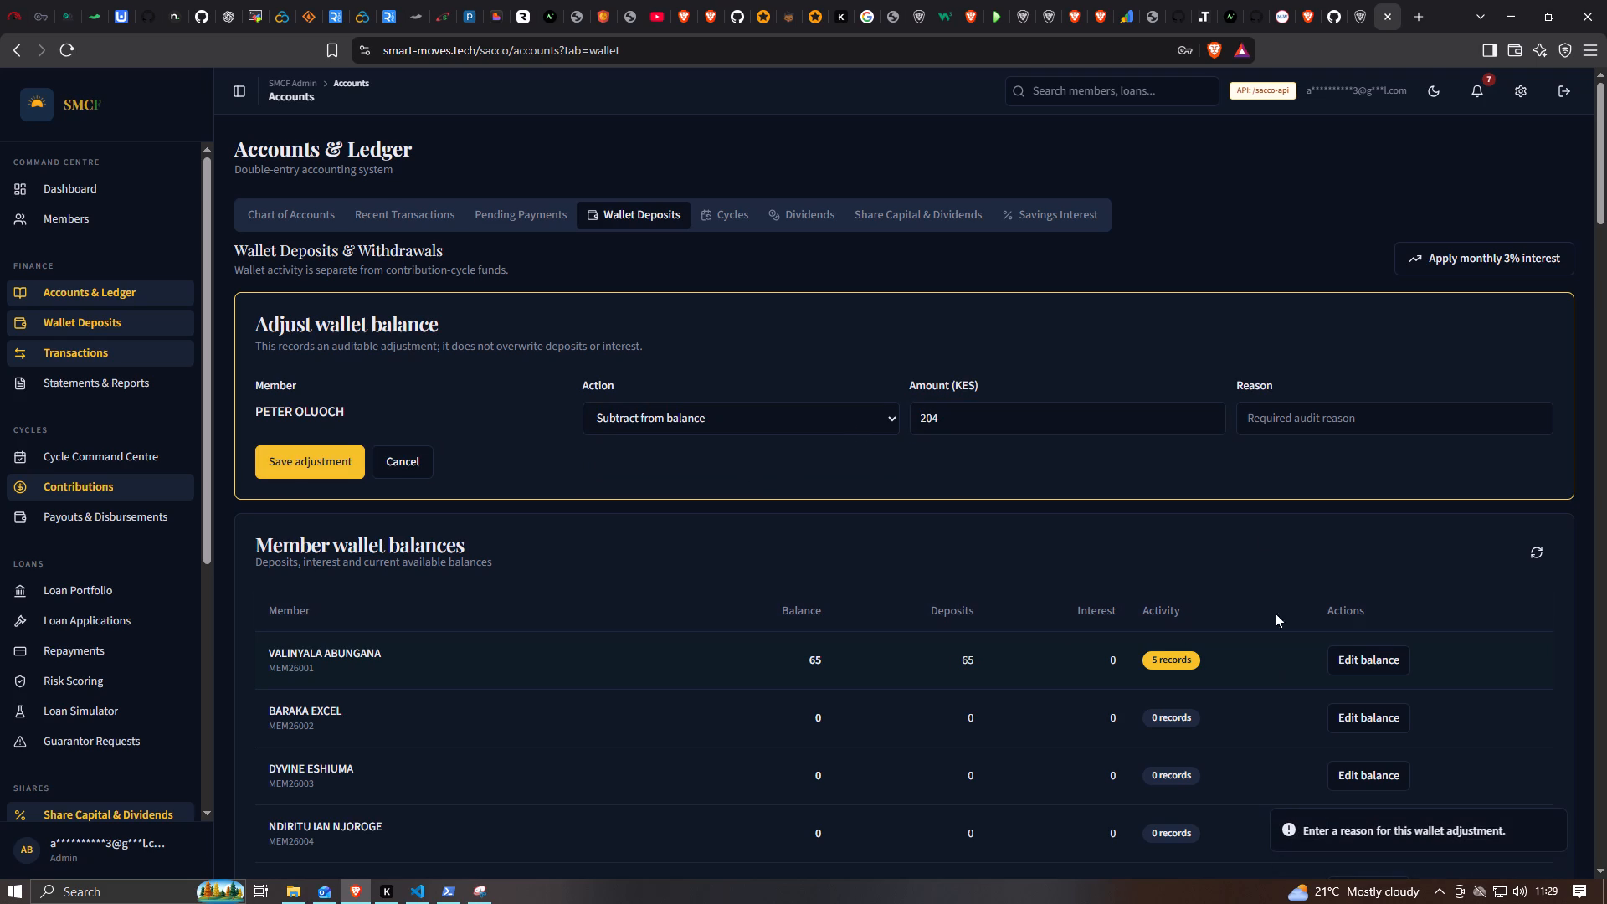
Enter the audit reason "wrong transactions recorded. supposed to be cycle" and save the wallet adjustment.
click(1284, 420)
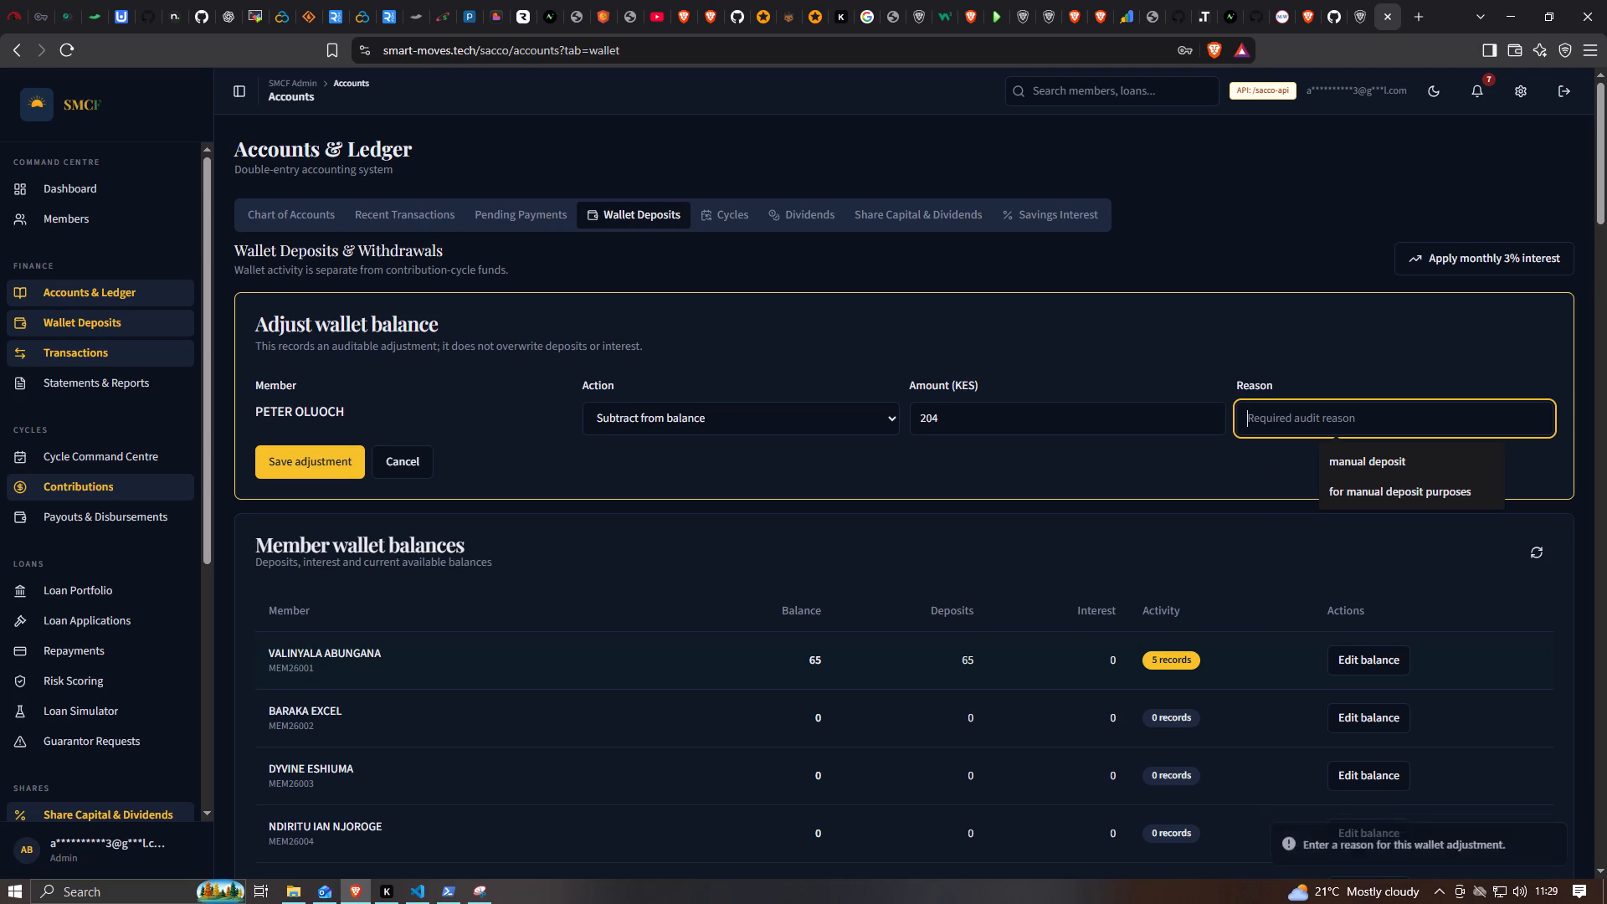
text(wrong transactions)
key(space)
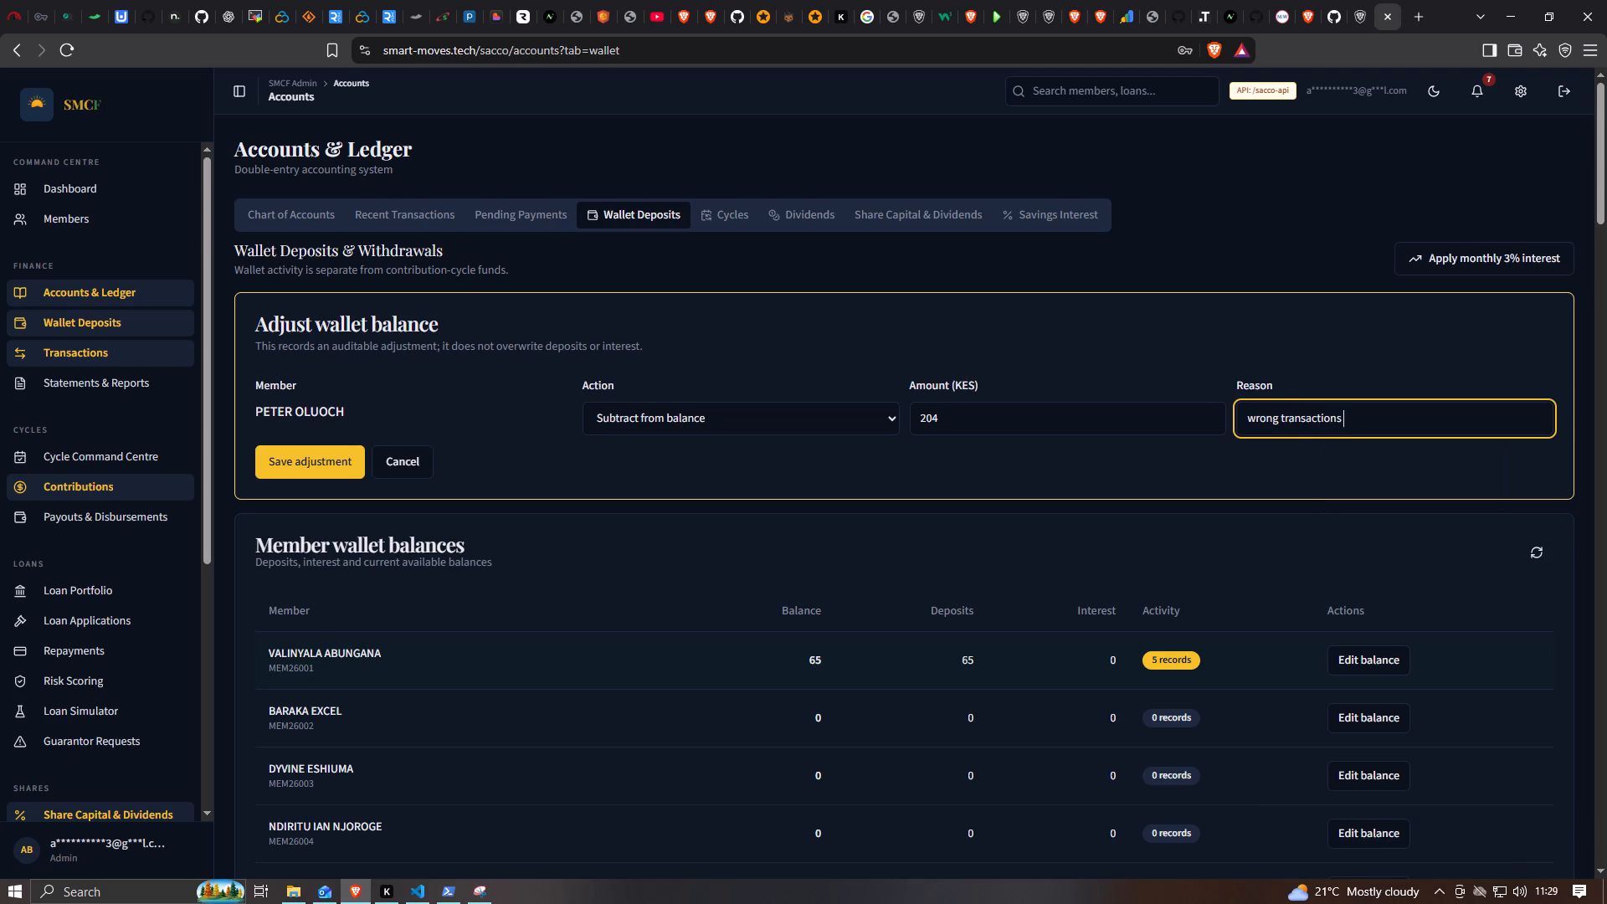
text(recorded.)
key(space)
text(supposed to be)
key(space)
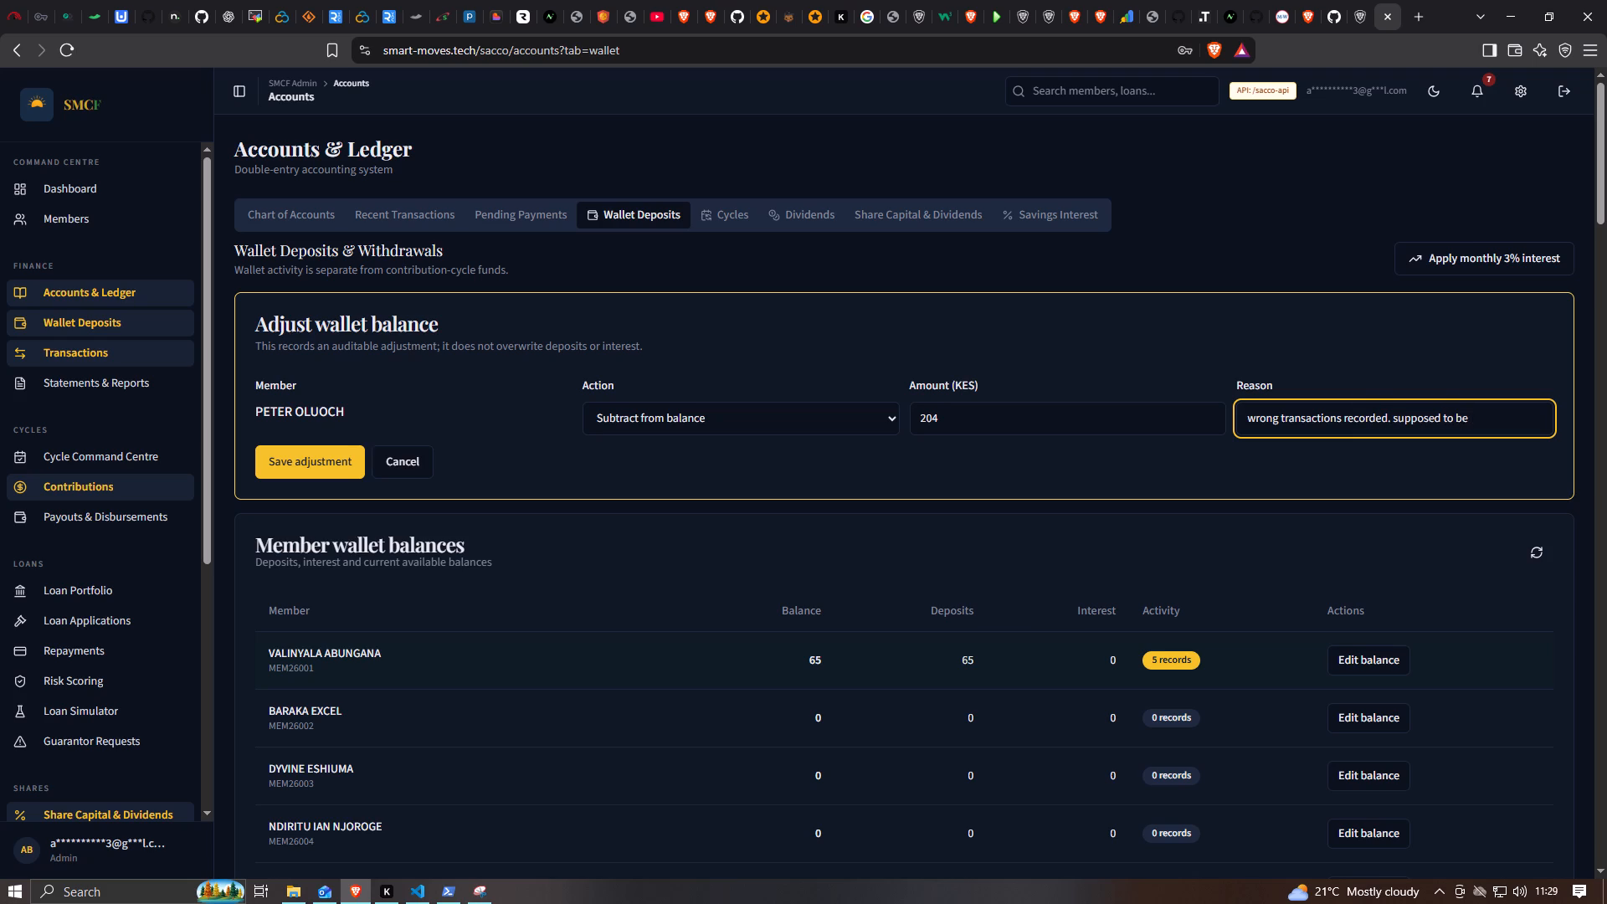
text(cycle)
click(322, 458)
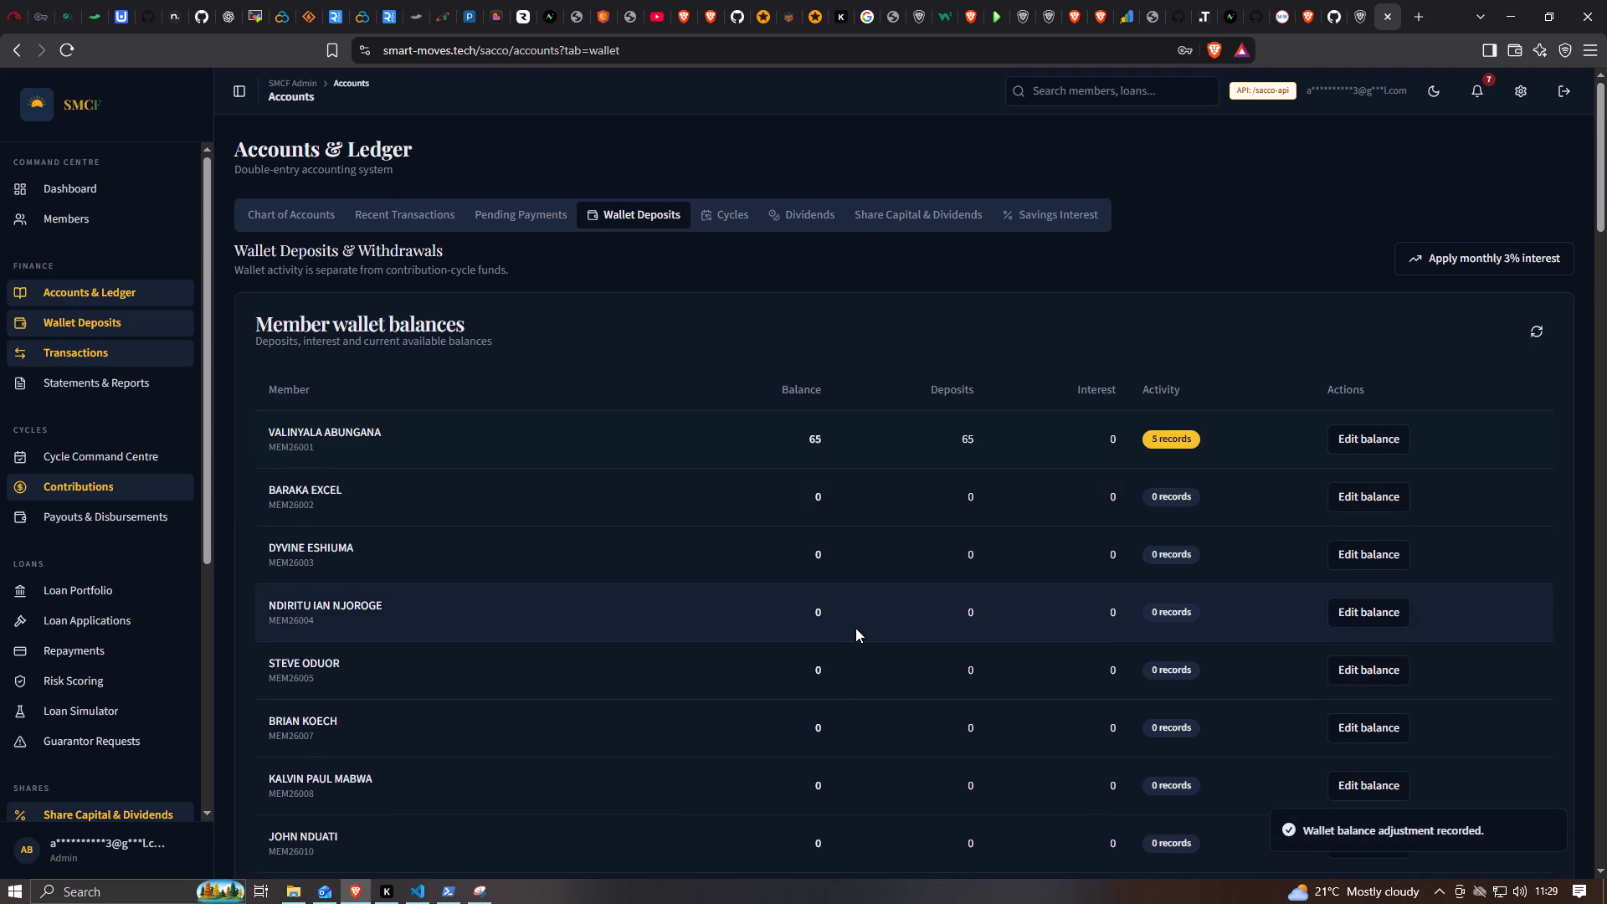
Review the member wallet balances table to check the adjusted member's balance against the other members.
scroll(855, 628, down, 7)
scroll(759, 666, down, 11)
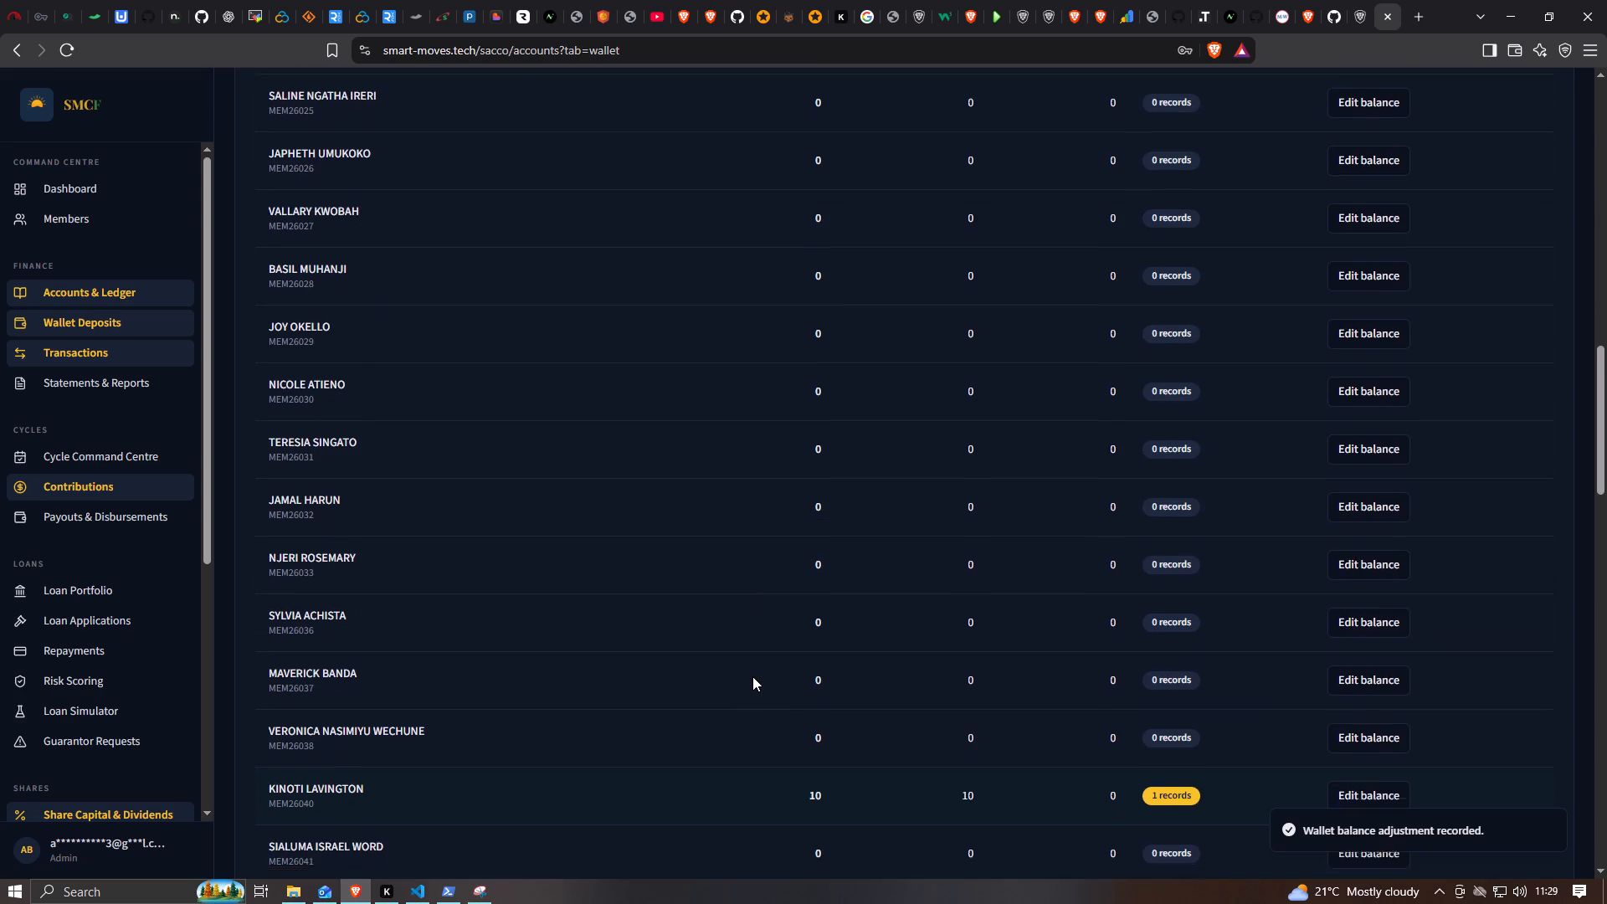
scroll(752, 676, down, 5)
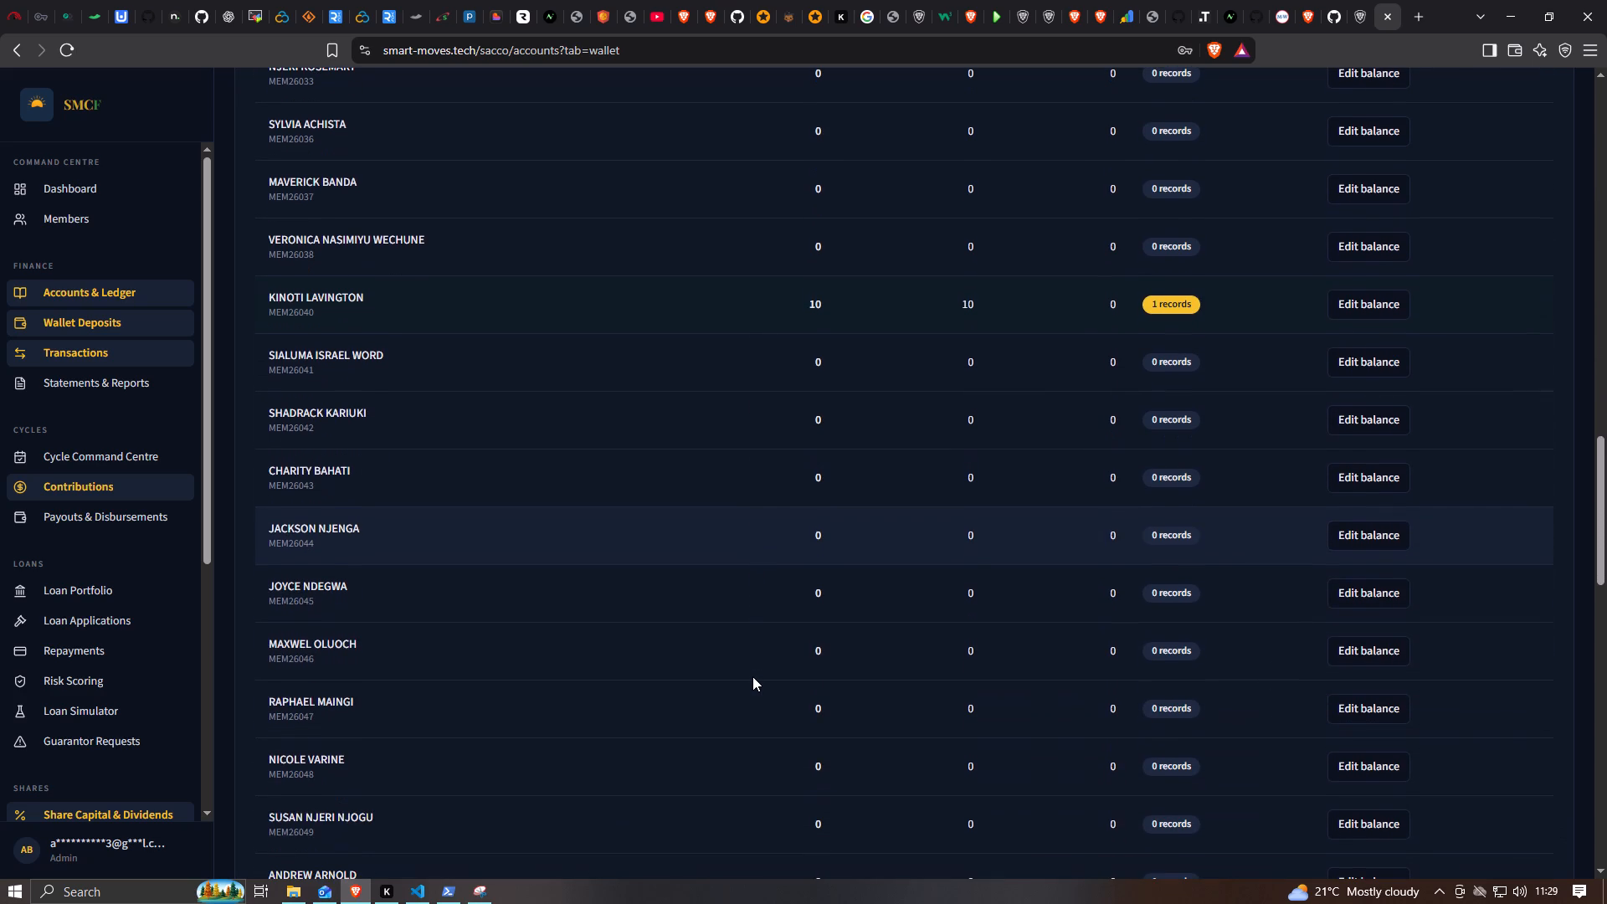
scroll(752, 676, down, 4)
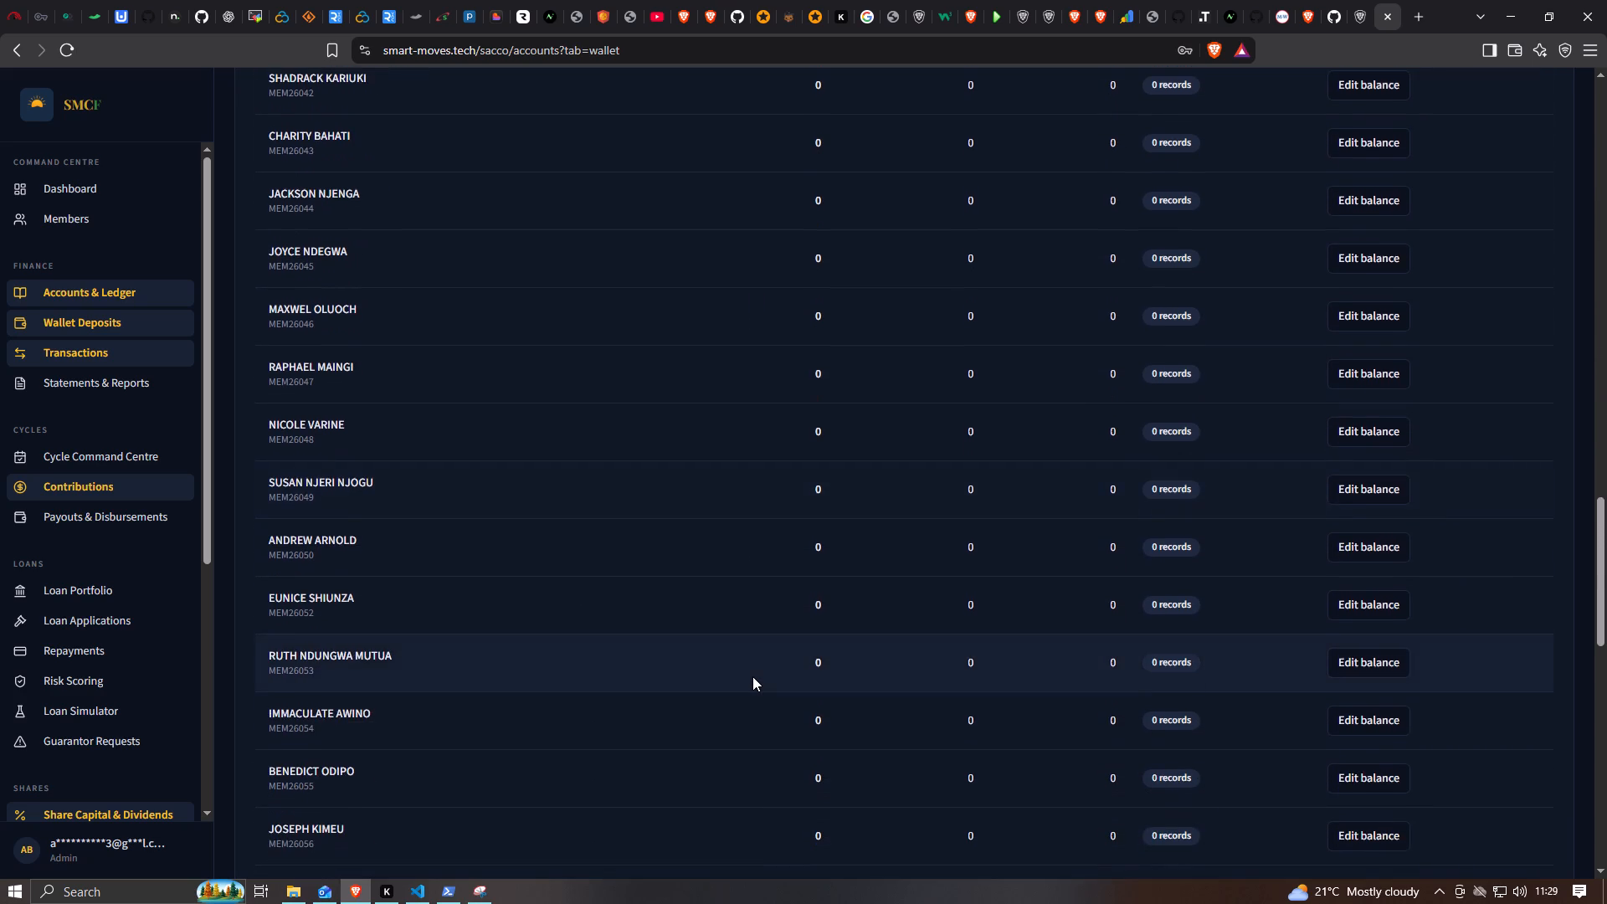
scroll(752, 676, down, 7)
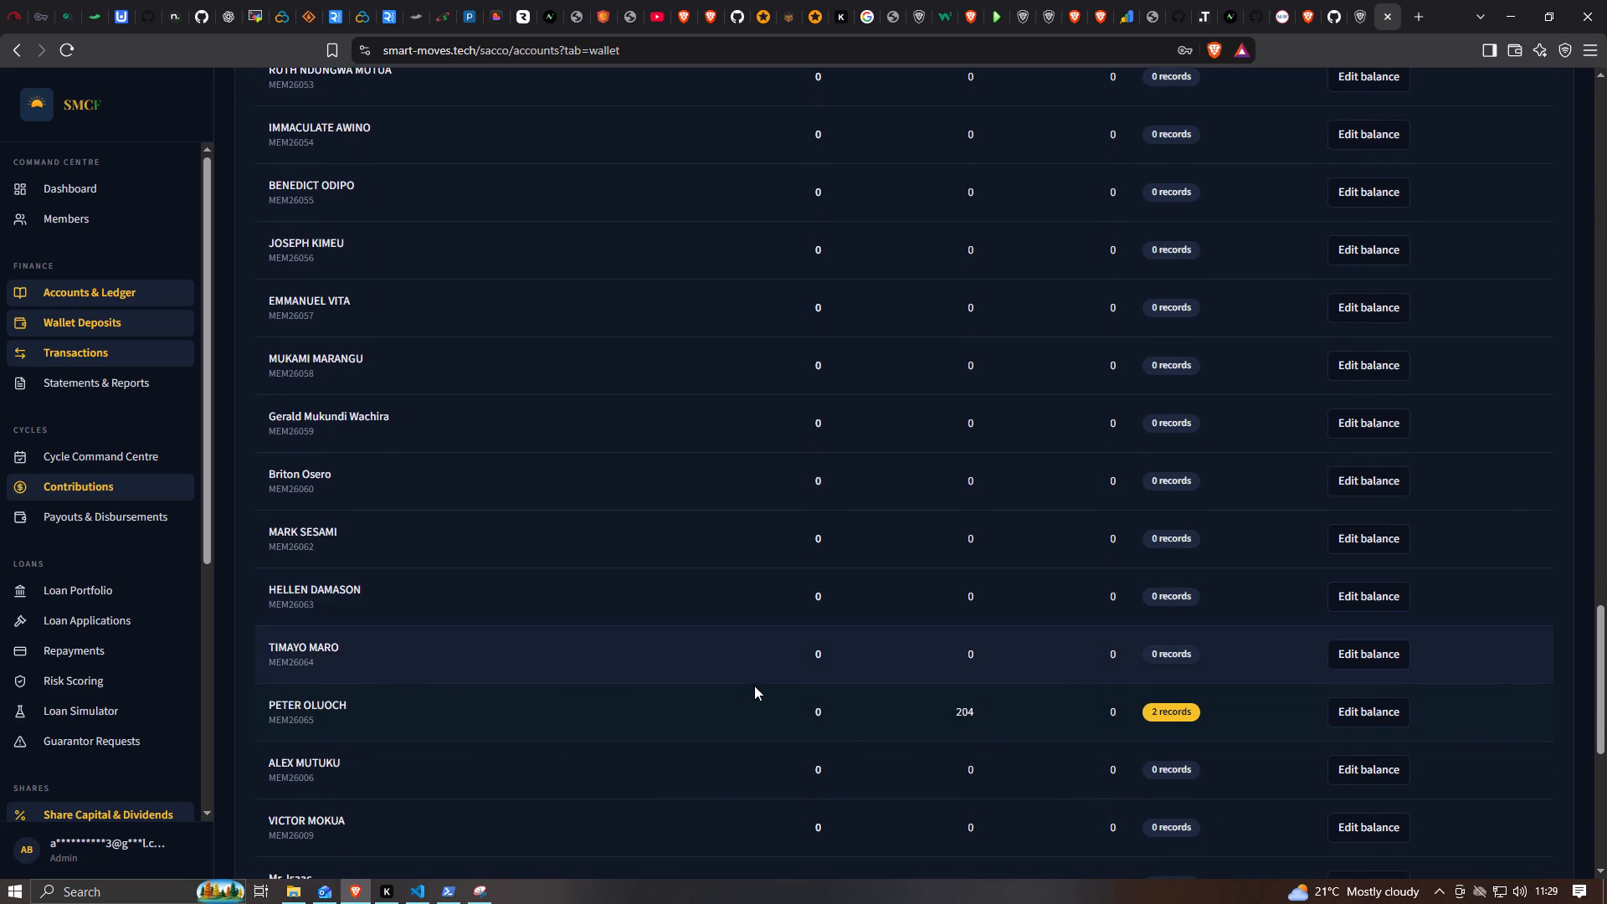
scroll(757, 694, up, 14)
scroll(757, 694, up, 7)
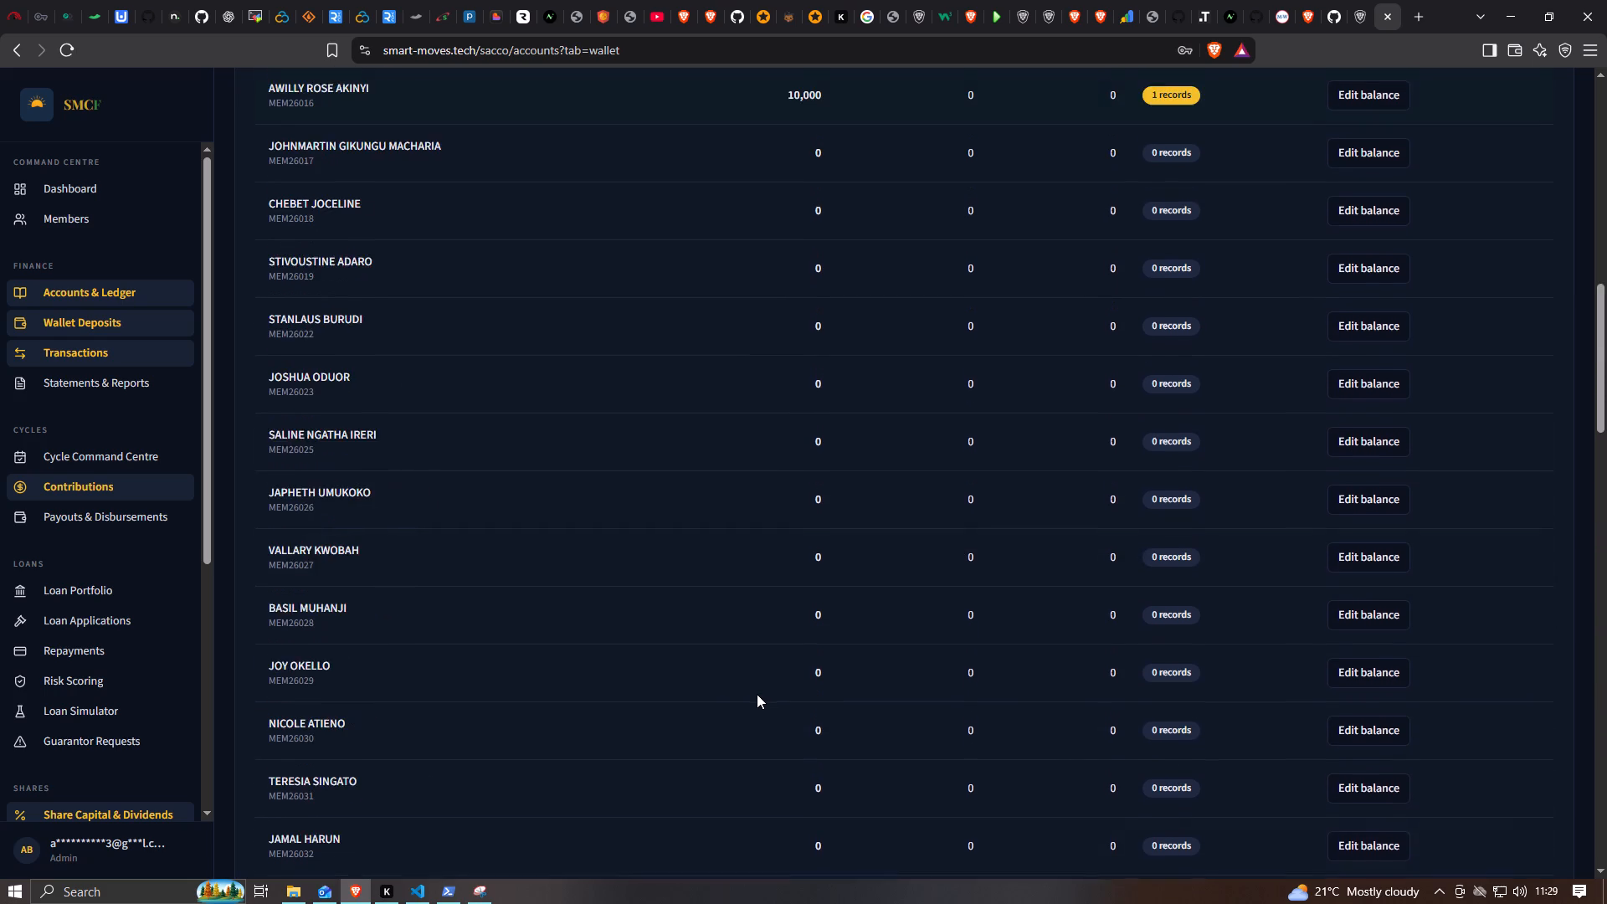
scroll(757, 694, up, 14)
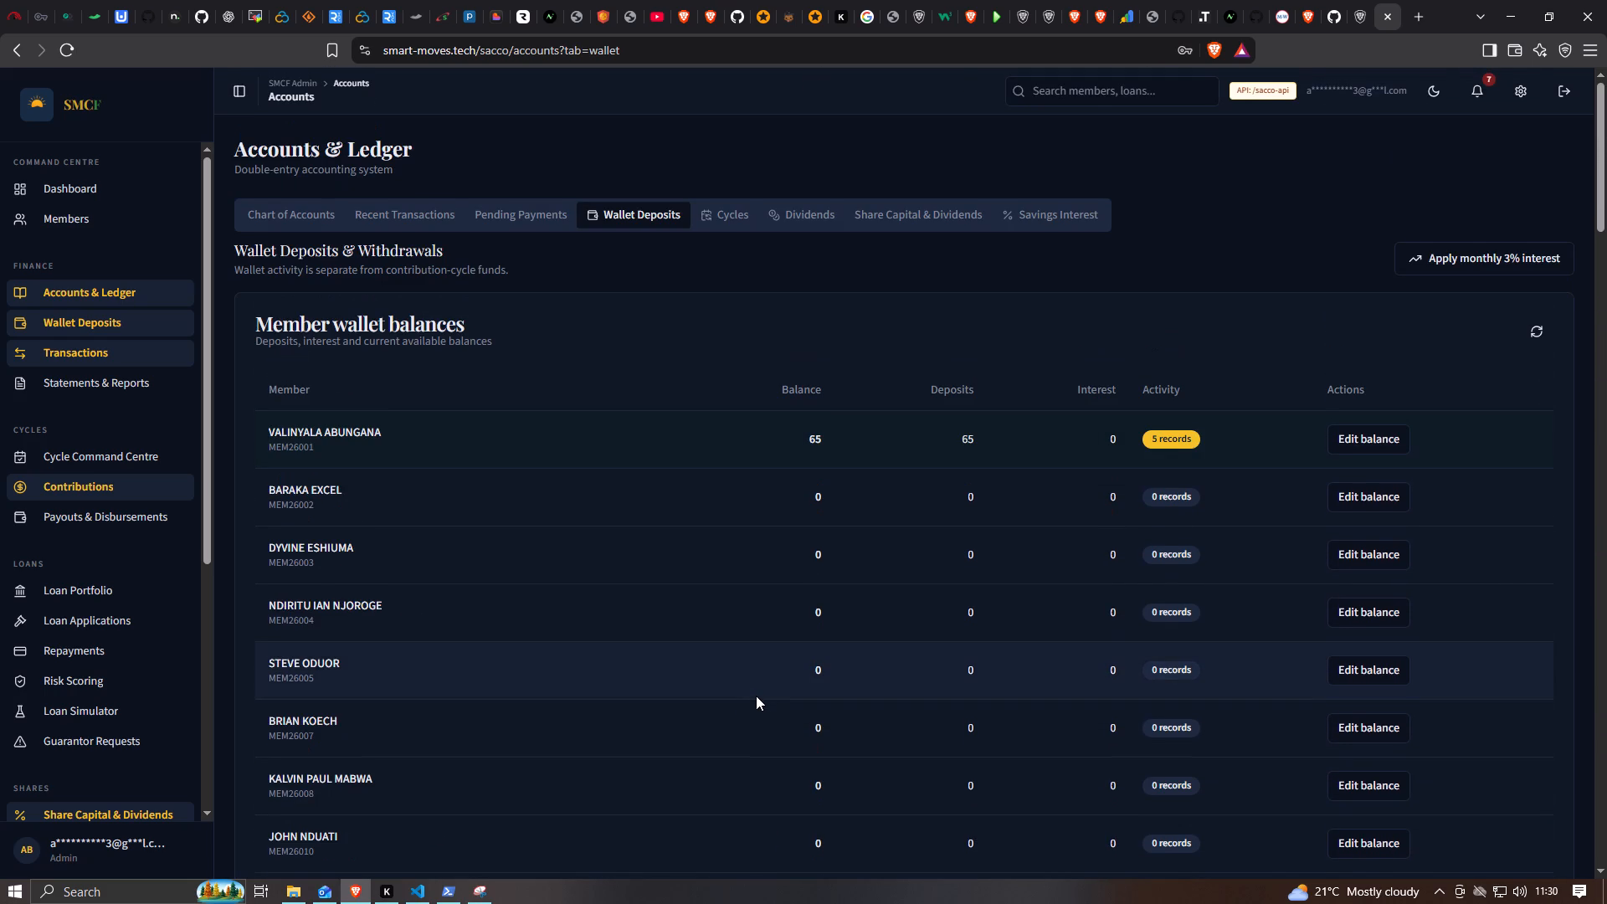
View the contribution cycles summary and payment records in Accounts & Ledger.
click(728, 218)
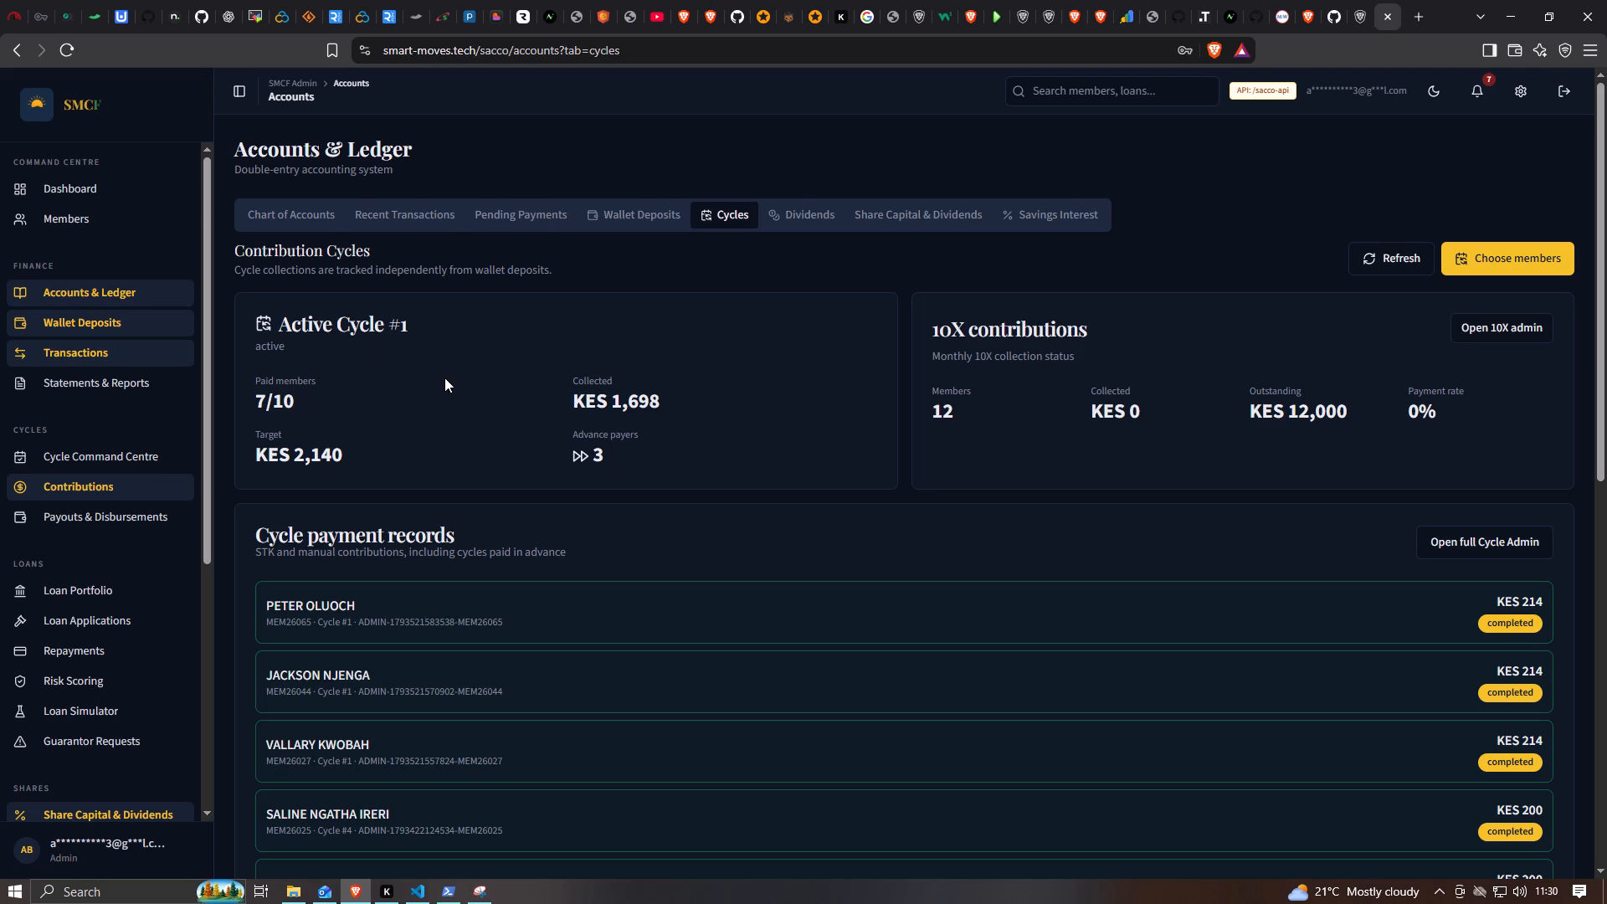
Open the Audit & Activity page of the SACCO admin.
scroll(199, 580, down, 5)
scroll(199, 580, up, 1)
scroll(199, 580, down, 1)
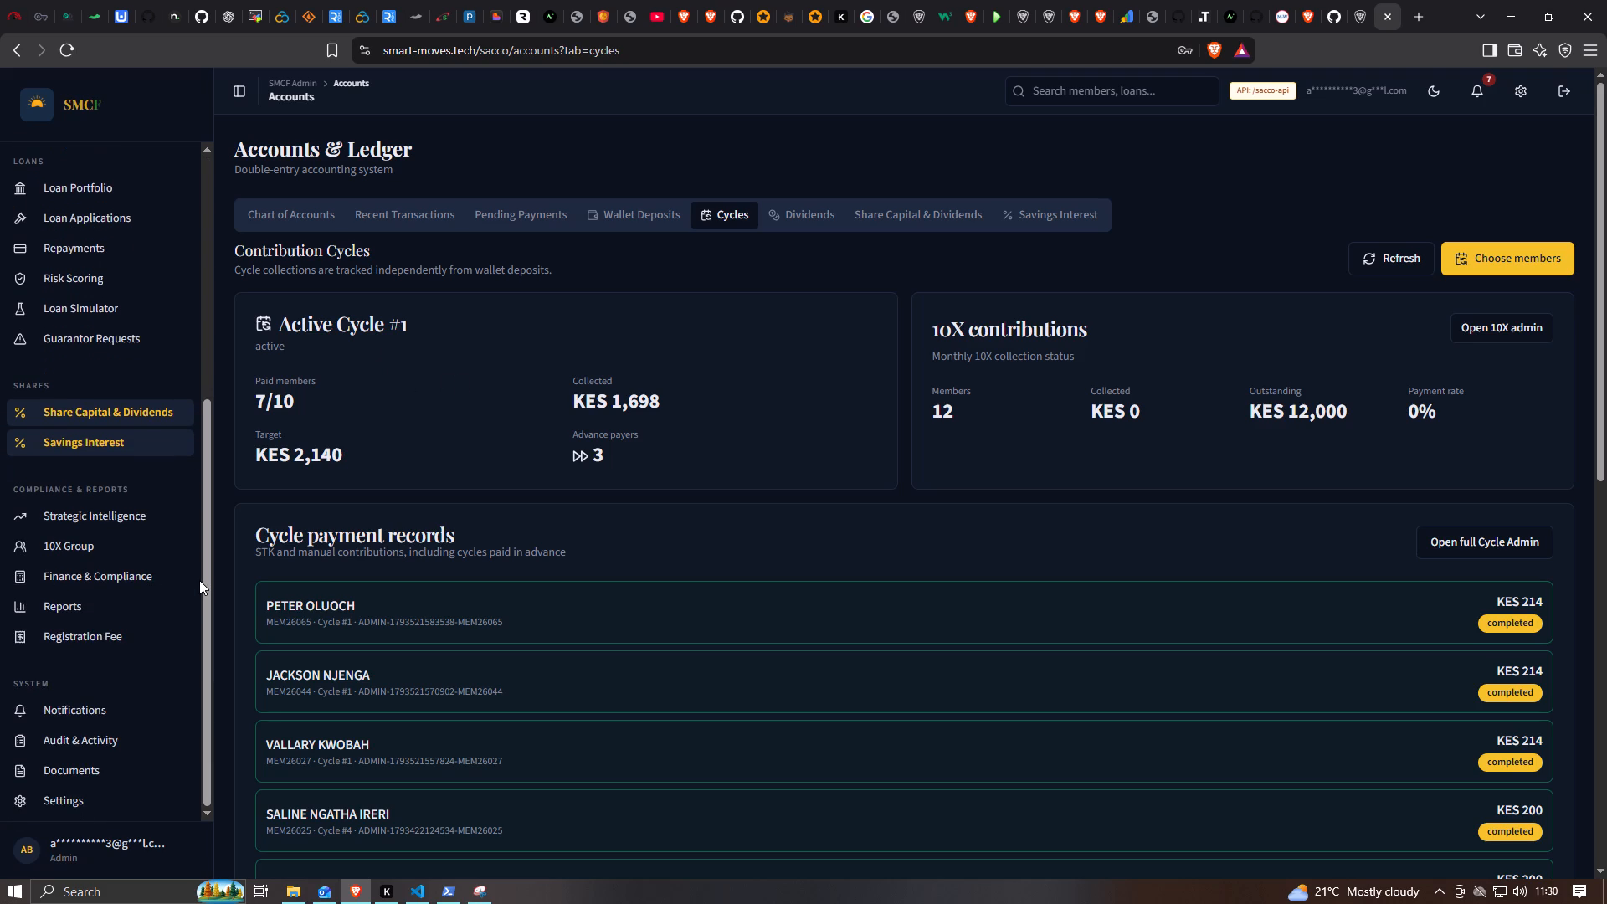
scroll(199, 580, down, 1)
click(121, 731)
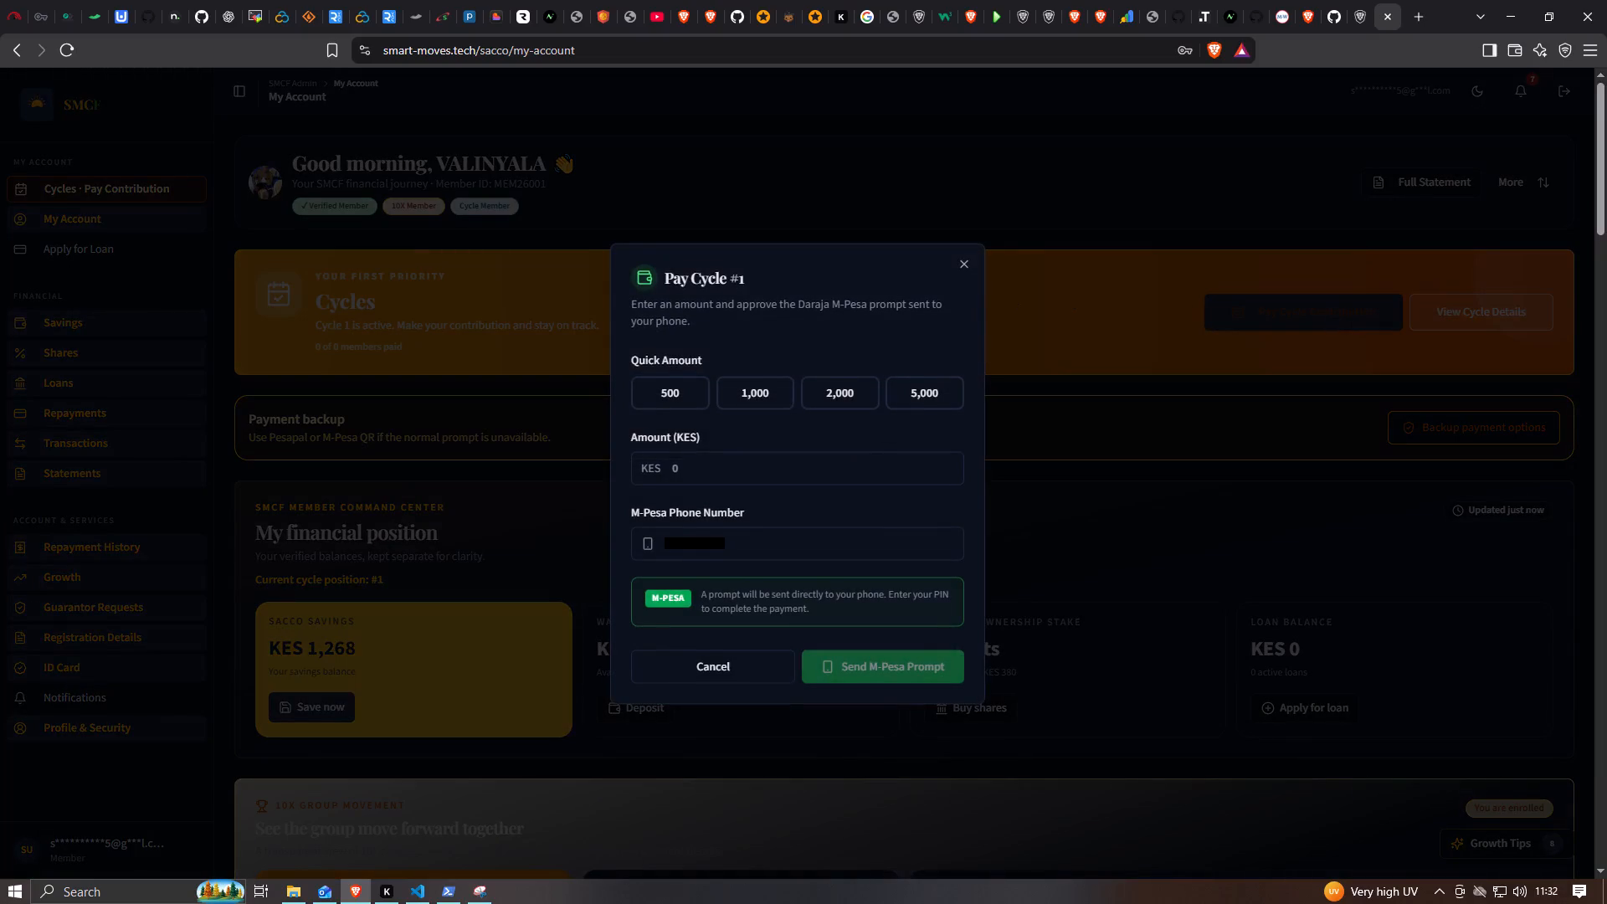
click(779, 460)
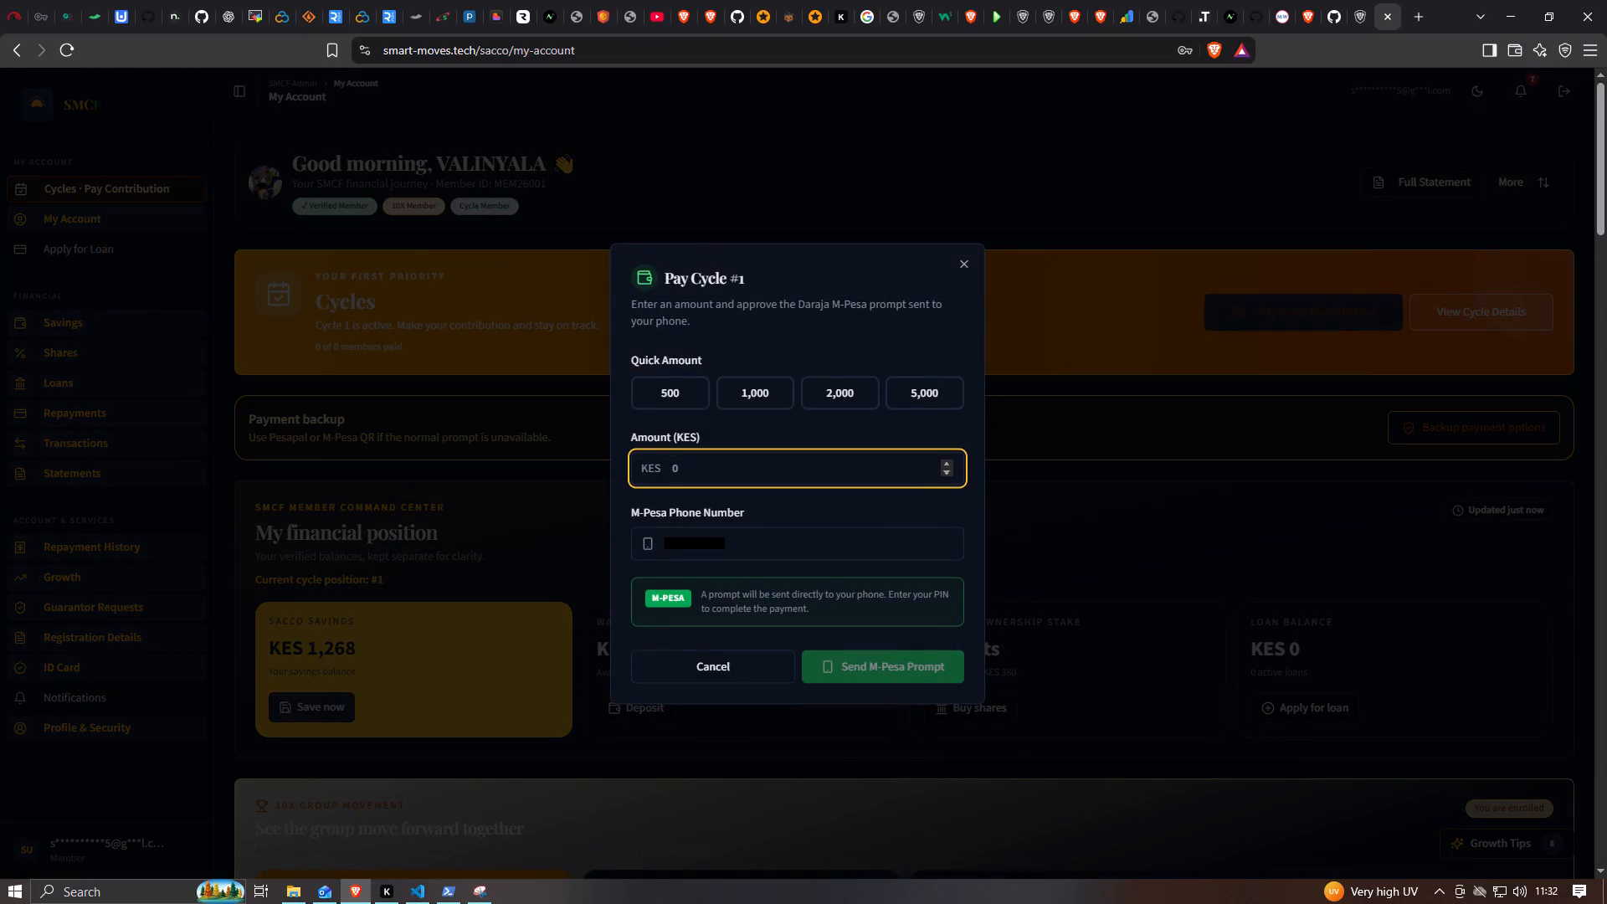
text(21)
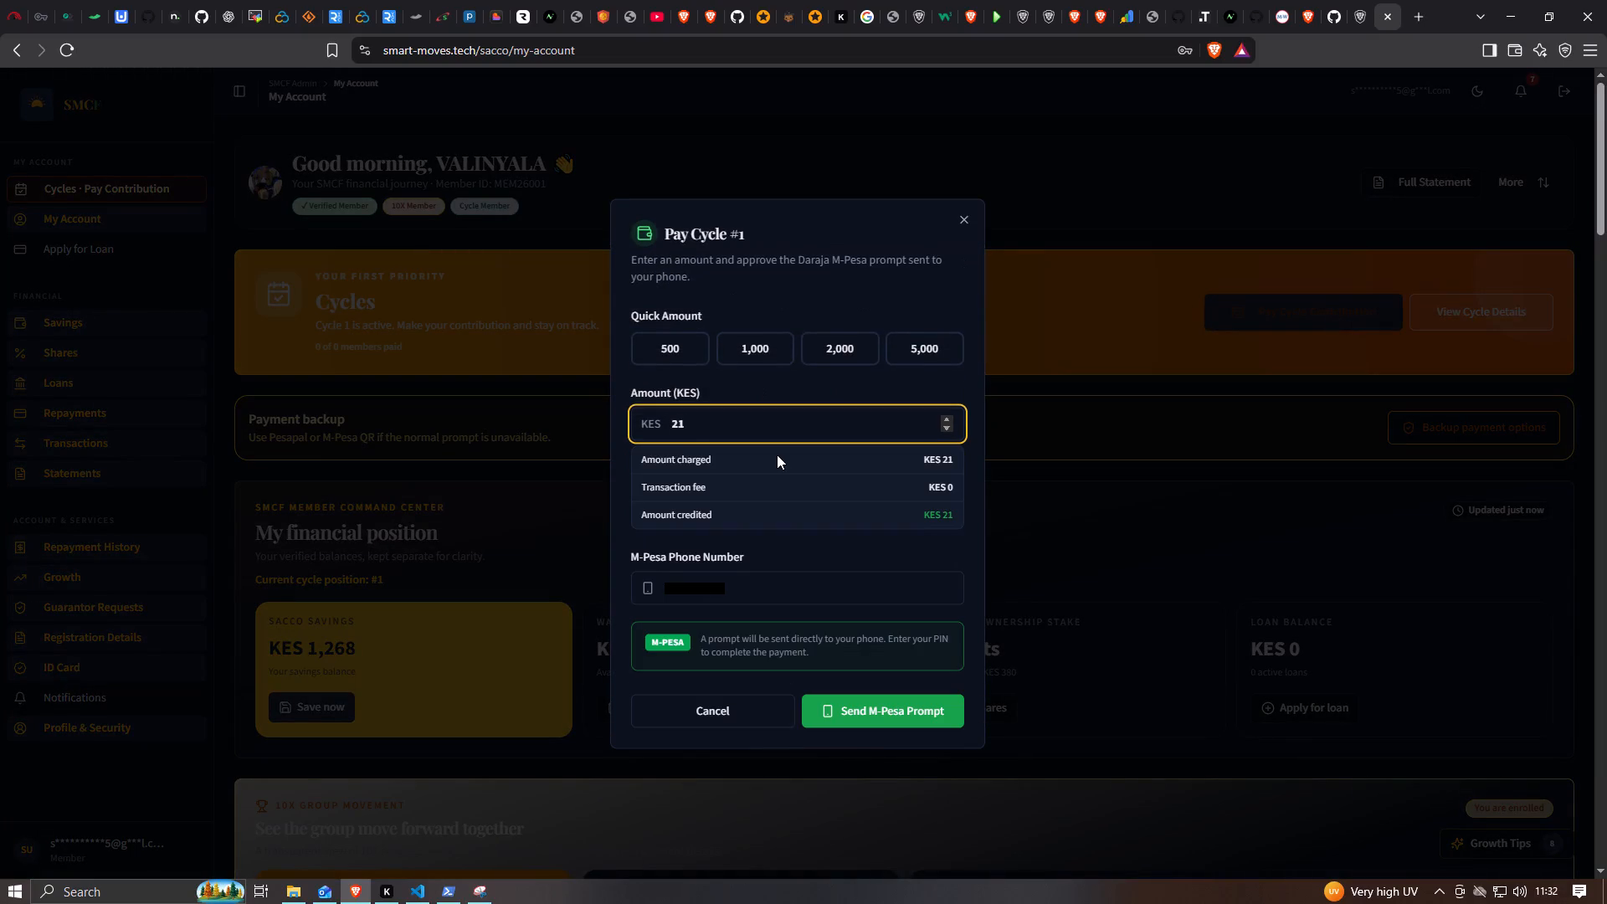
key(4)
click(845, 709)
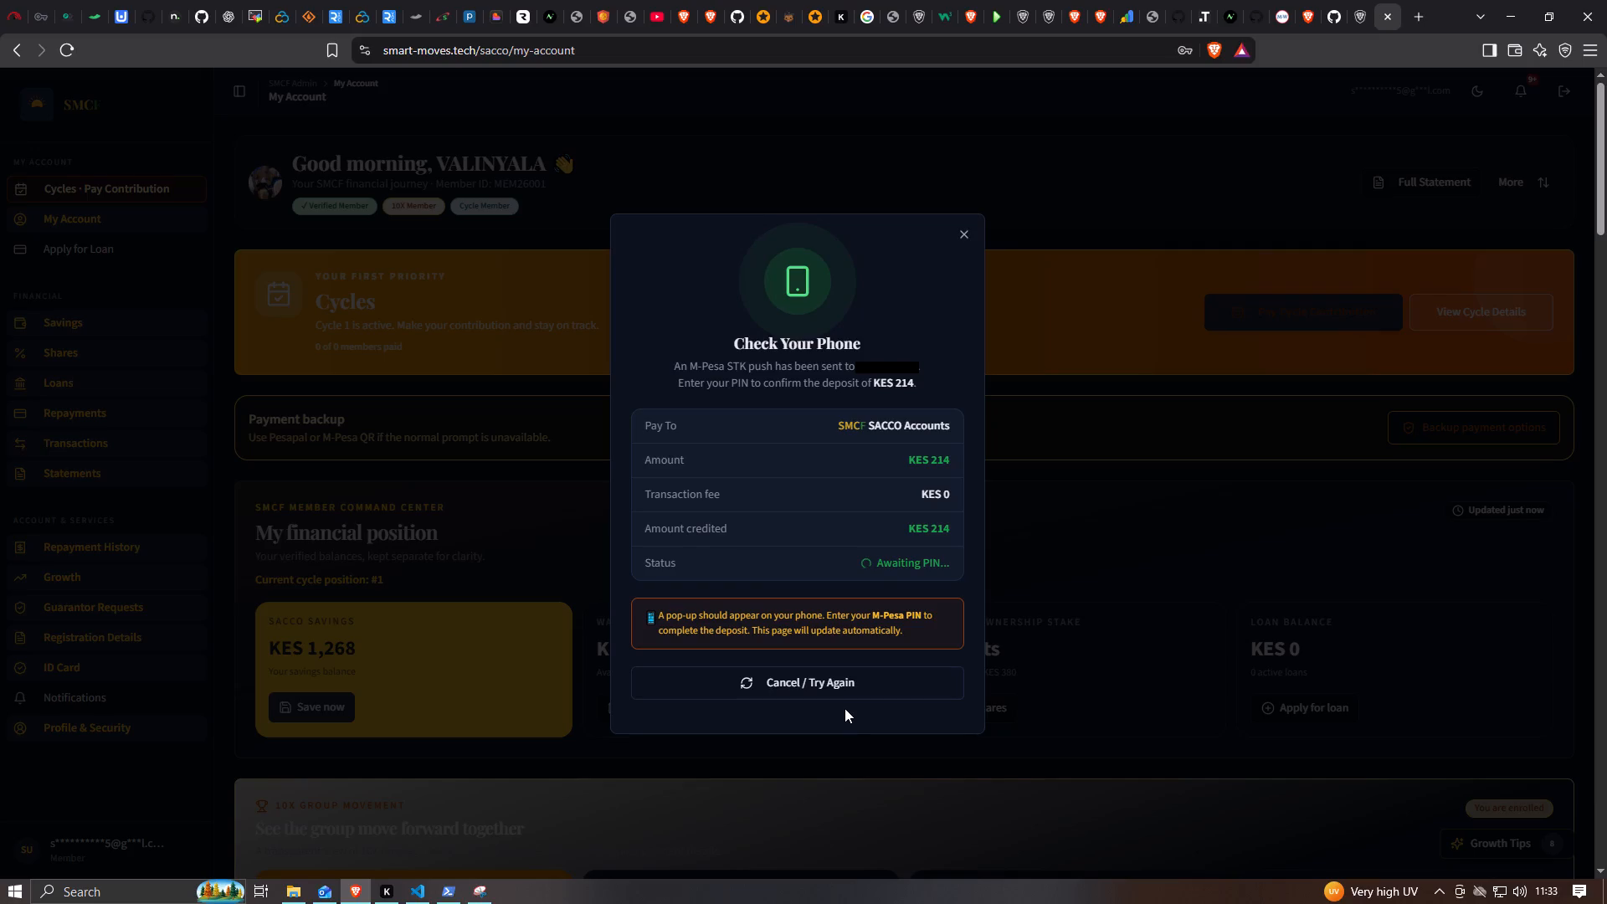
click(737, 519)
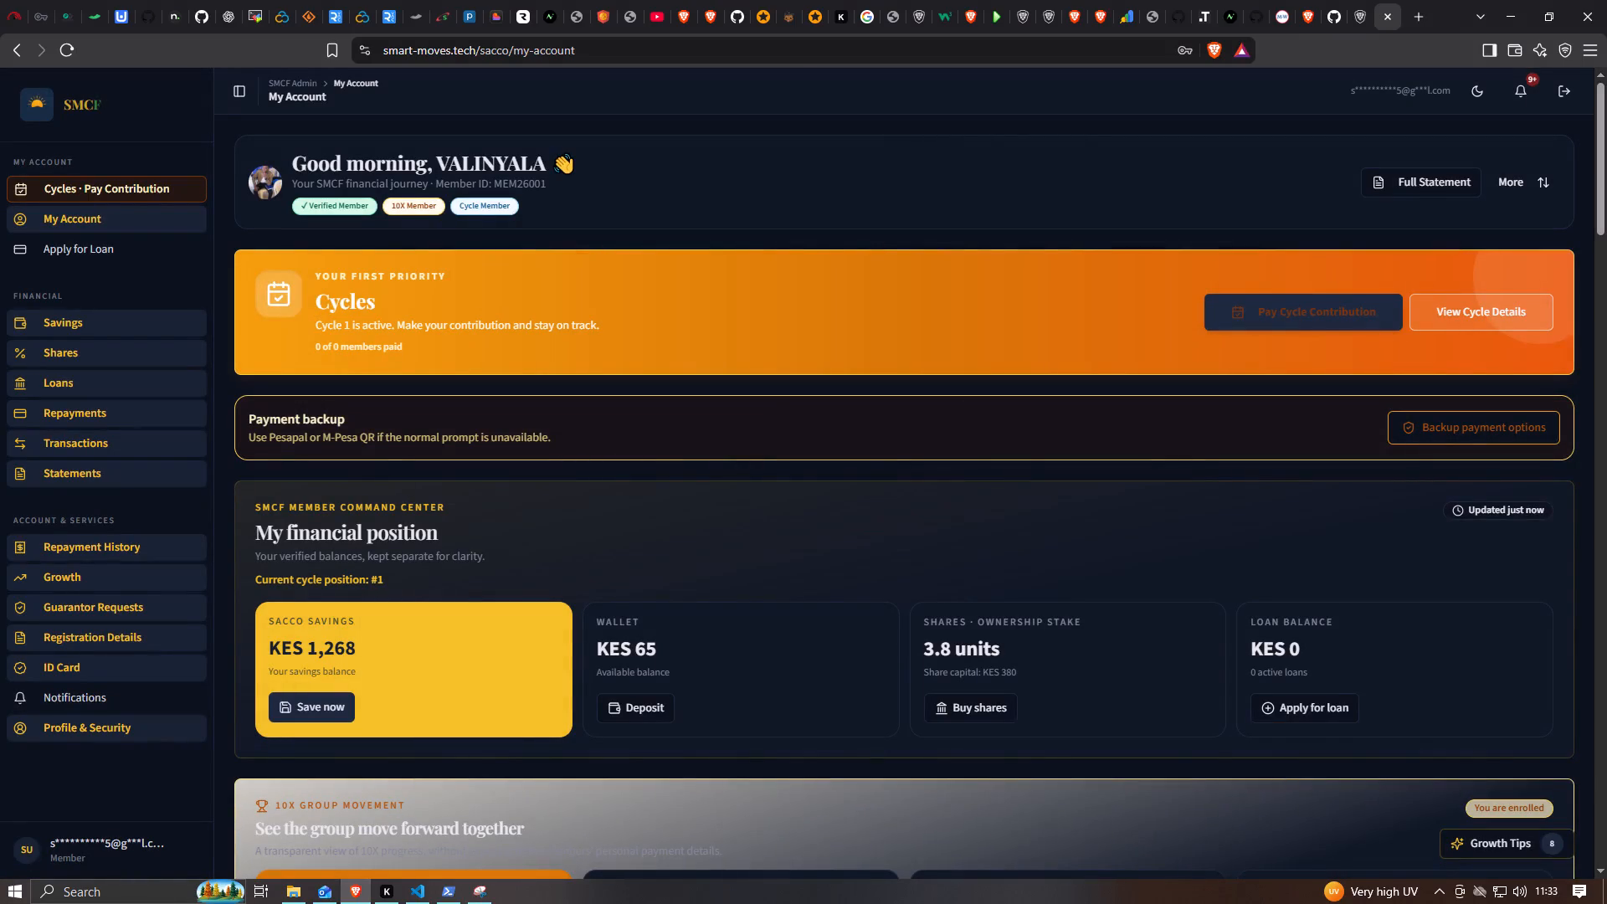
Start a wallet deposit from the member's financial position and accept the Wallet Deposit Agreement terms.
scroll(742, 629, down, 1)
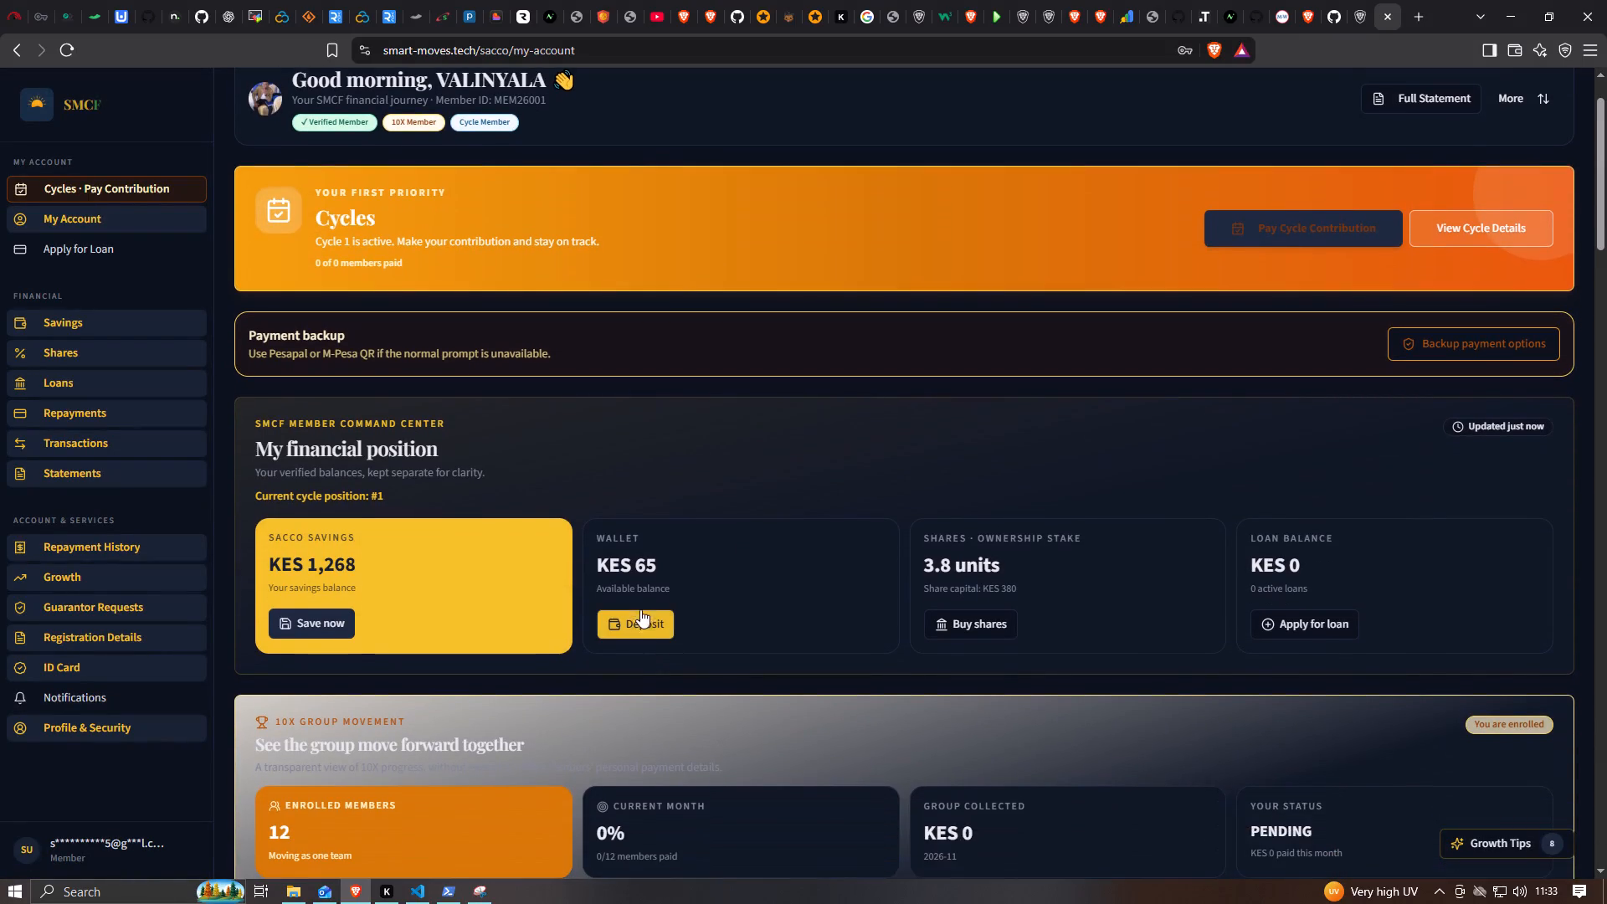
click(645, 623)
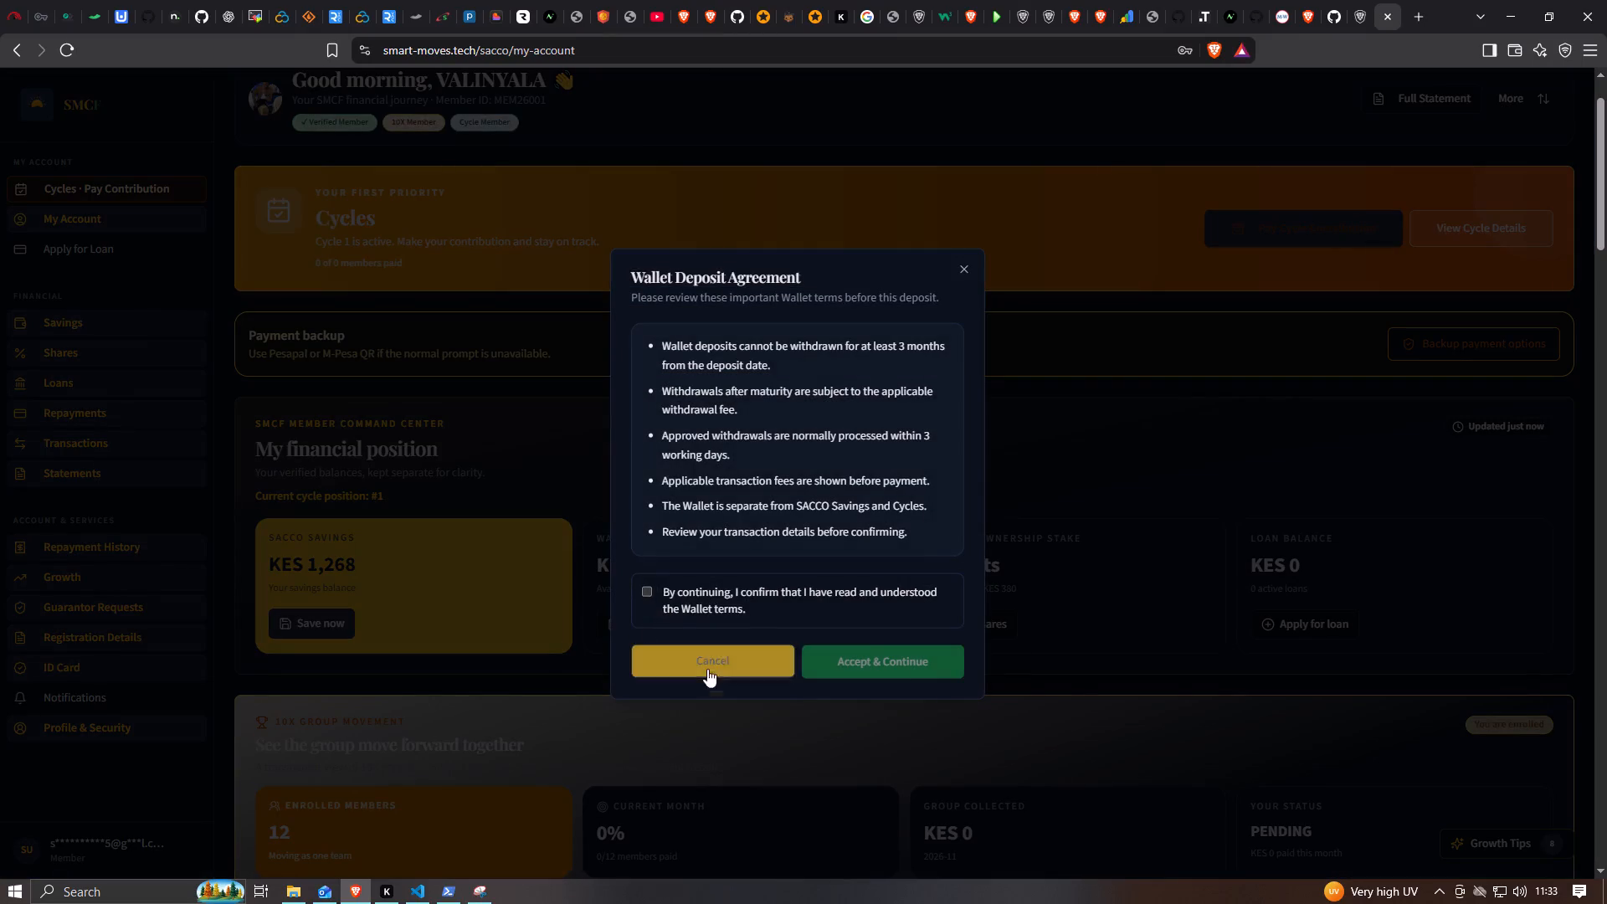
click(644, 583)
click(873, 662)
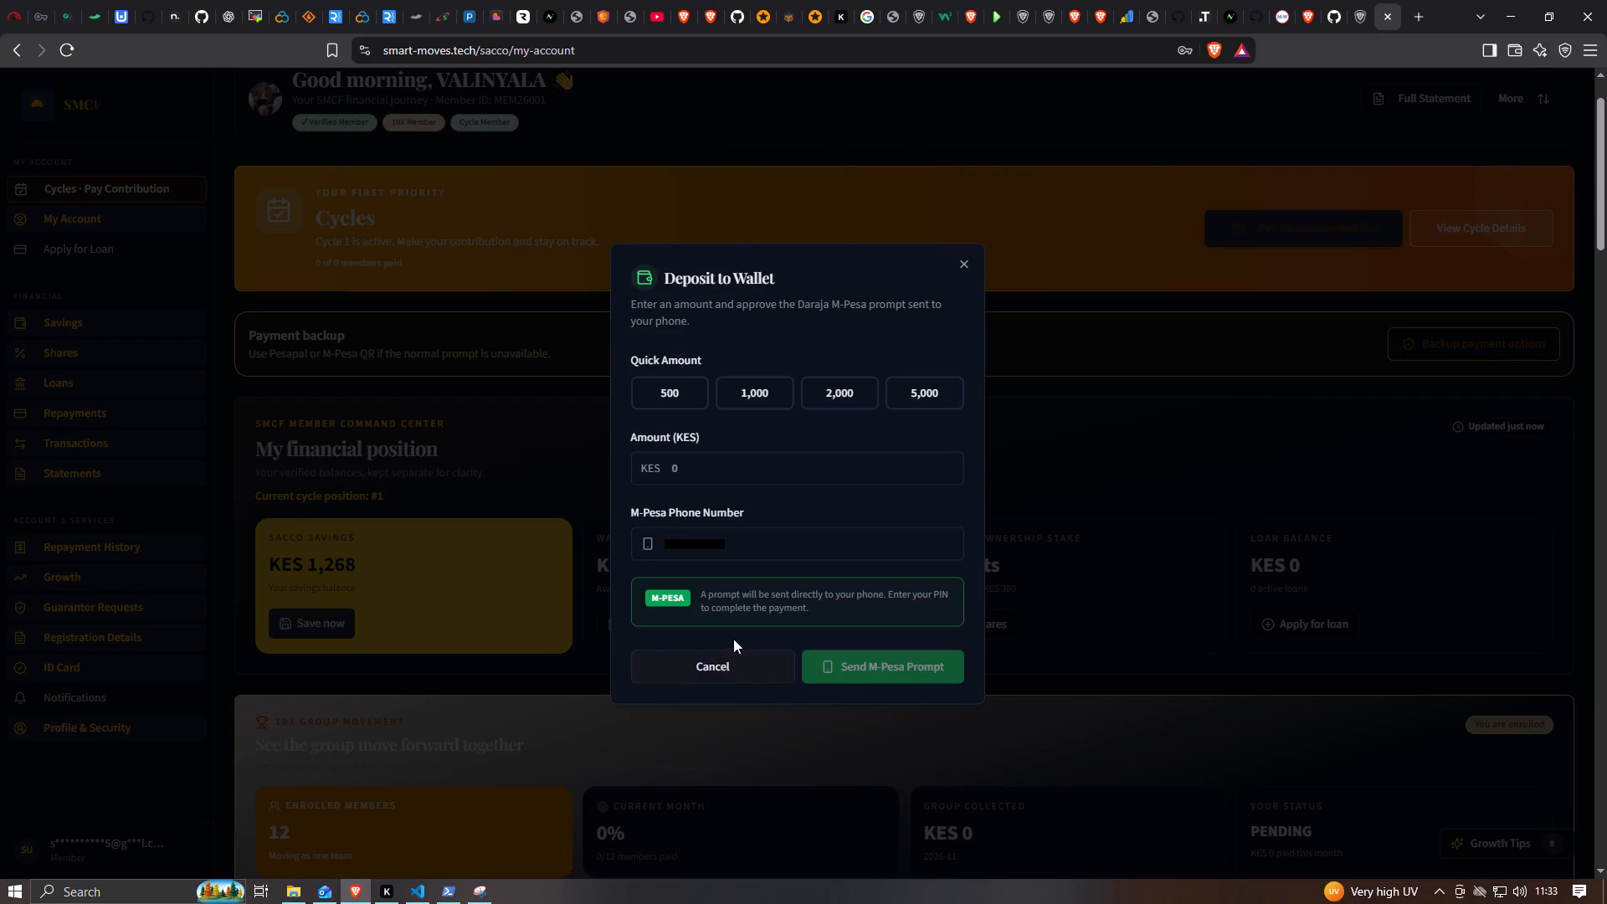
Send an M-Pesa prompt for a KES 15 wallet deposit, dismiss the upcoming SMCF dates notice, and close the deposit dialog.
click(701, 474)
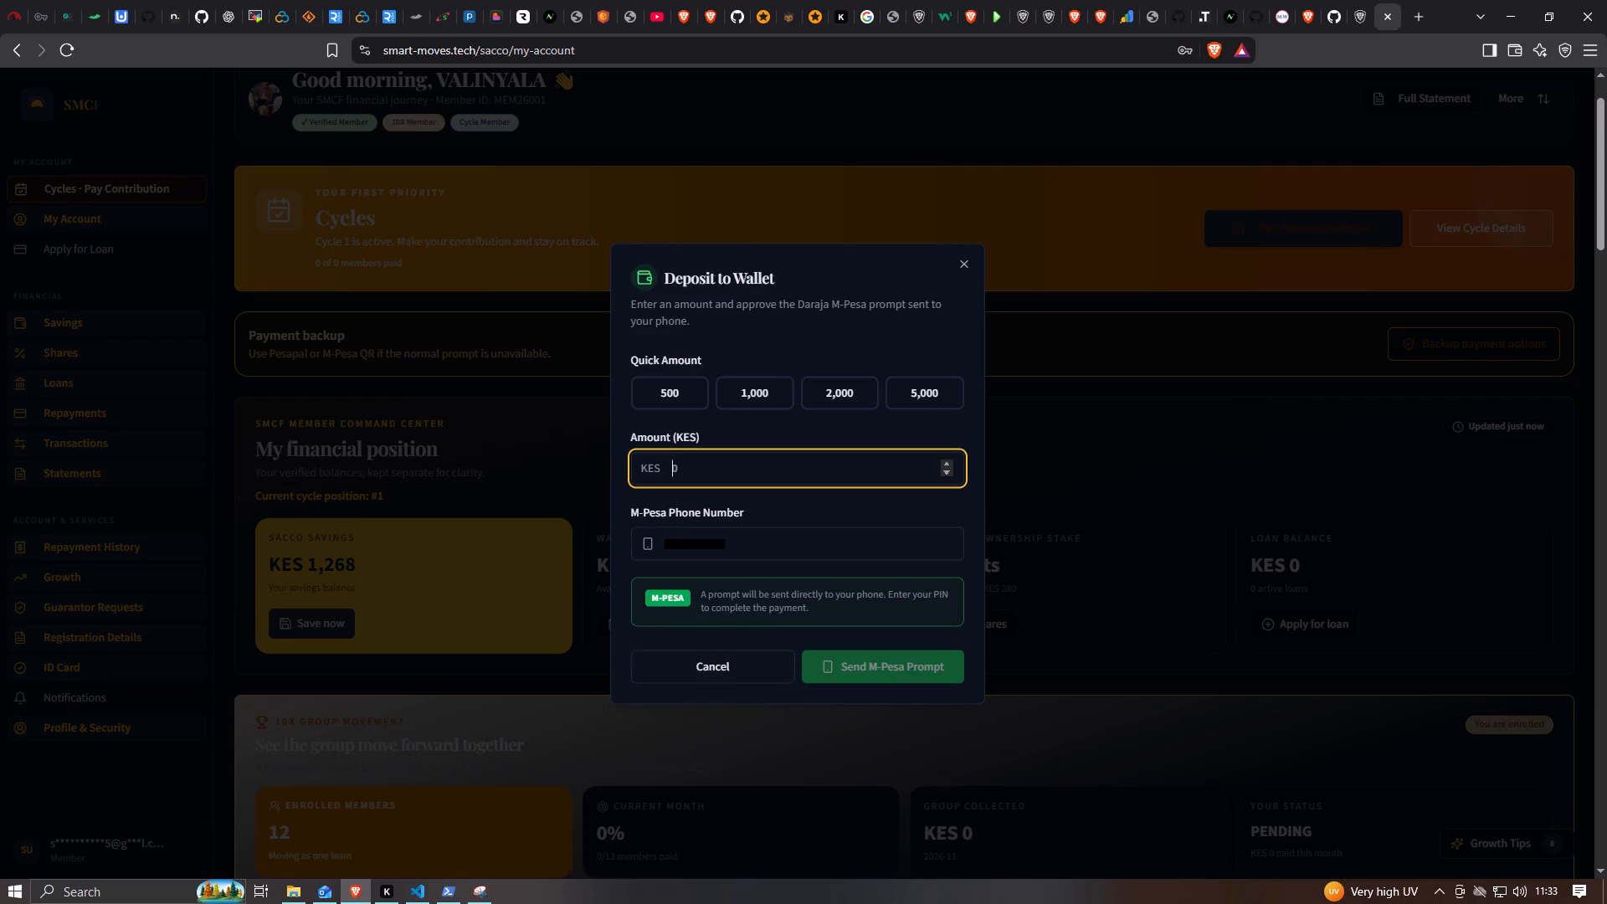
text(15)
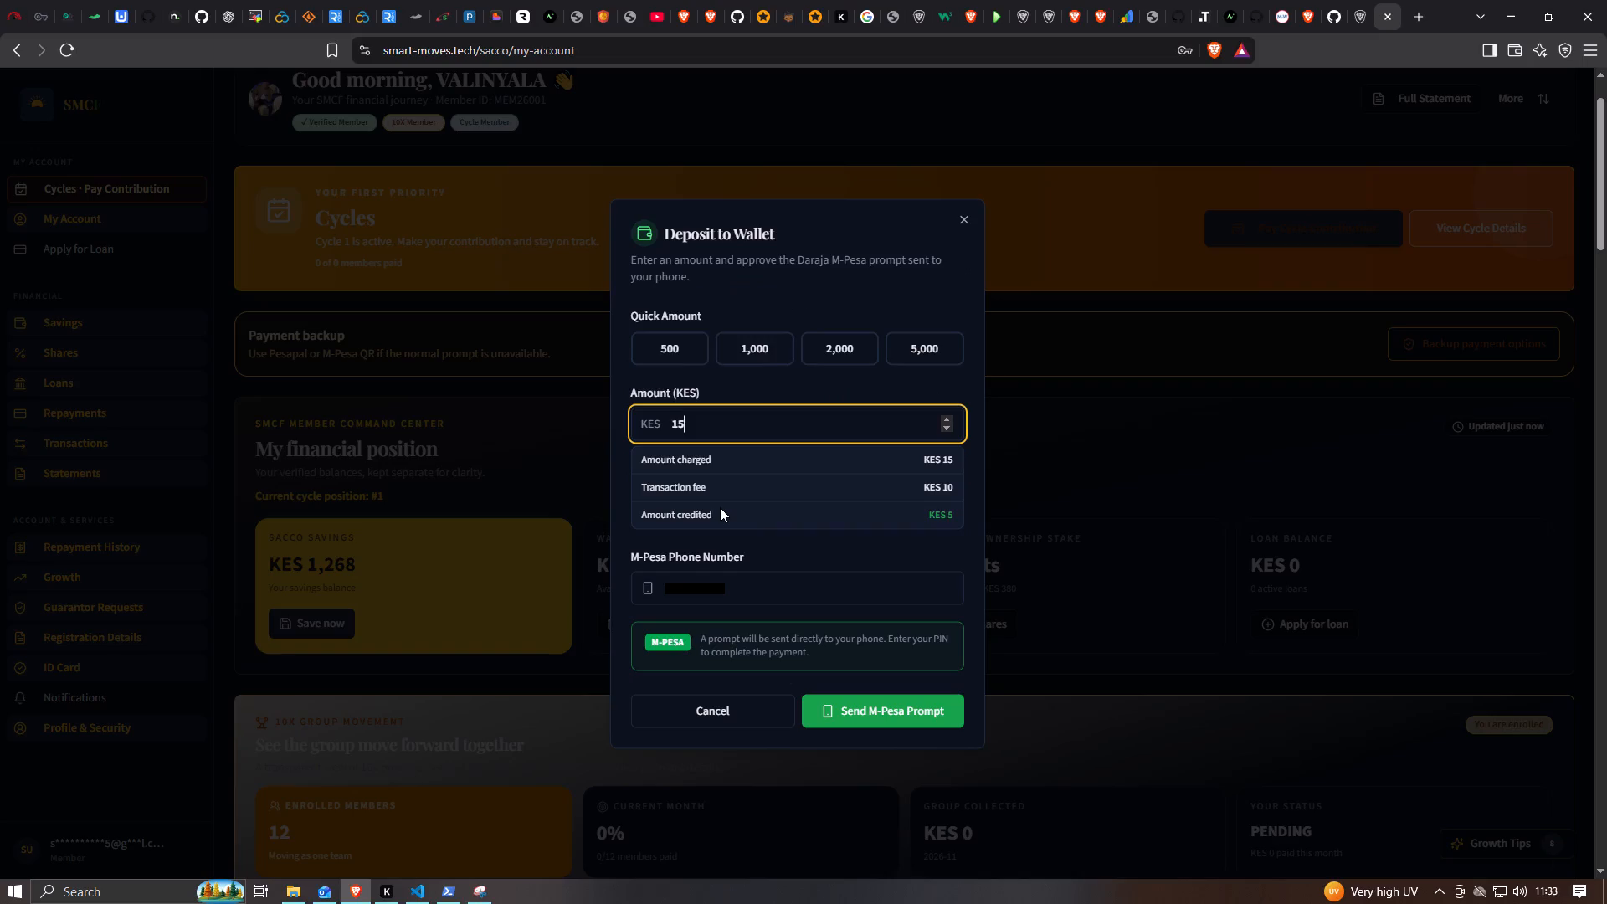
click(868, 709)
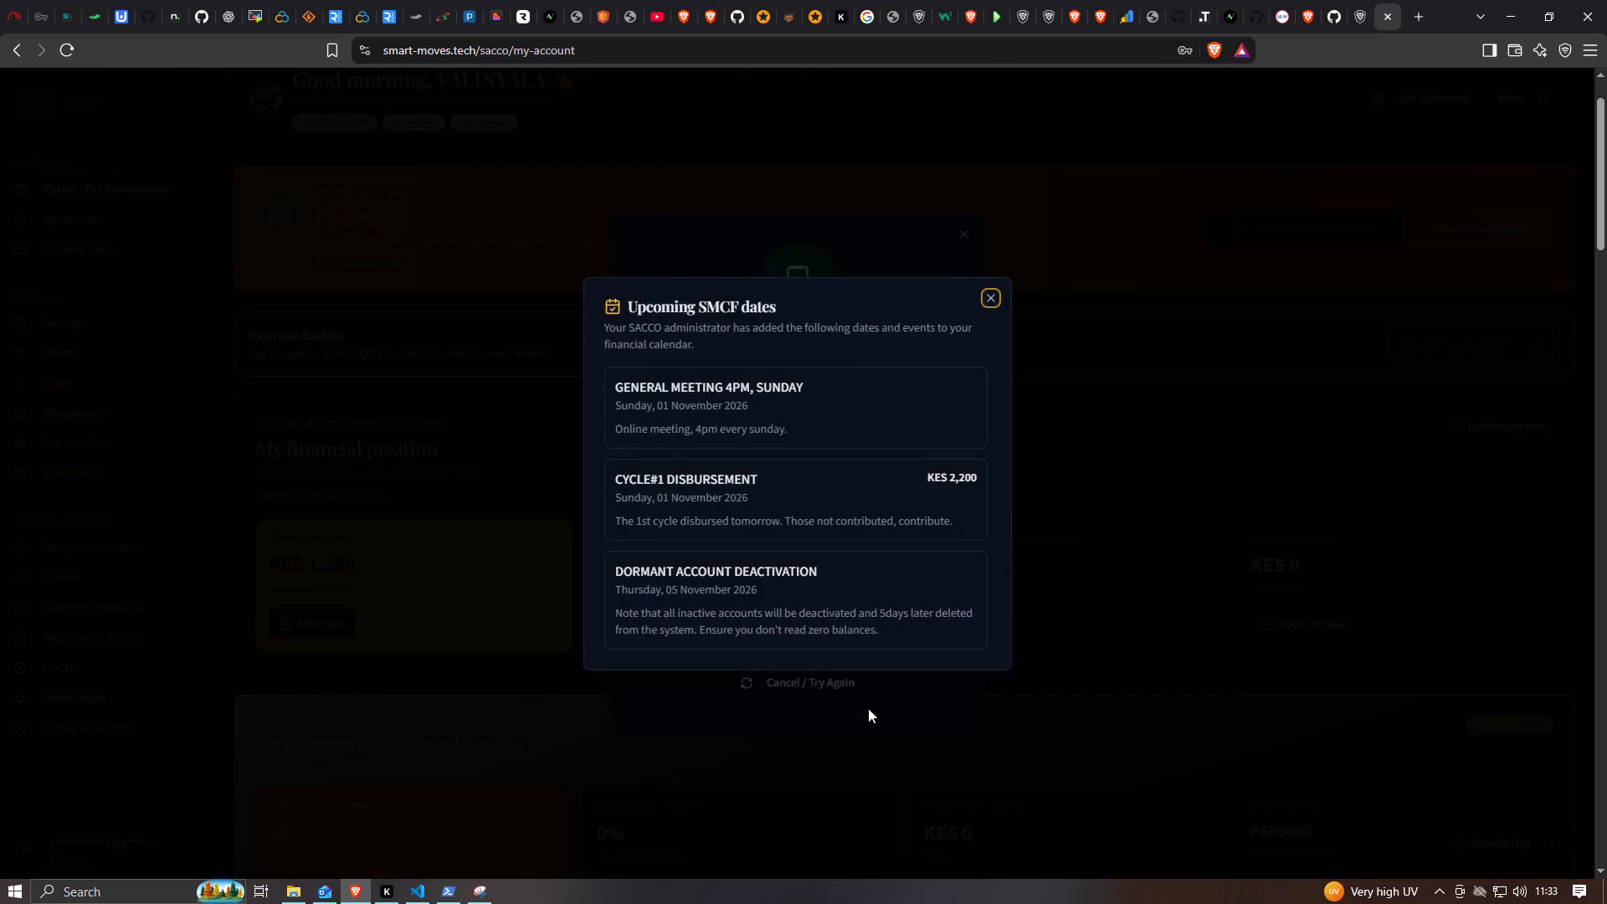
click(992, 301)
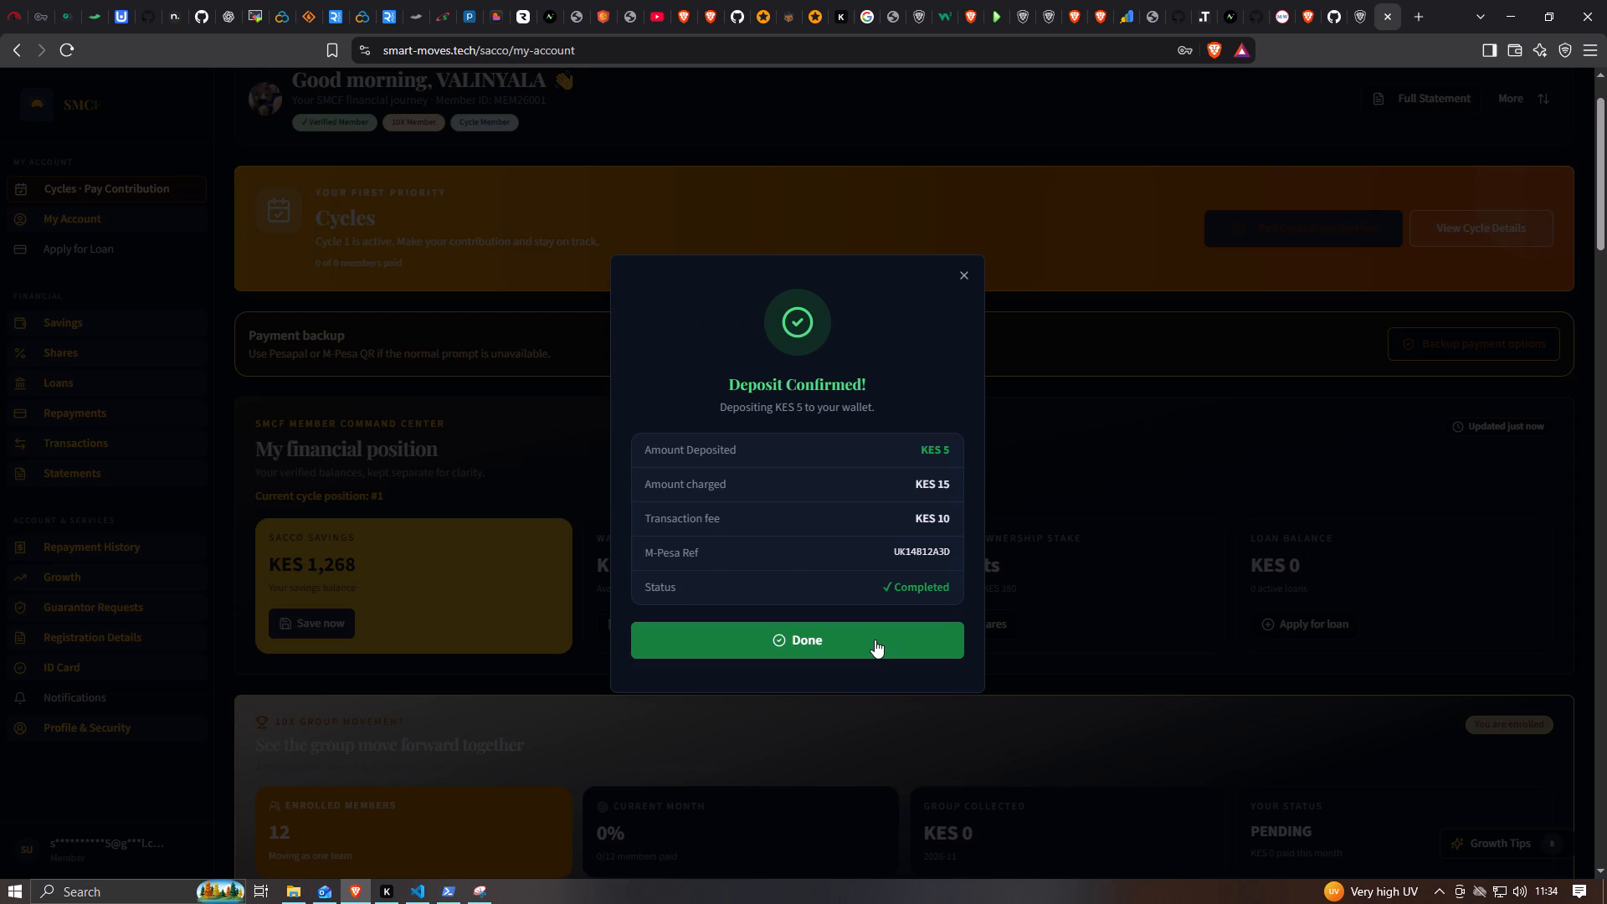
click(875, 639)
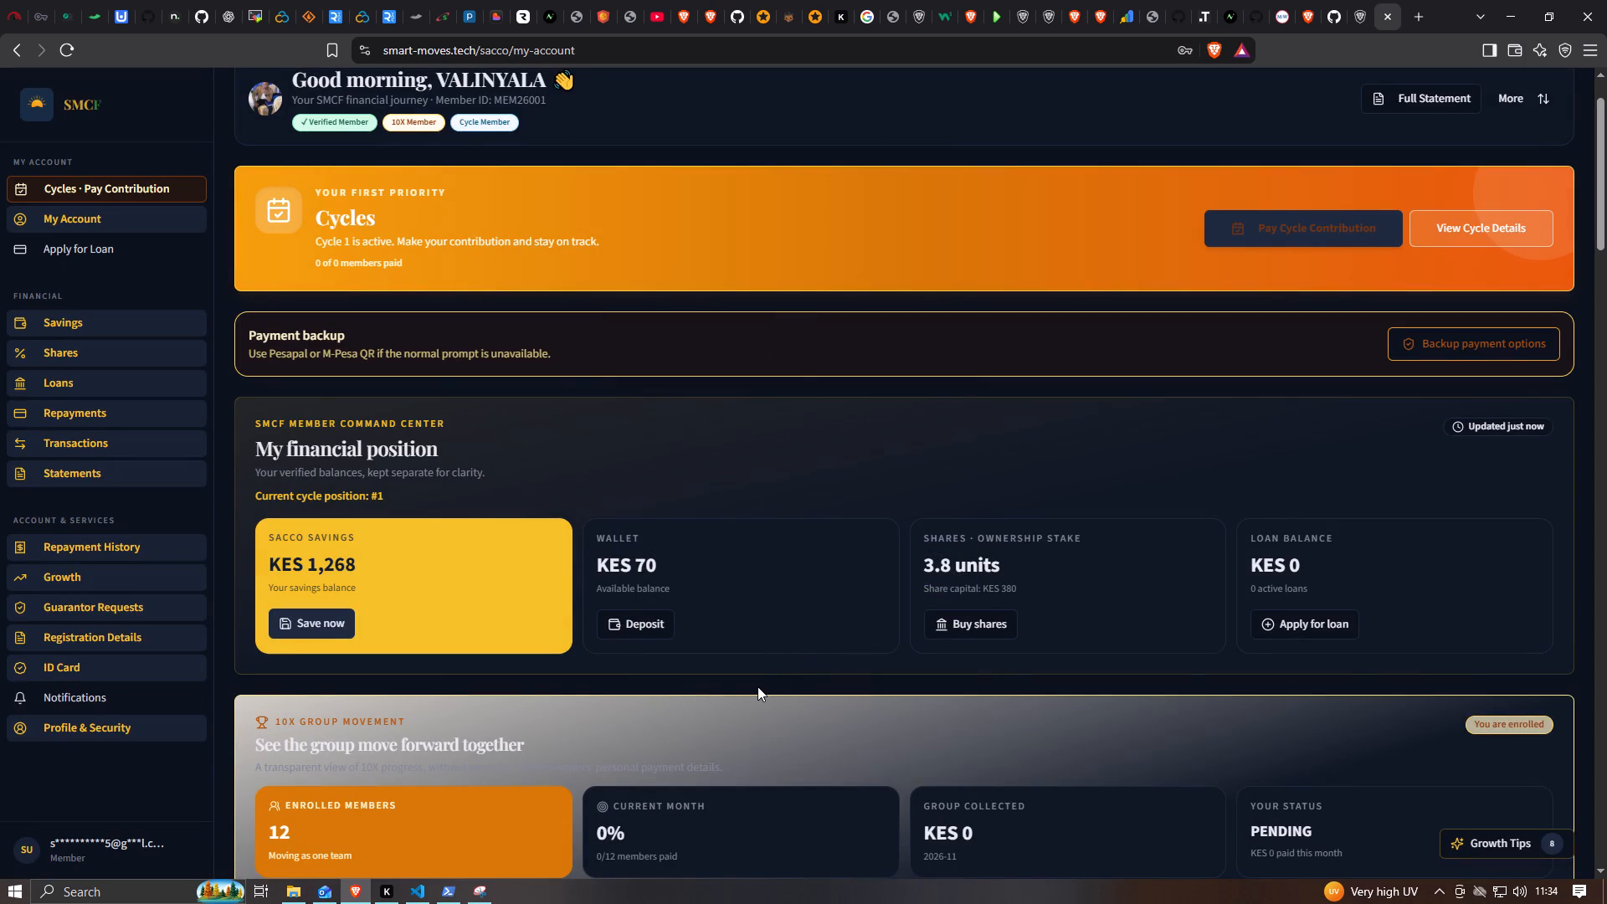
Make a KES 16 savings deposit by M-Pesa prompt from the SACCO Savings card, then close the dialogs and check the balances.
click(321, 629)
click(702, 465)
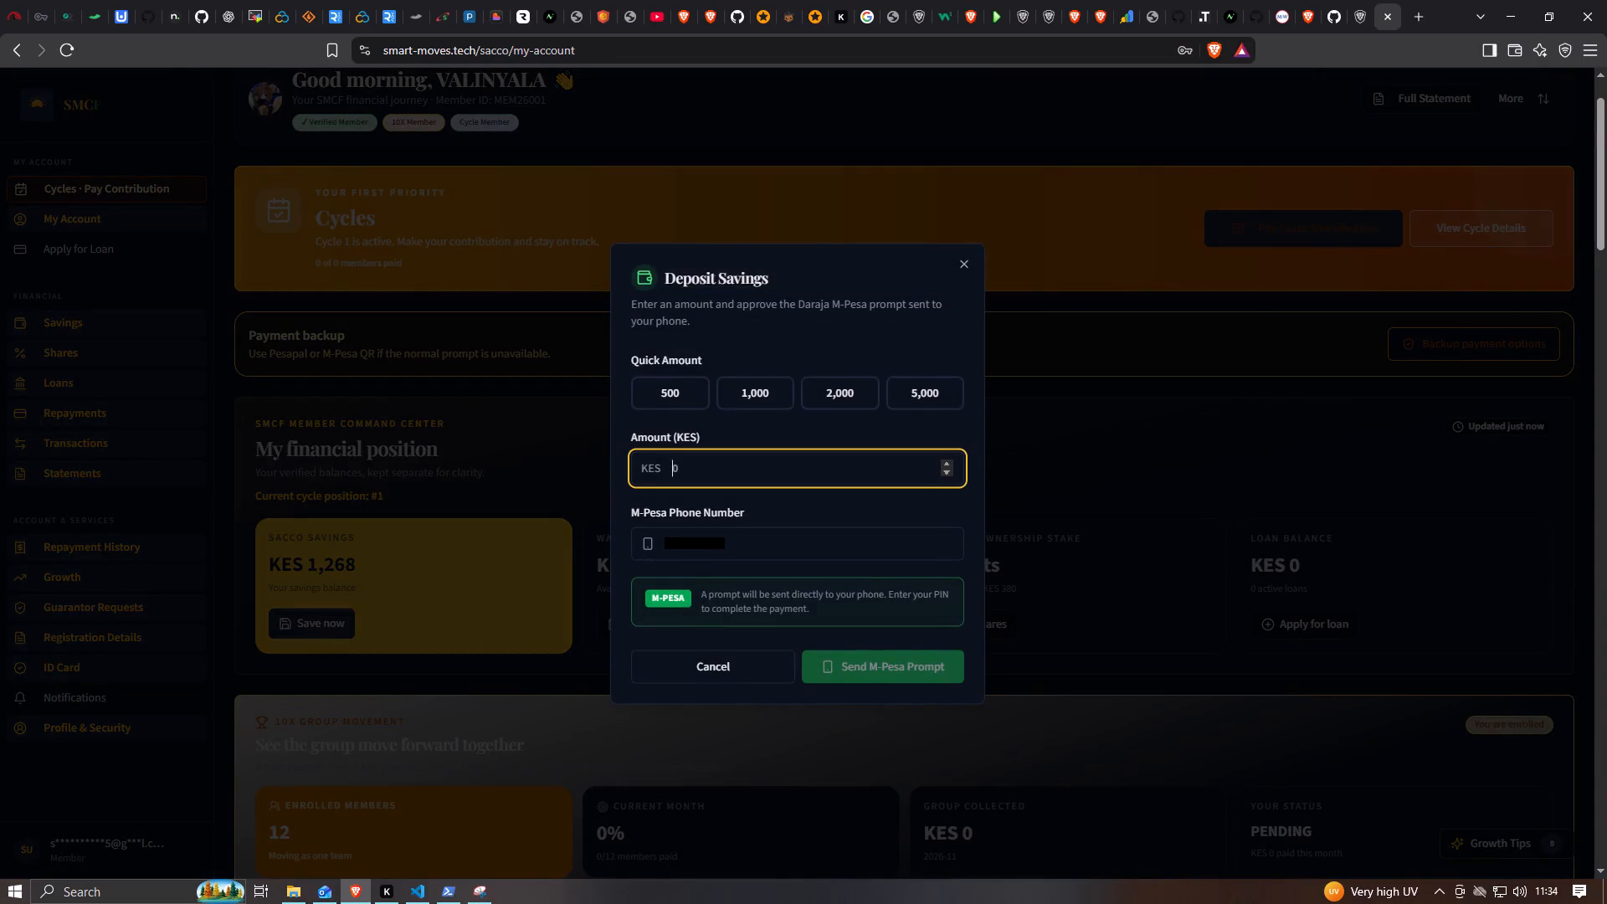
key(1)
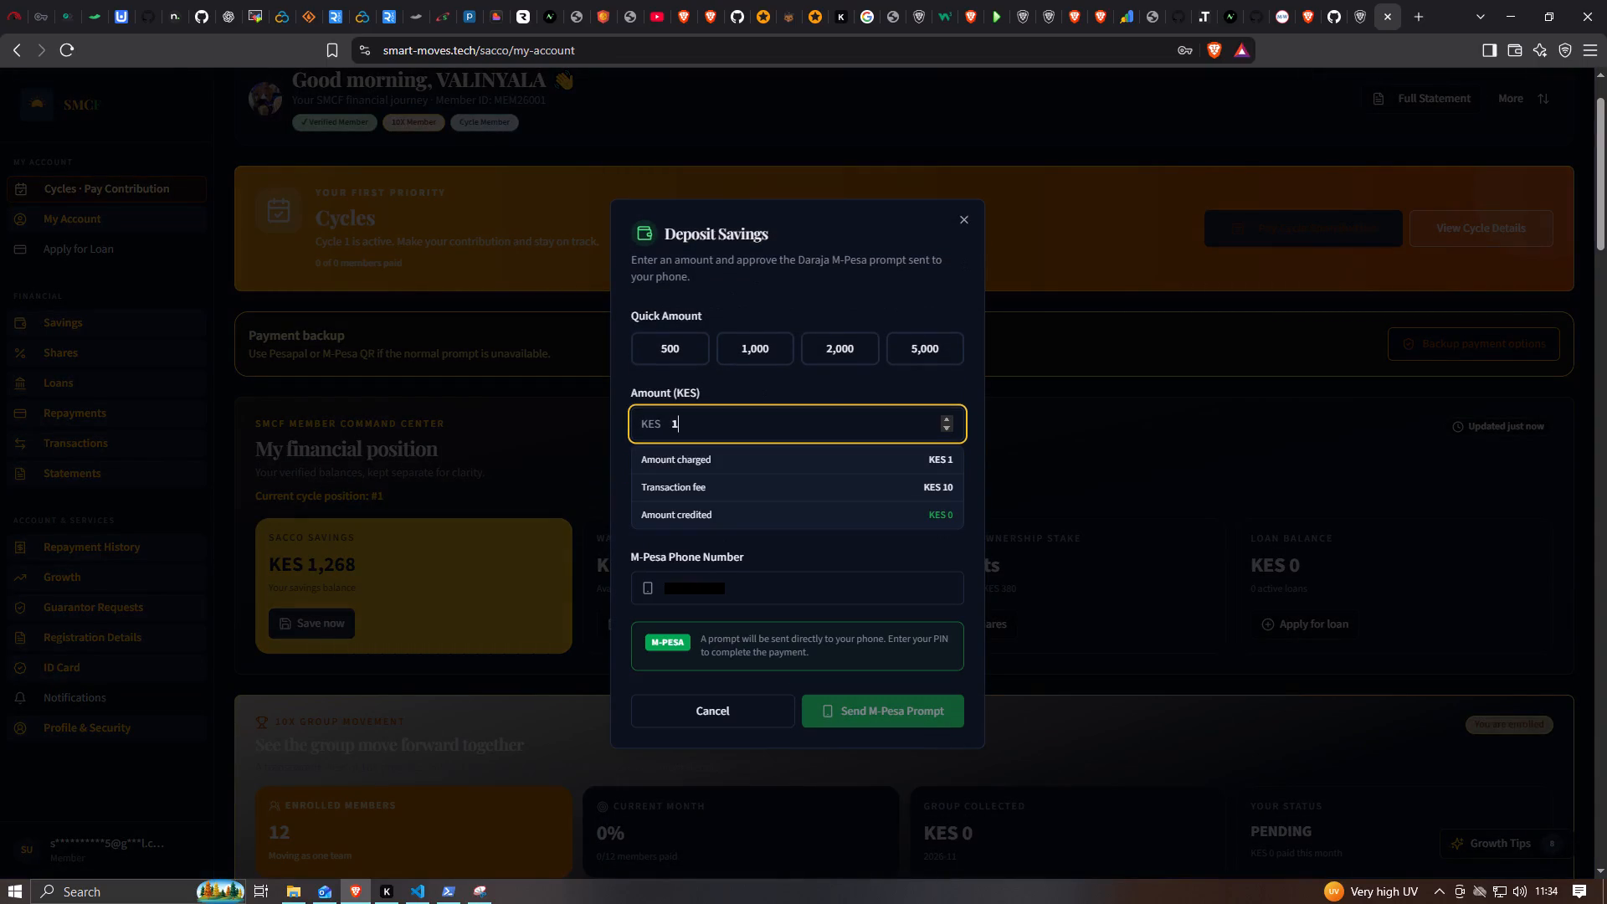
key(5)
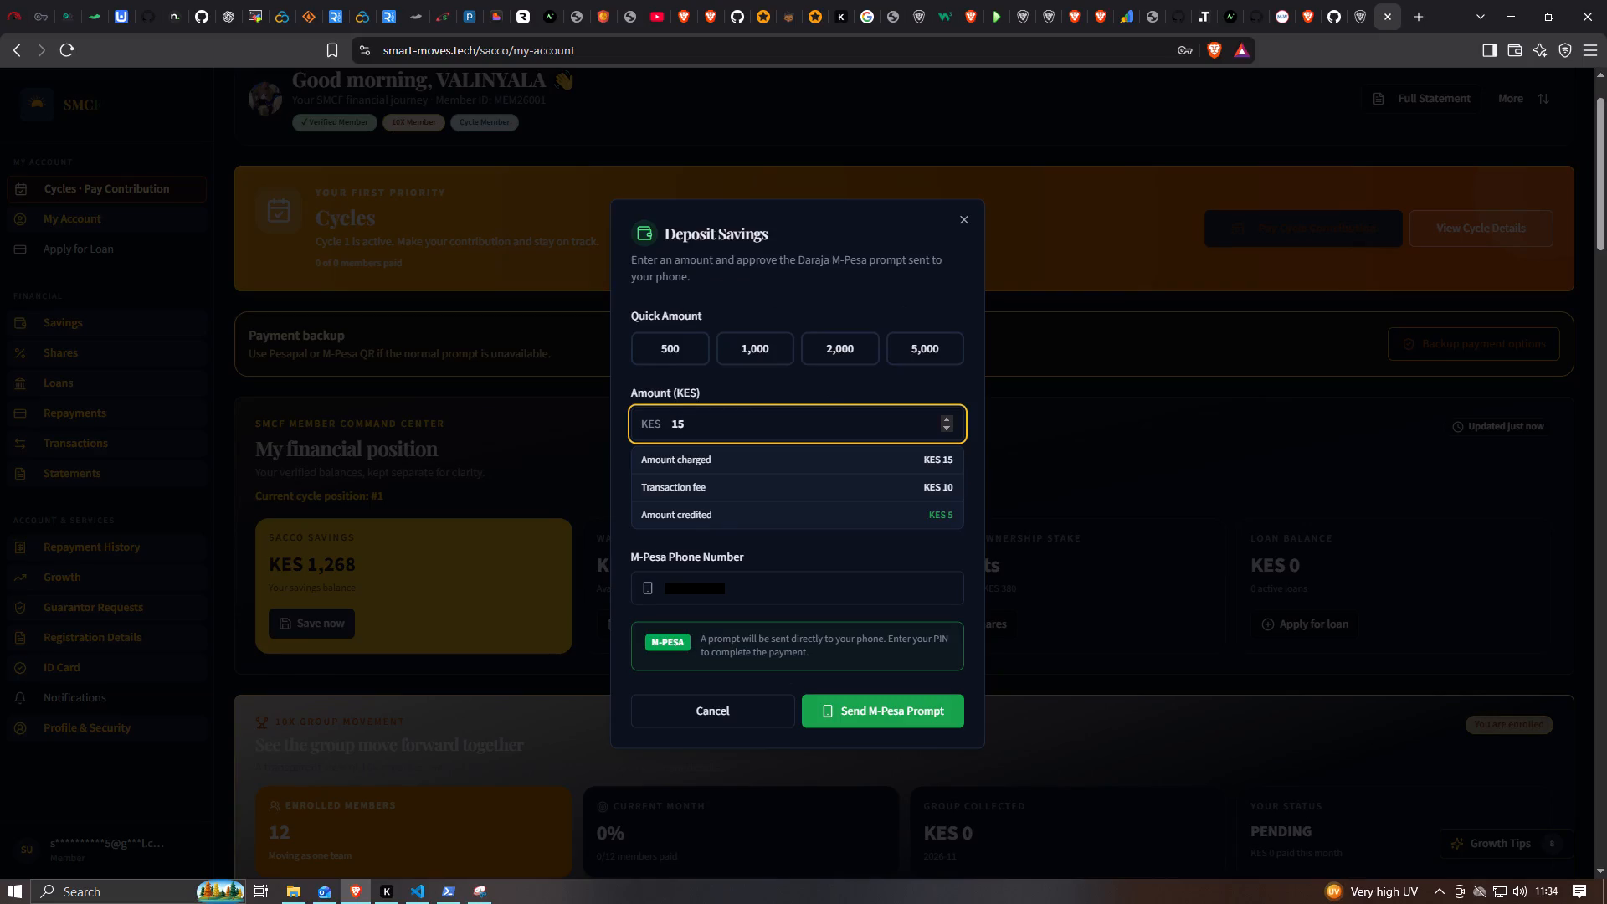
key(BackSpace)
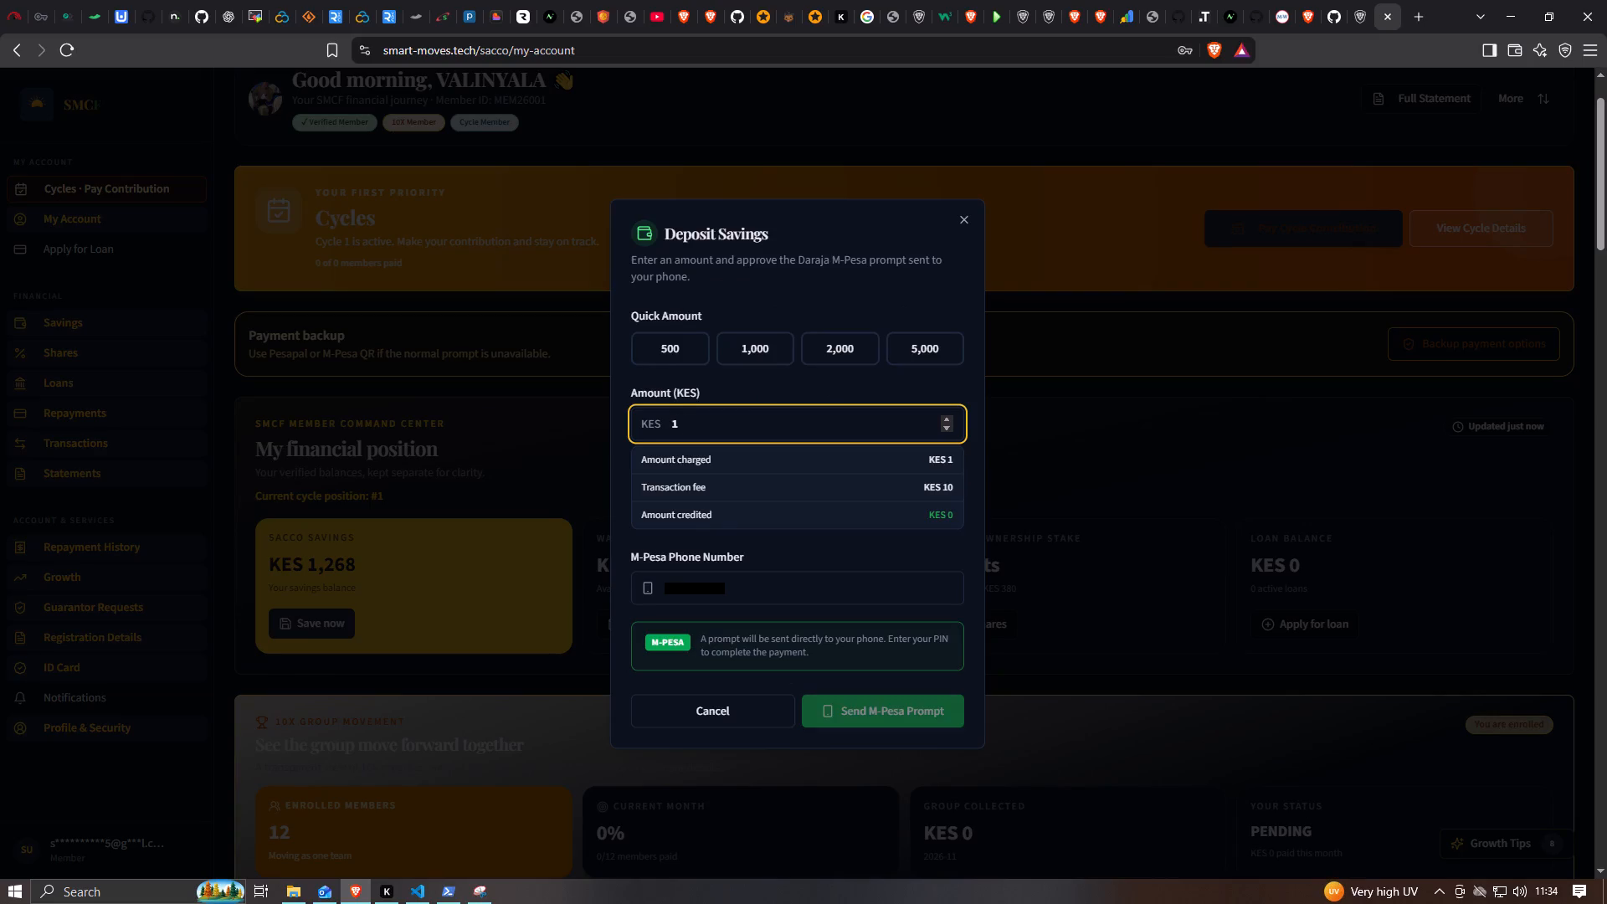
key(6)
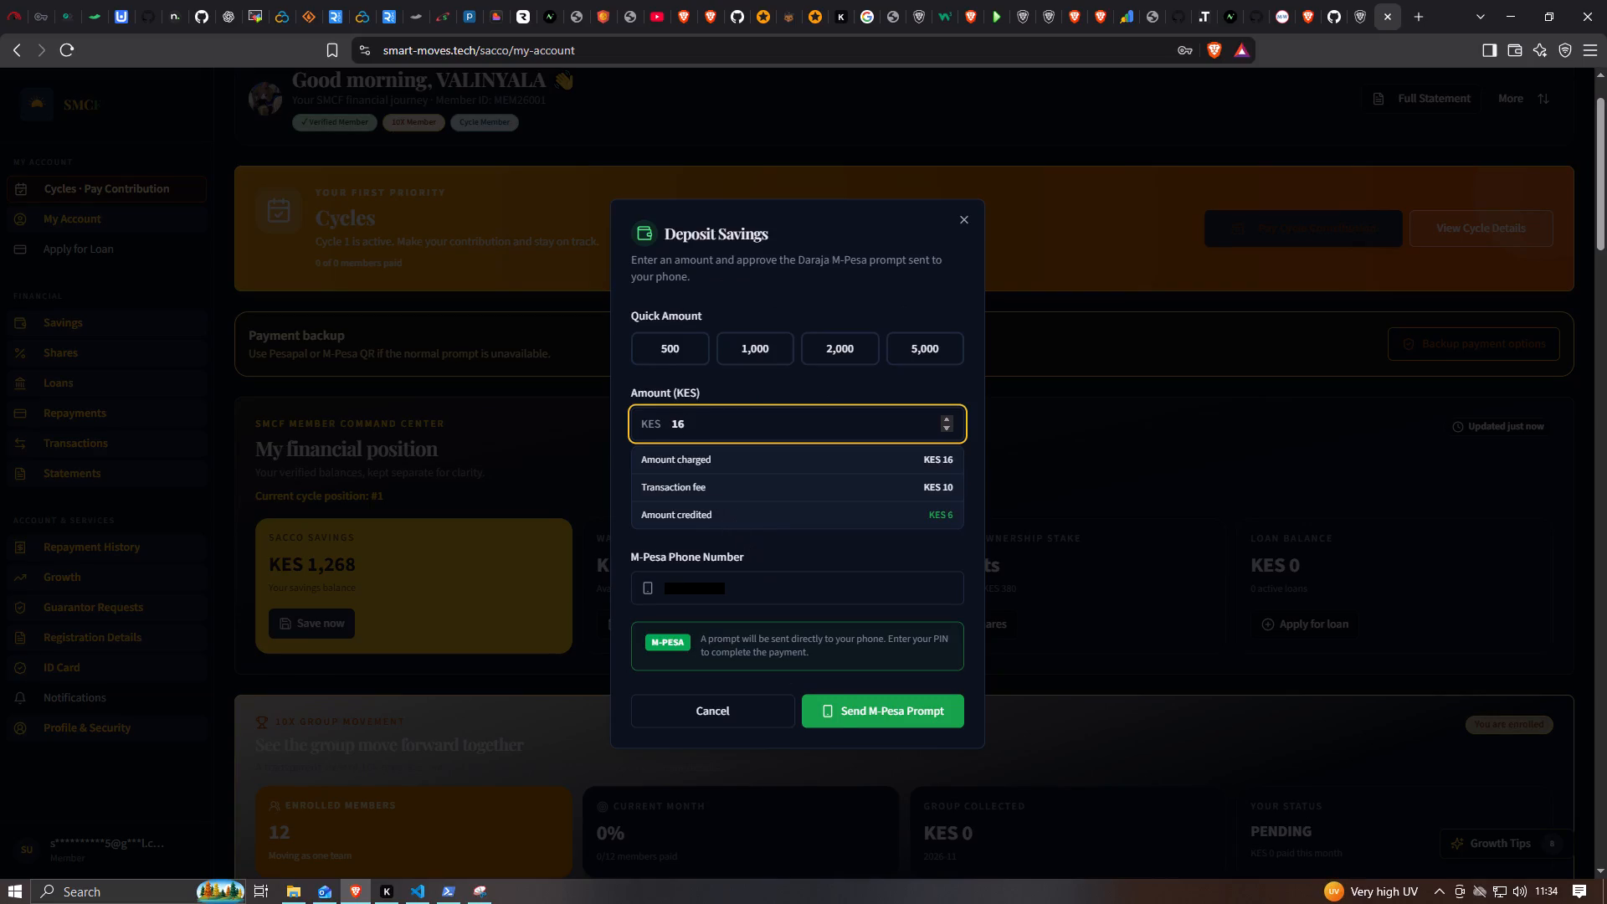
click(867, 716)
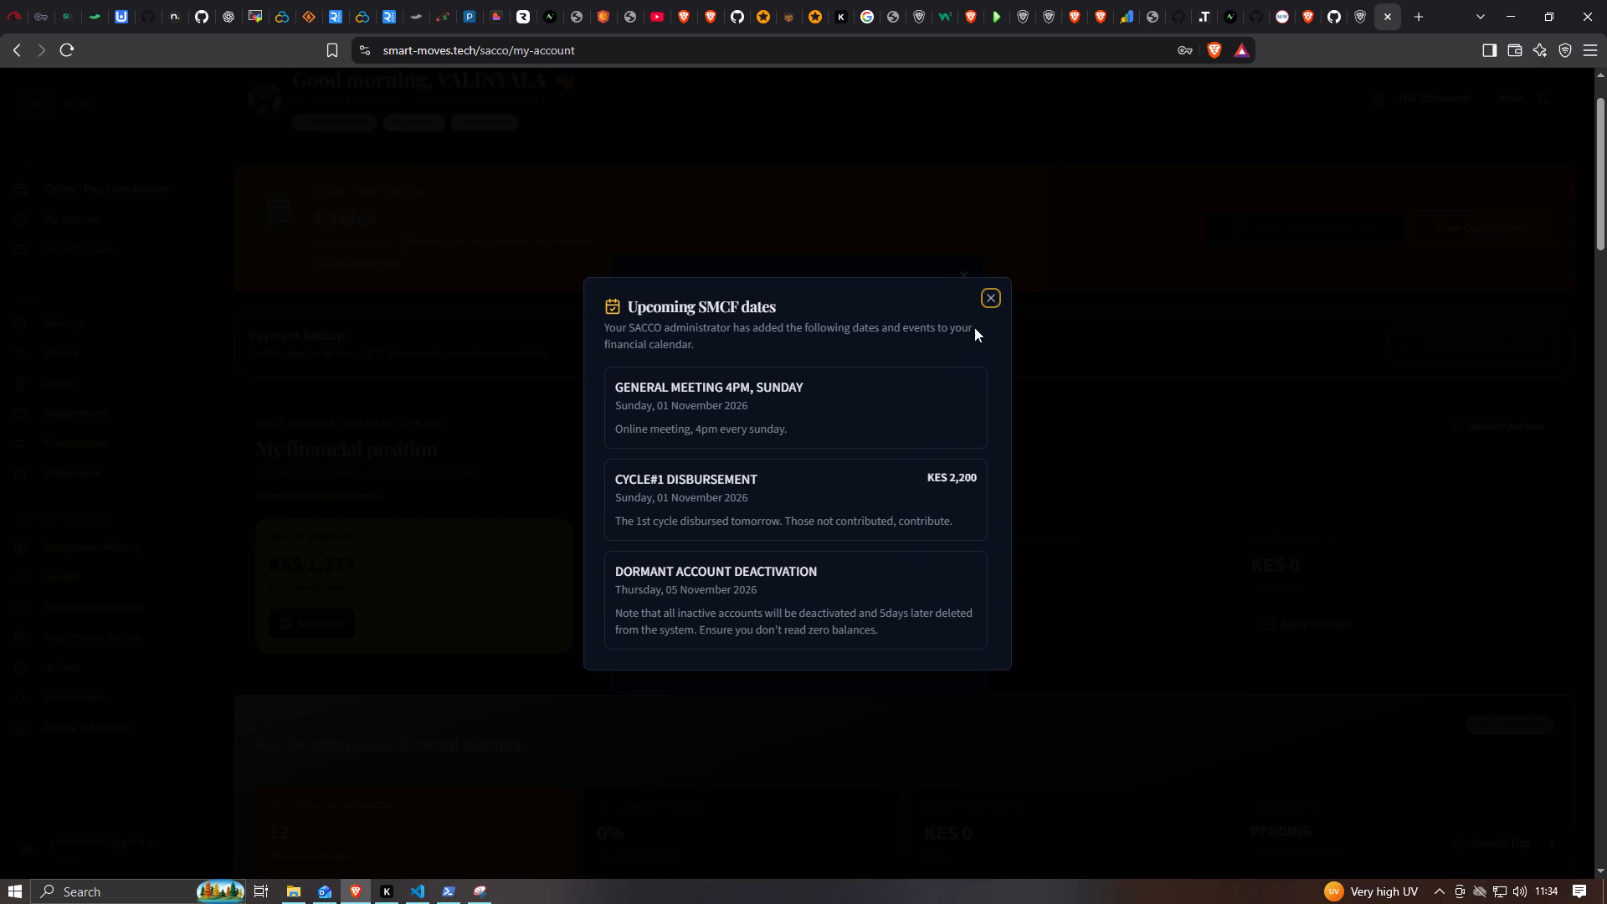
click(990, 298)
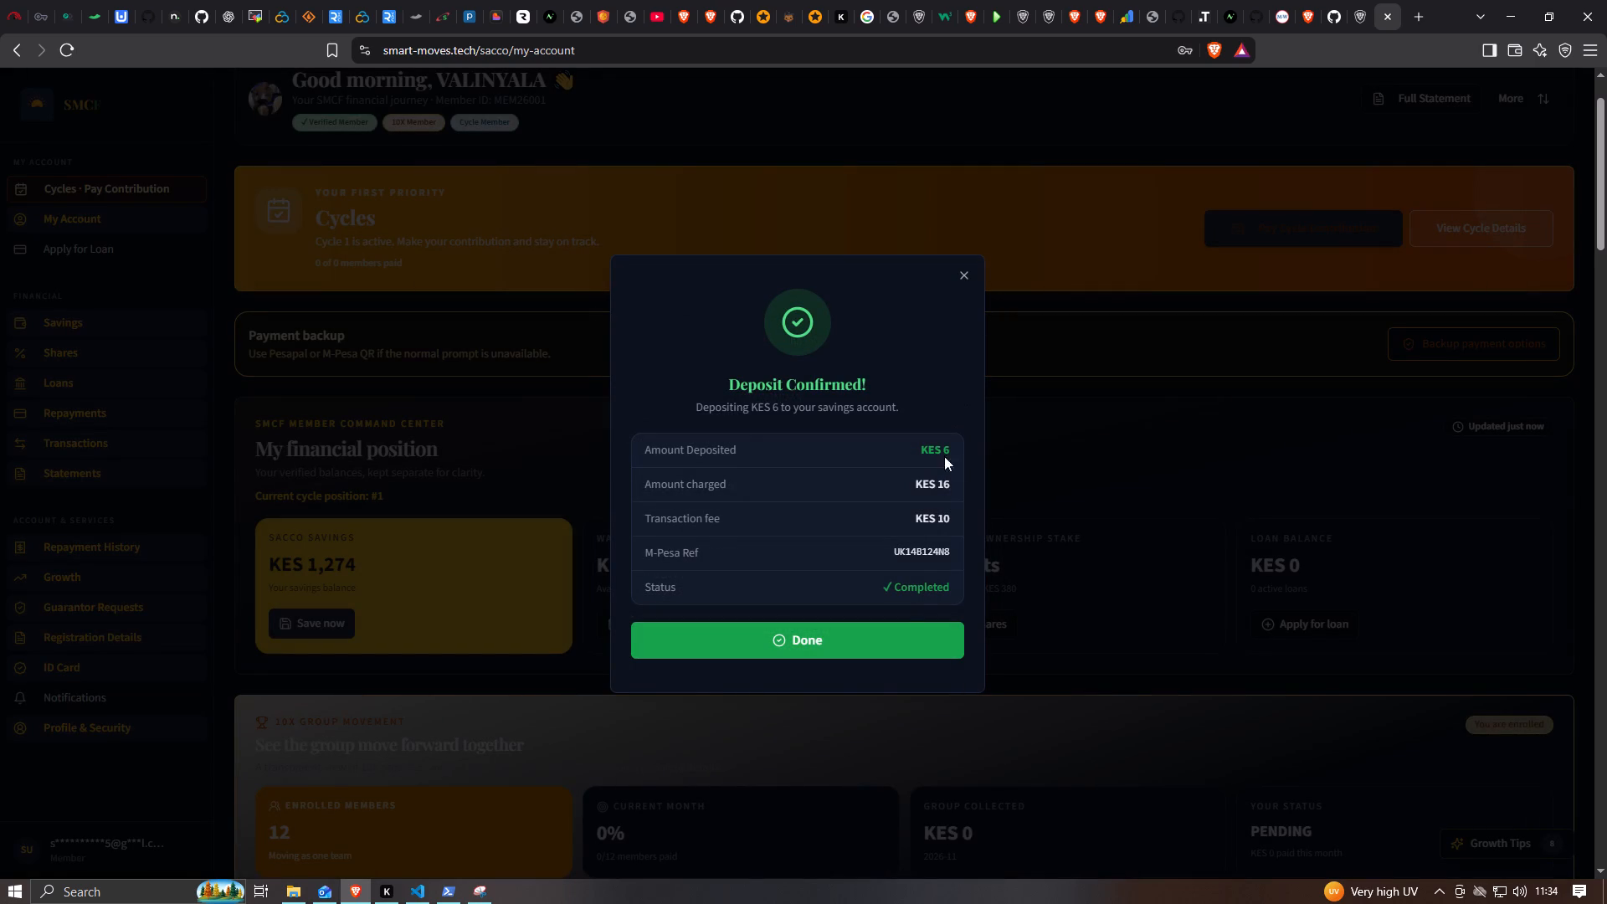
click(856, 641)
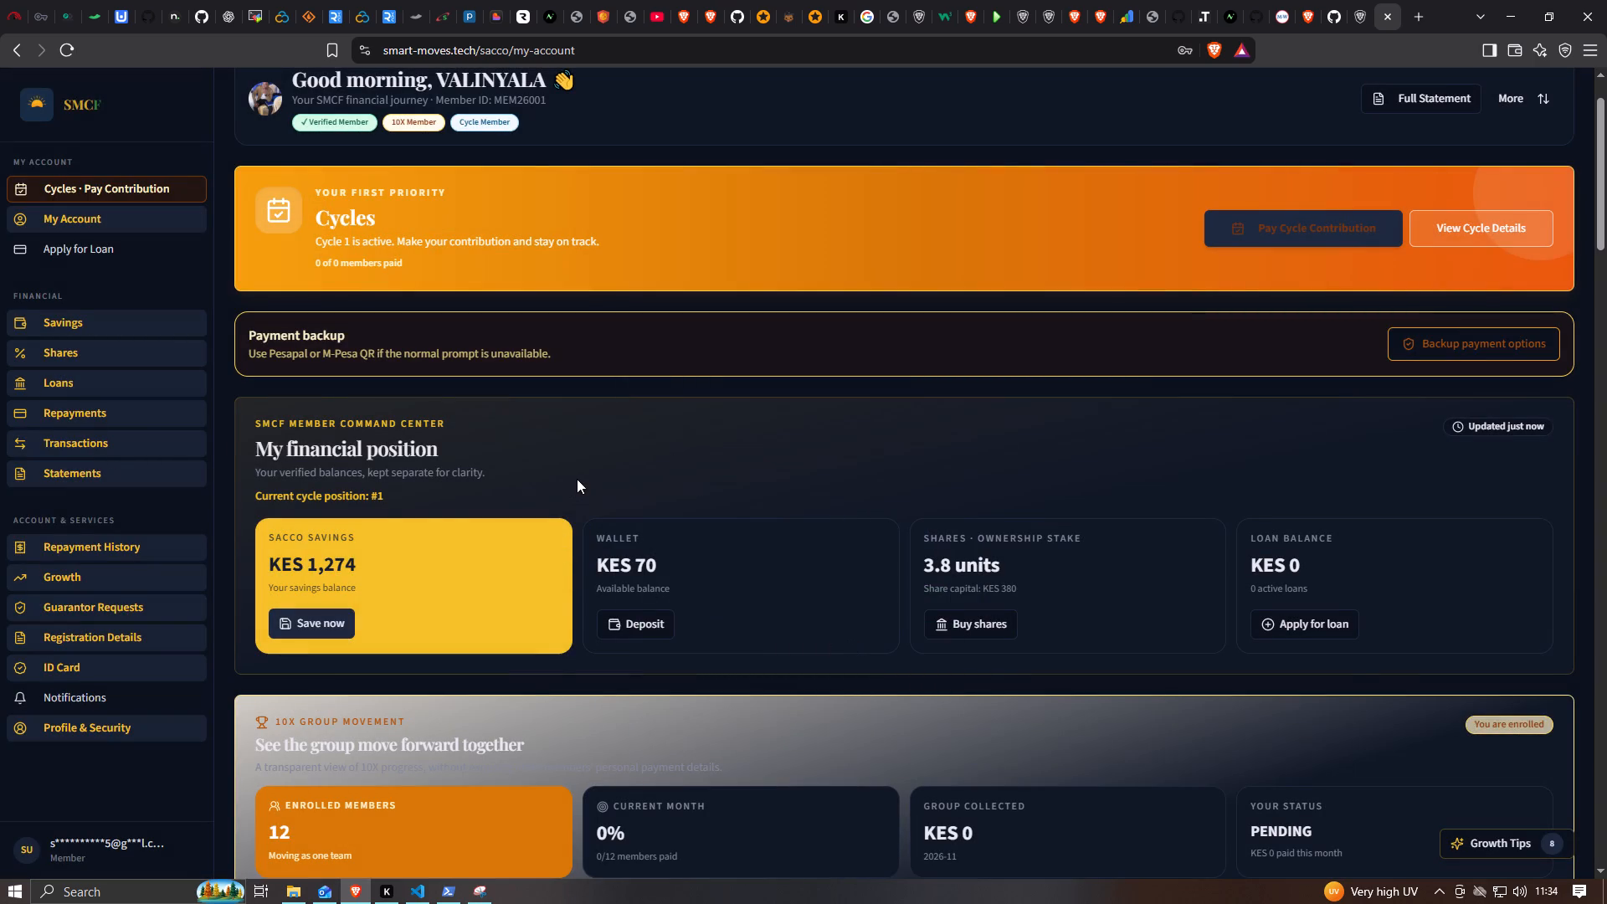
scroll(577, 479, down, 1)
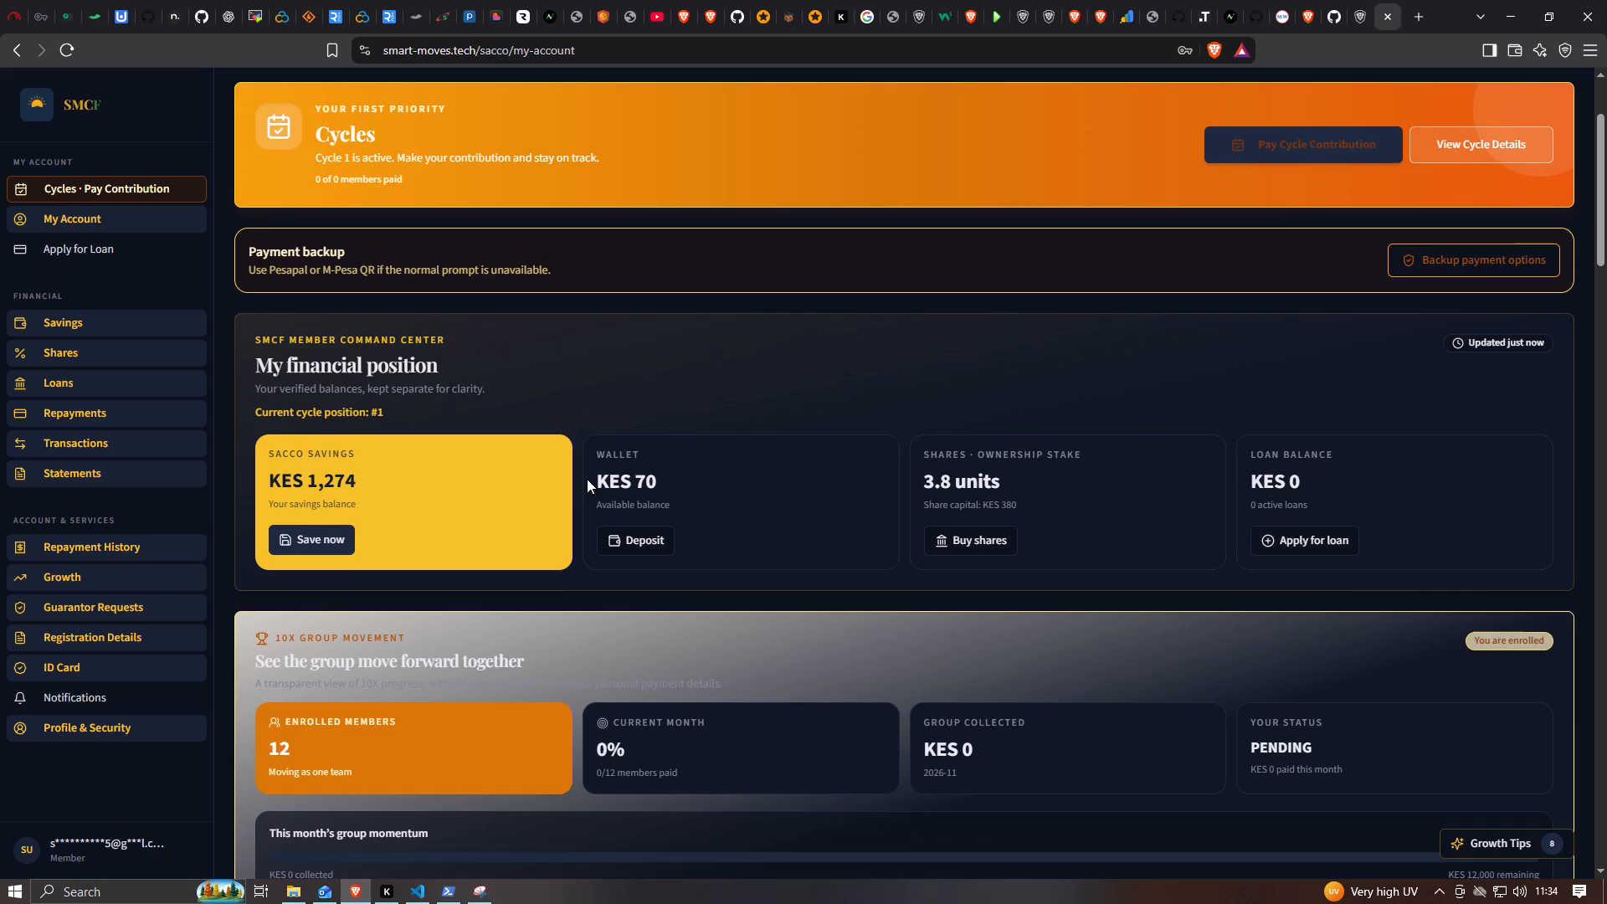
scroll(621, 481, up, 4)
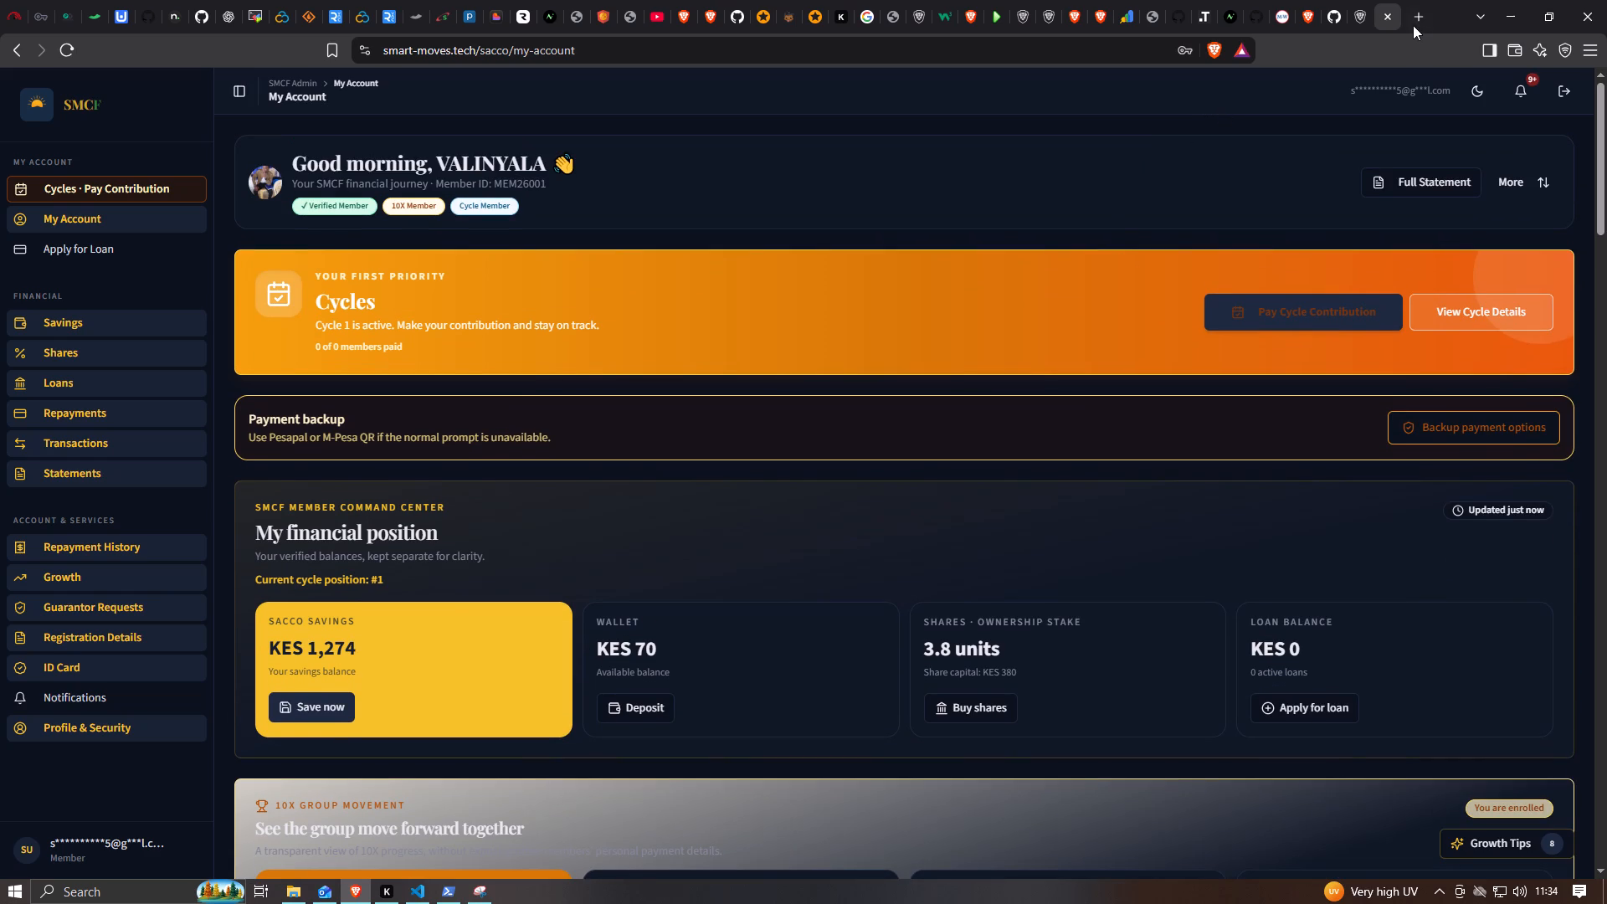
Open WhatsApp Web in a new browser tab.
click(1413, 22)
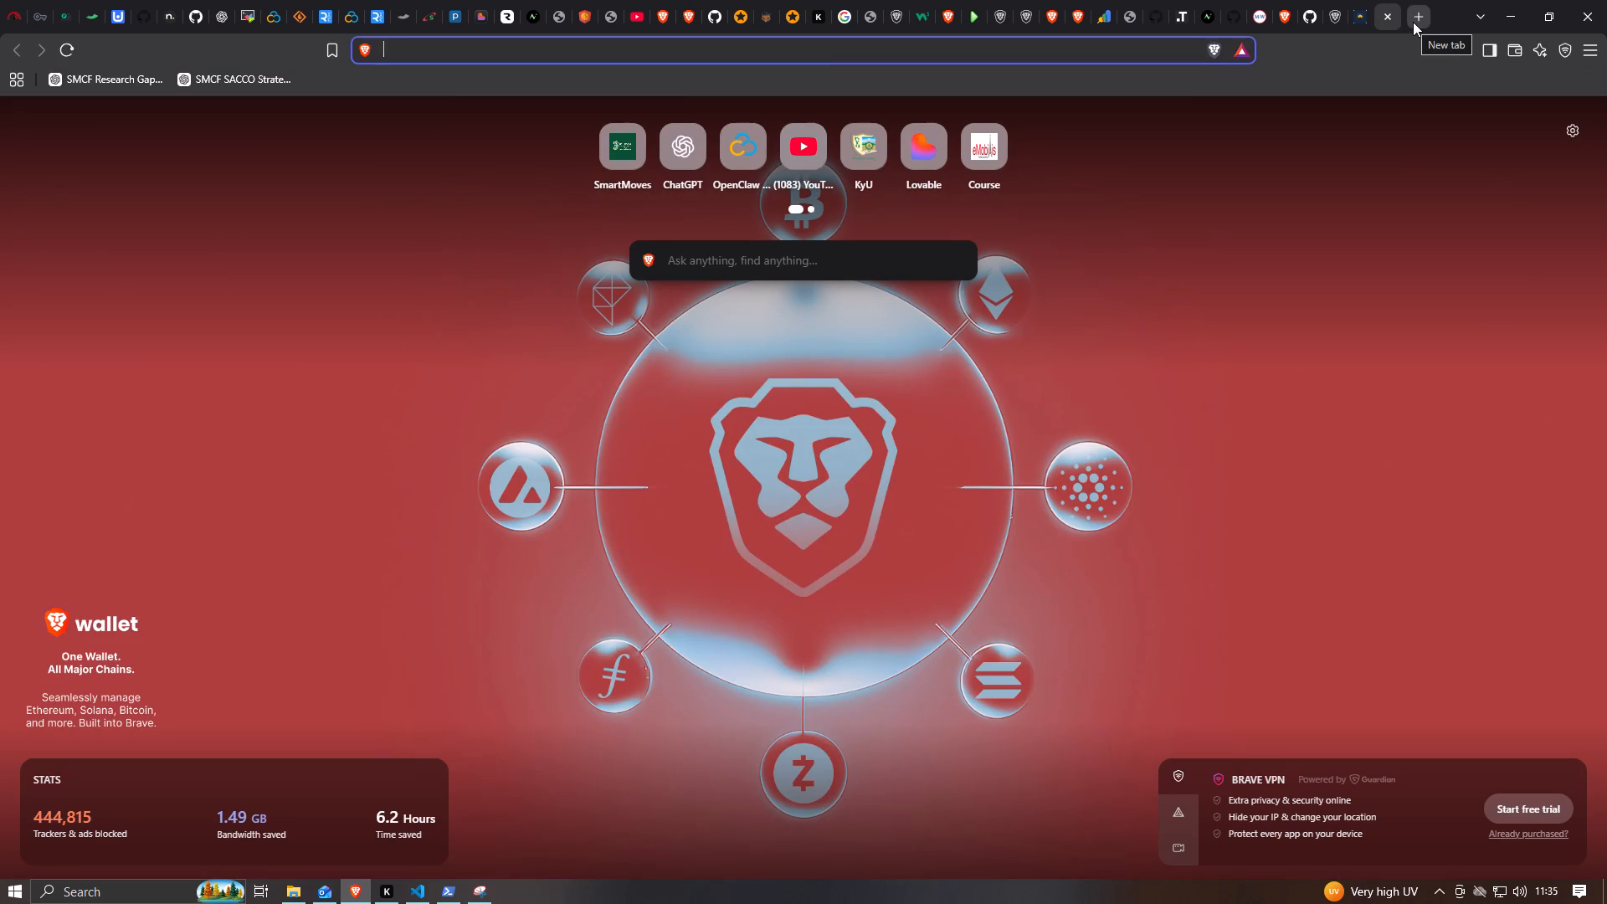
key(w)
key(Return)
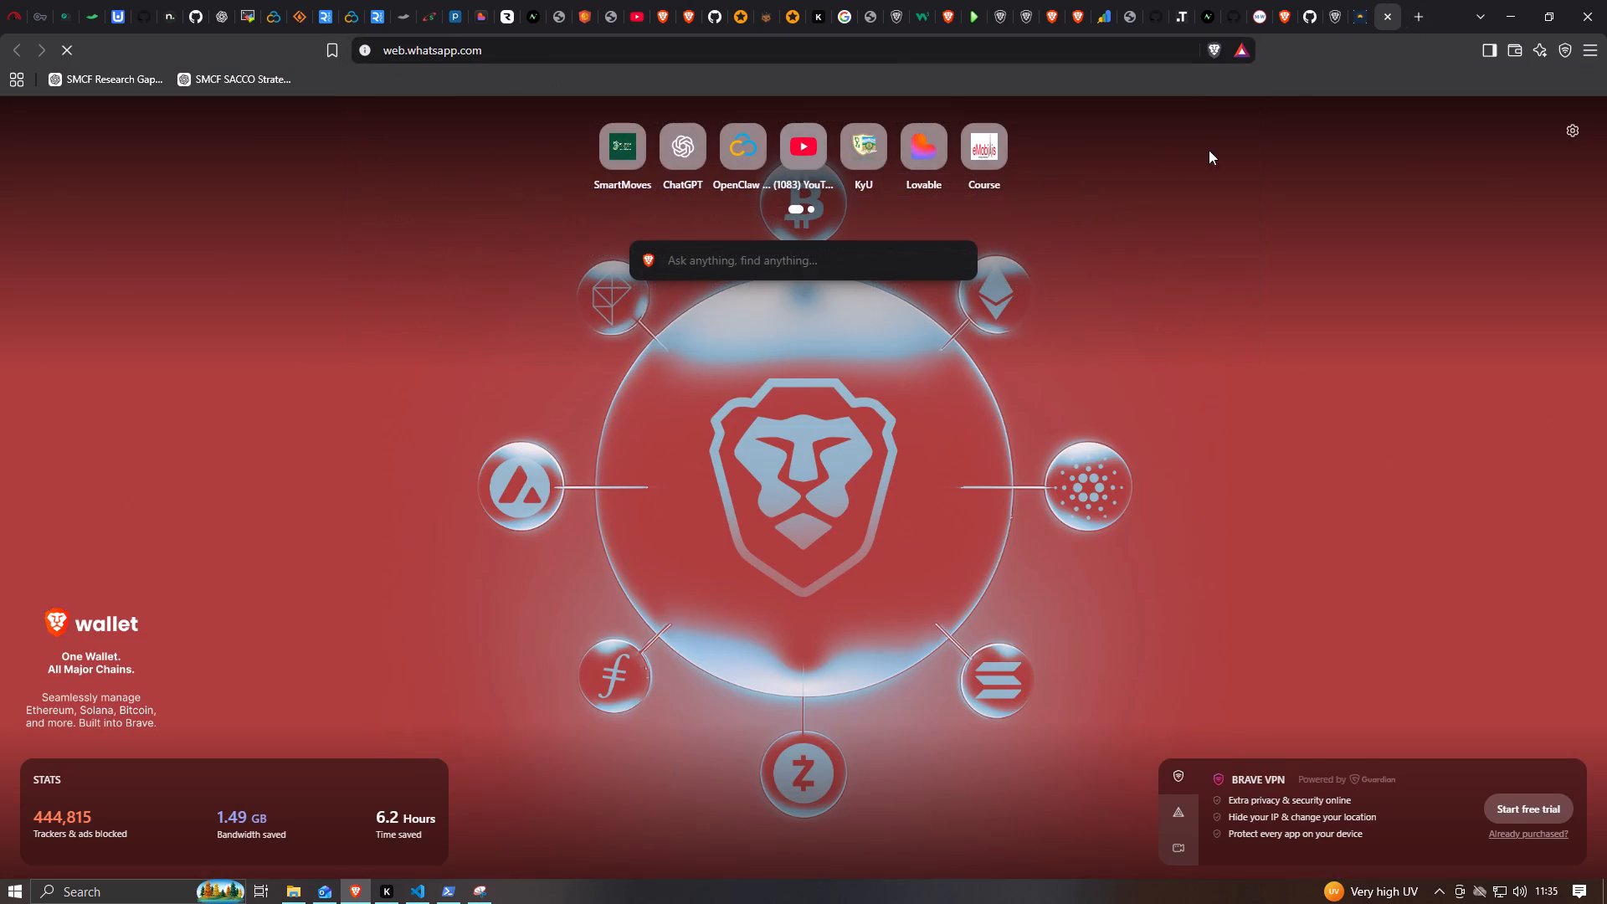
Return to the SMCF member account and review its wallet summary, financial calendar, goals, trust score, notifications and recent activity.
click(1363, 33)
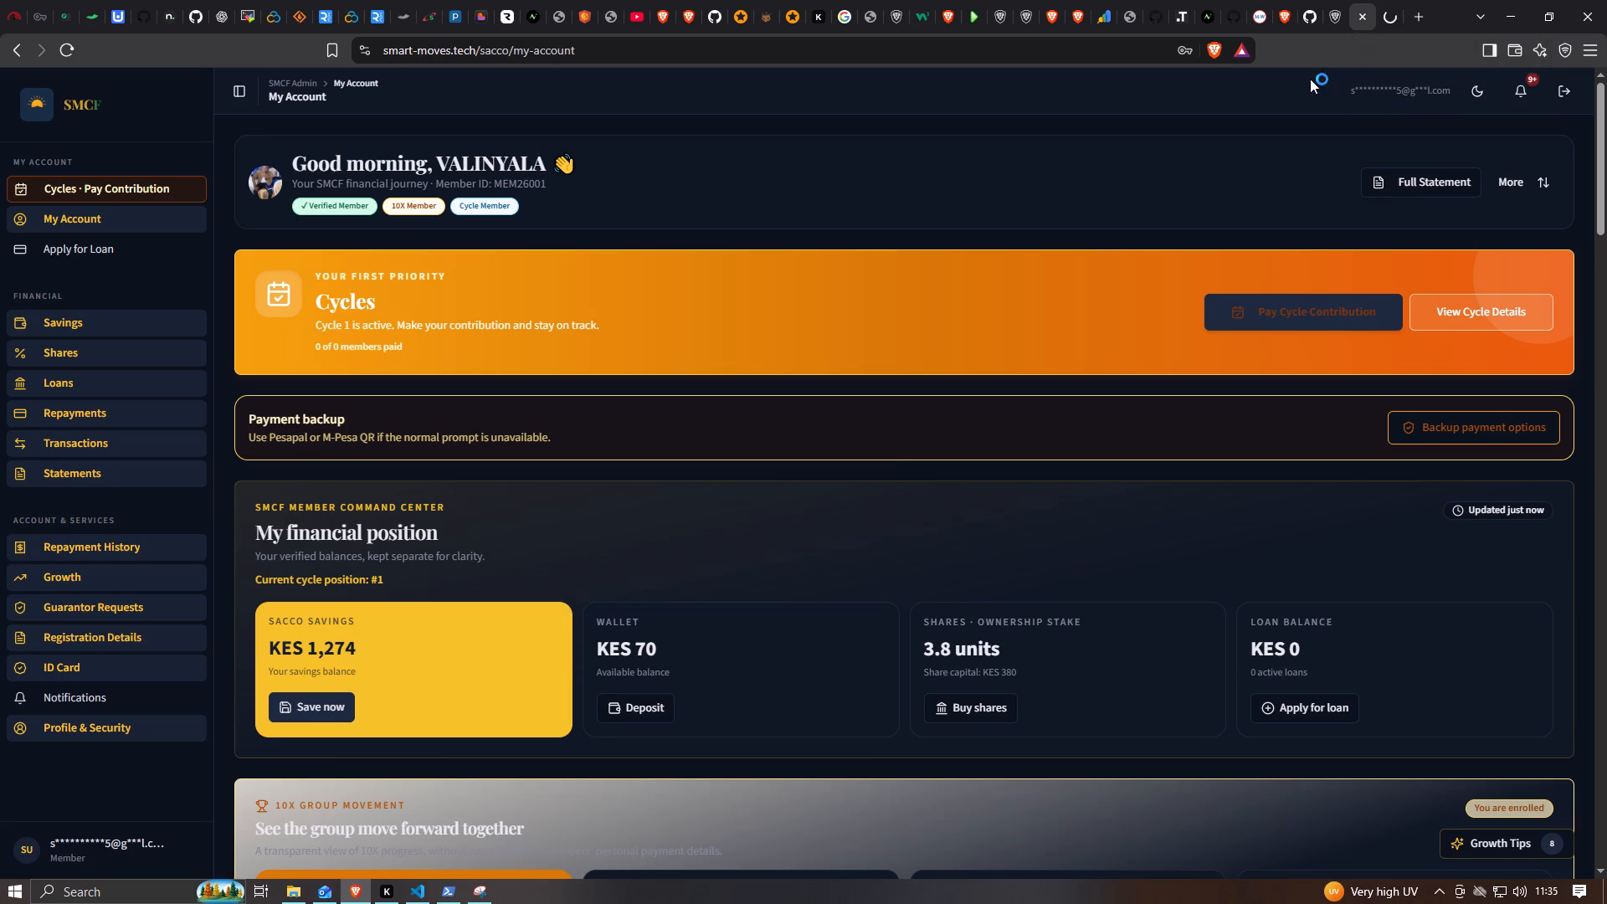
scroll(738, 660, down, 5)
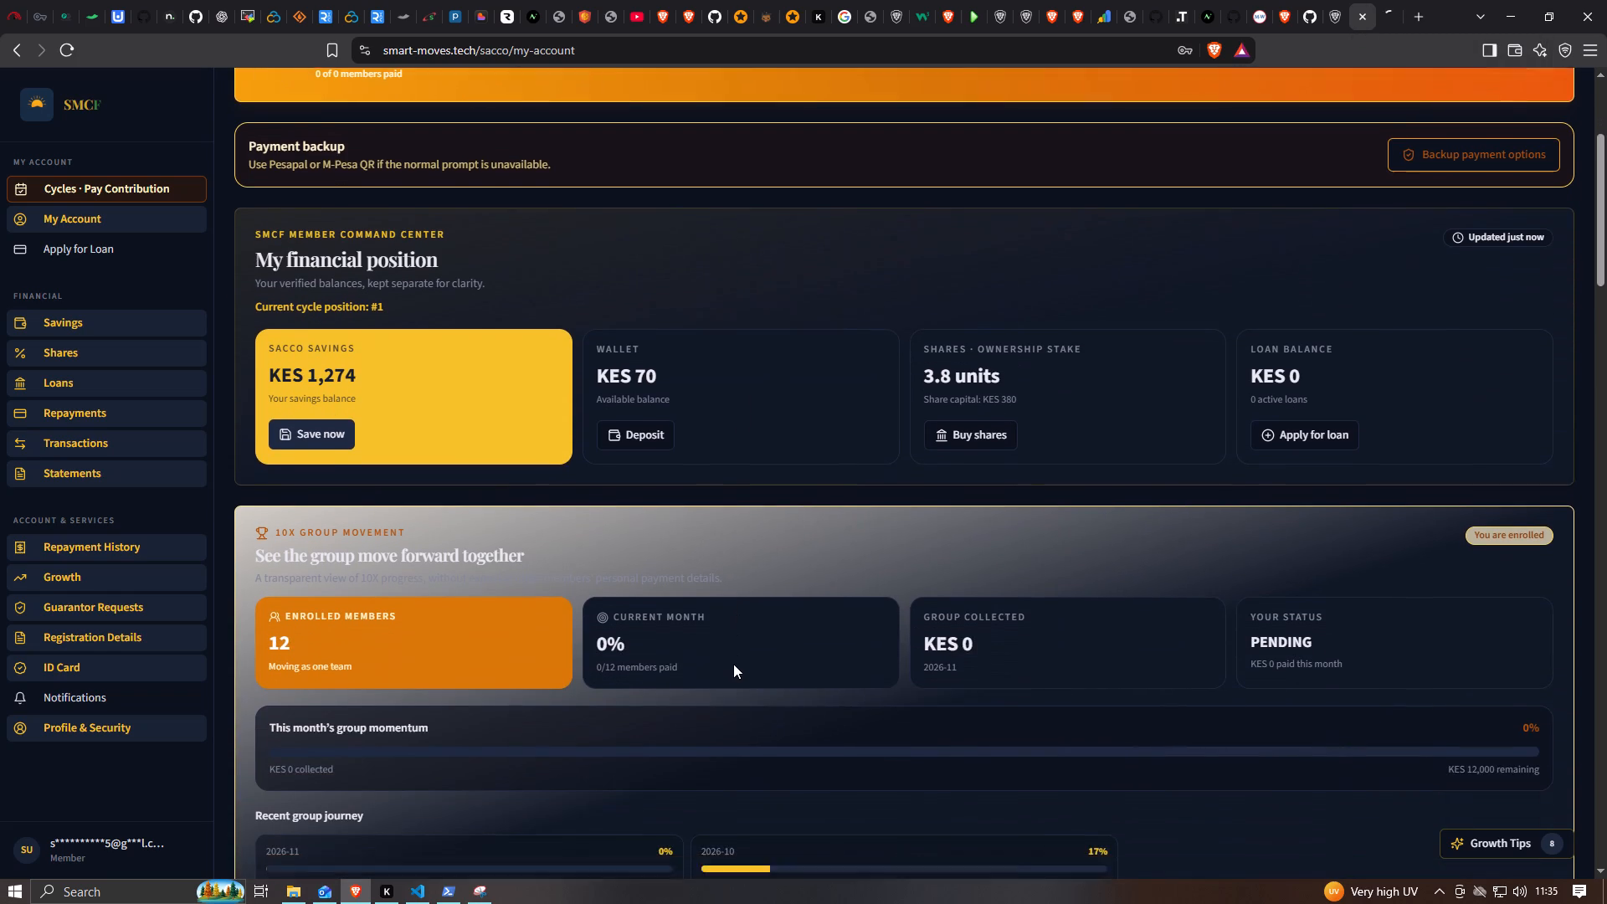
scroll(733, 664, down, 10)
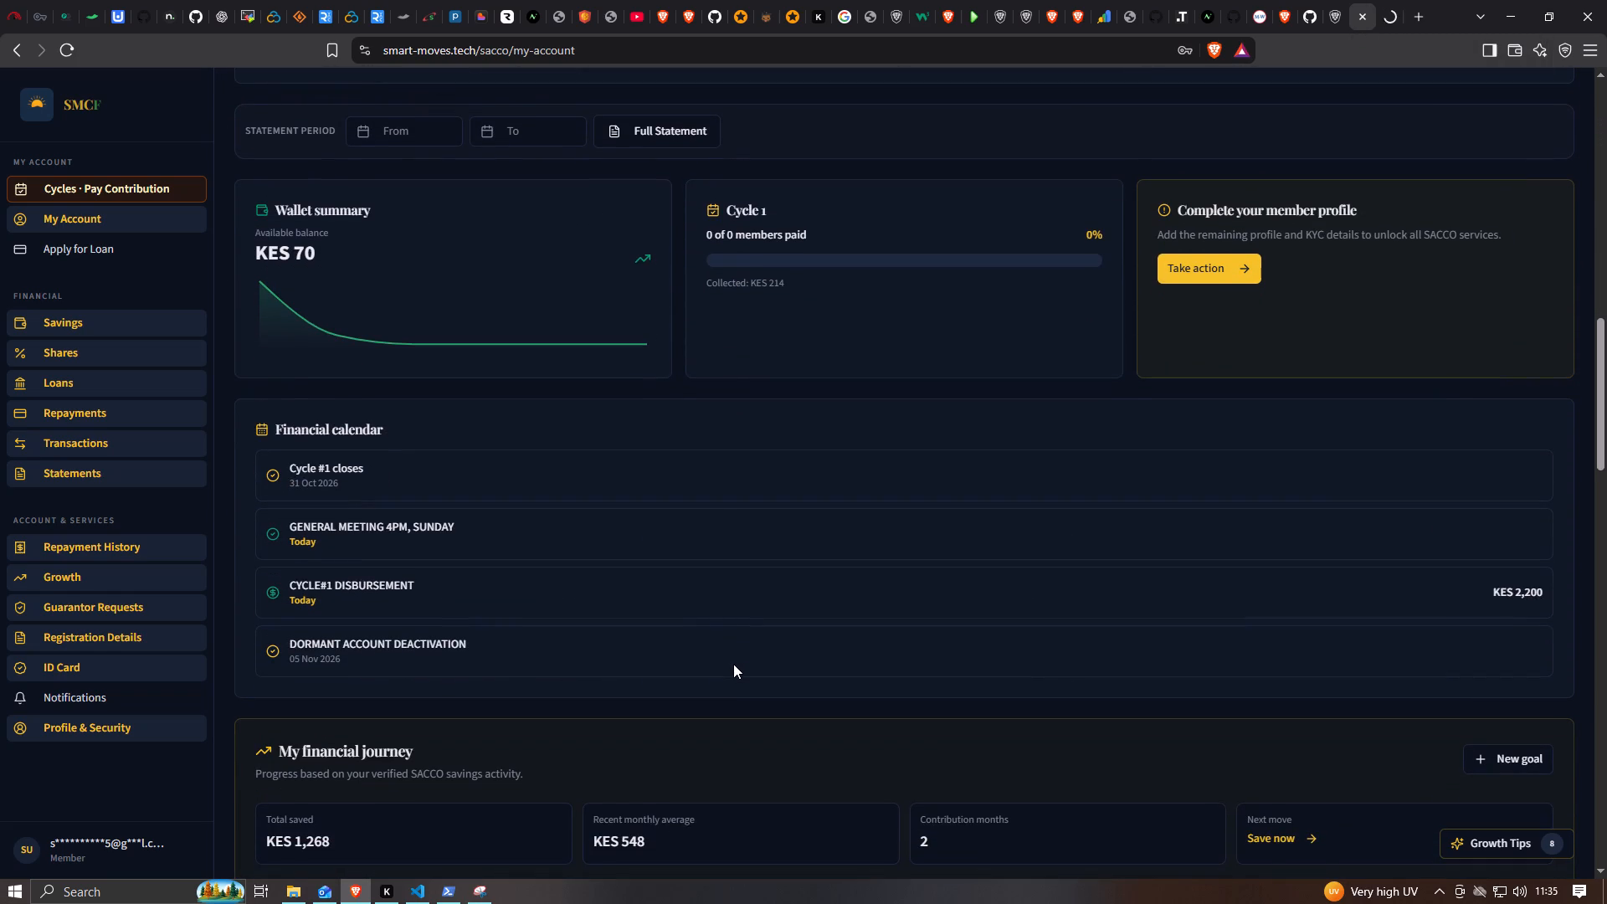
scroll(733, 664, down, 9)
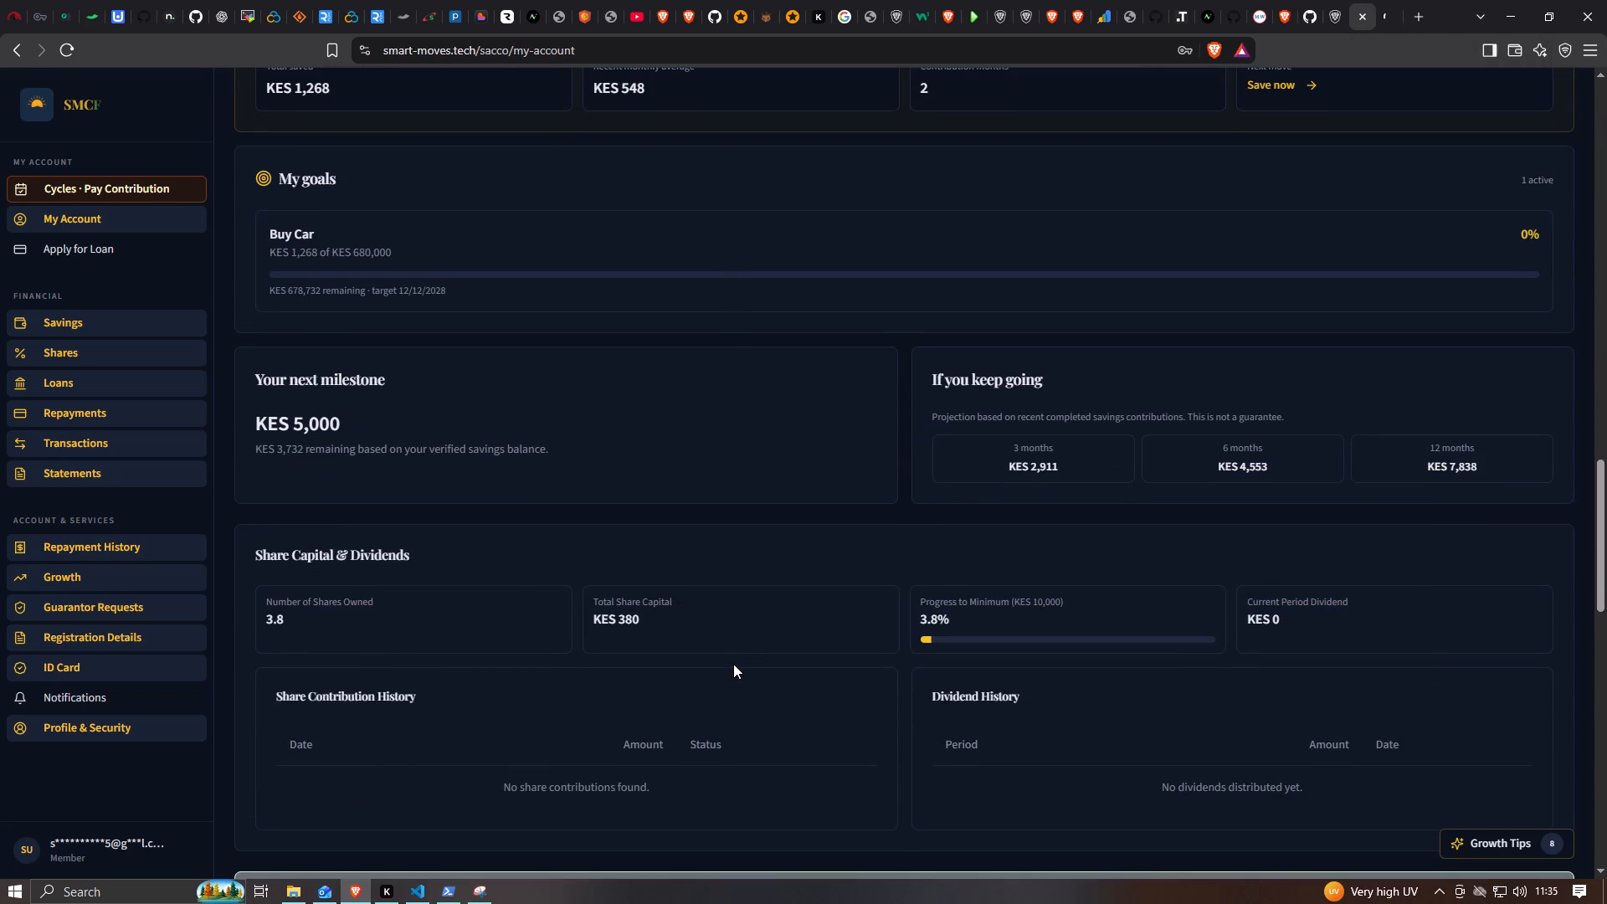
scroll(733, 664, down, 8)
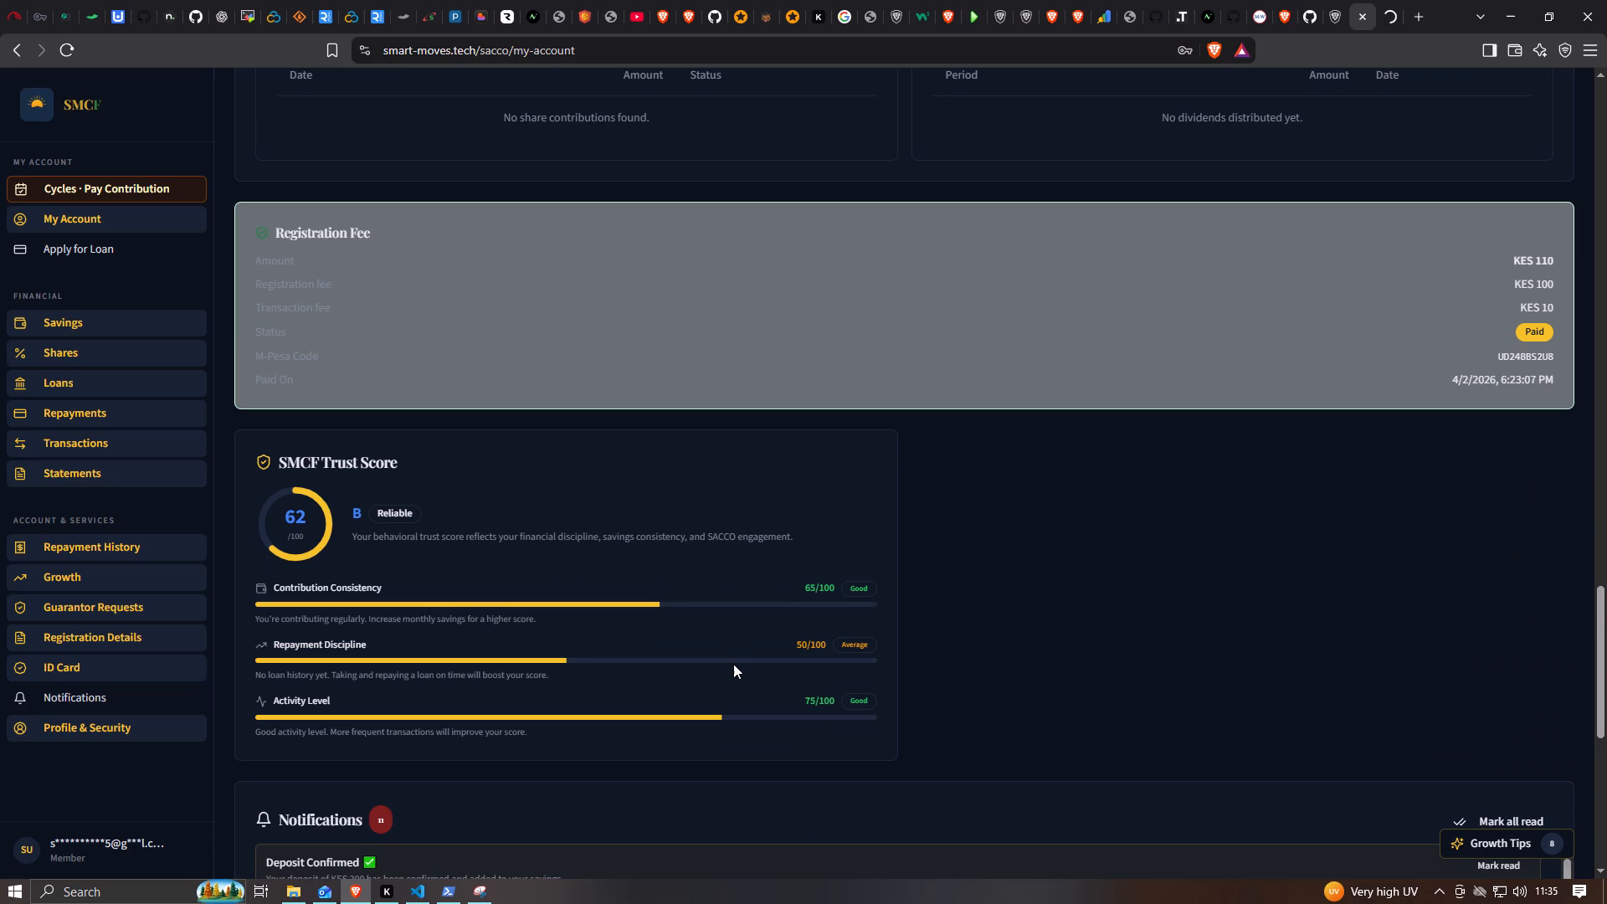
scroll(733, 664, down, 3)
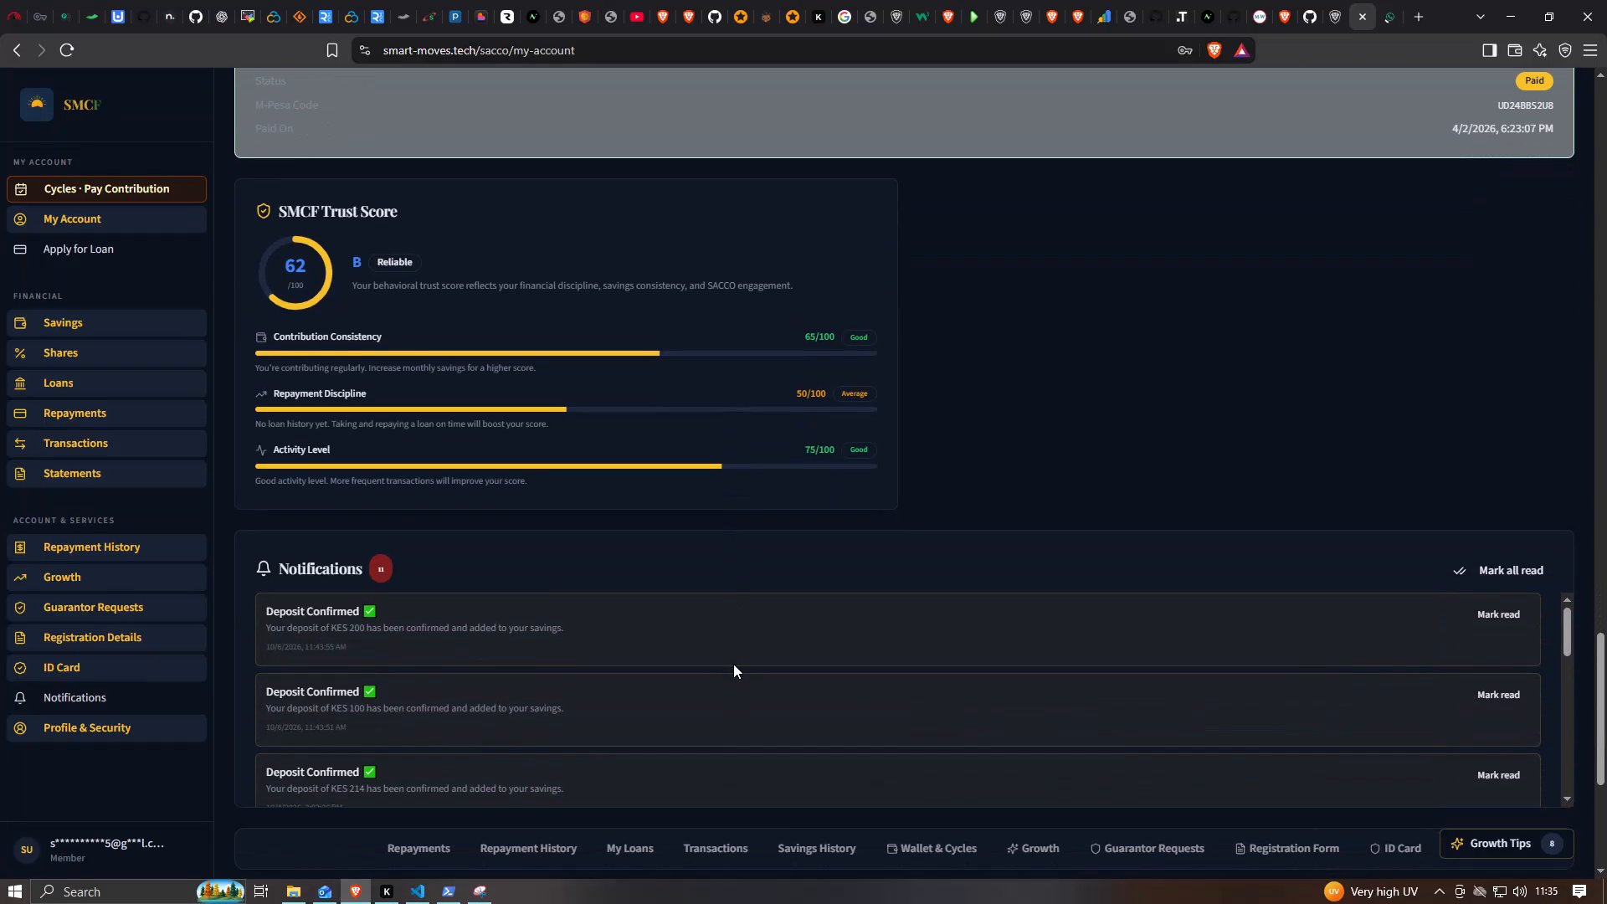
scroll(733, 664, down, 3)
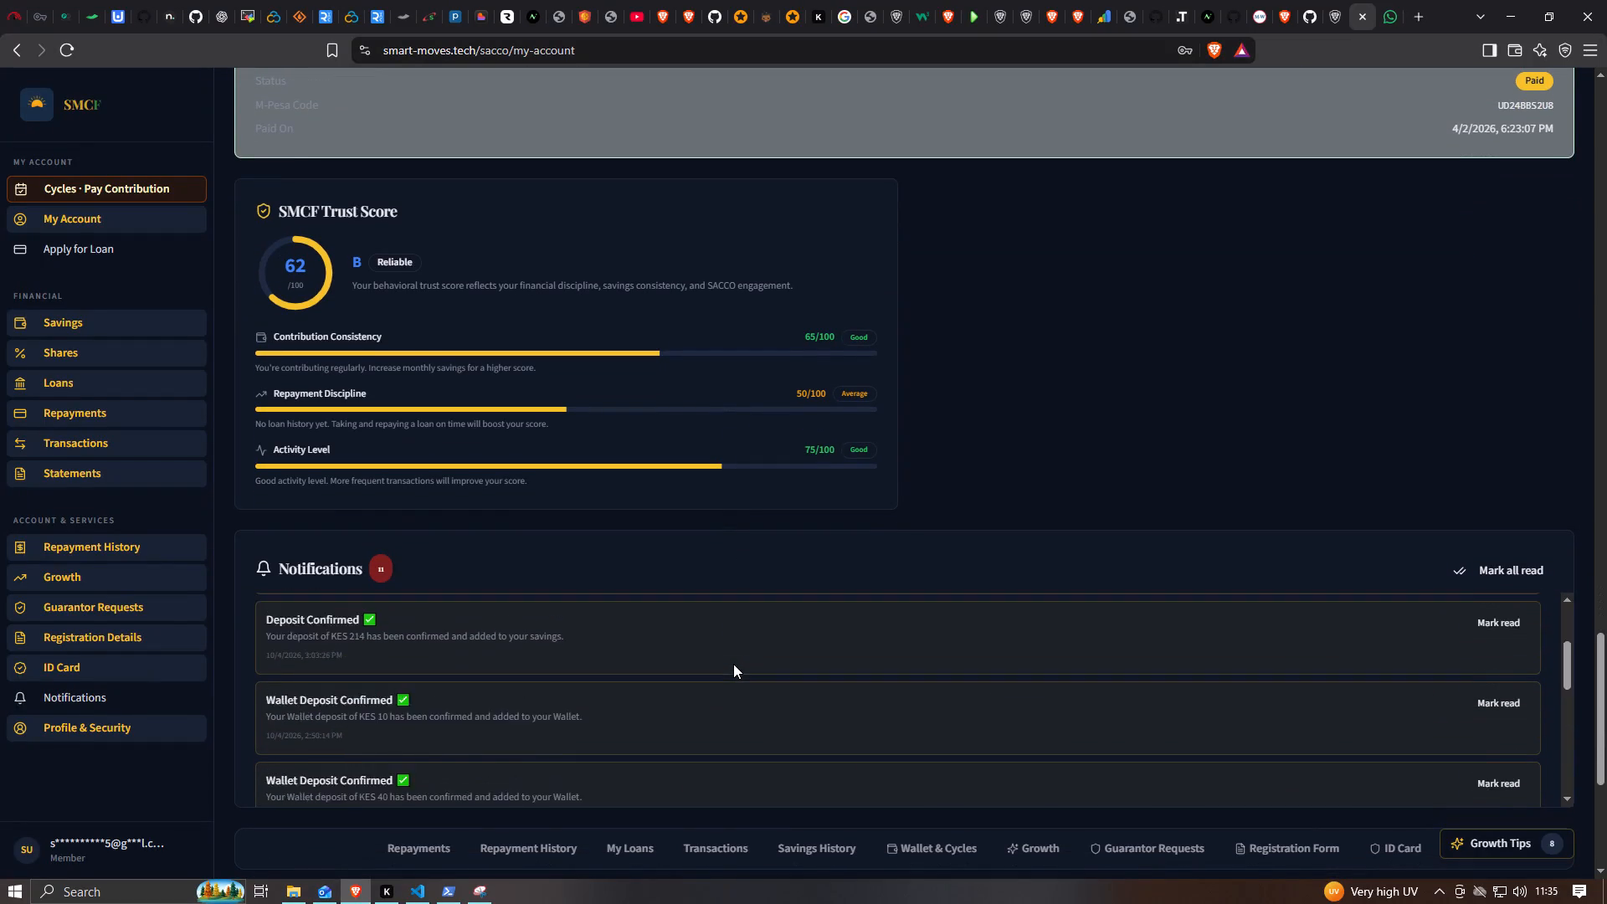
scroll(733, 664, down, 4)
scroll(733, 664, up, 12)
scroll(928, 532, down, 8)
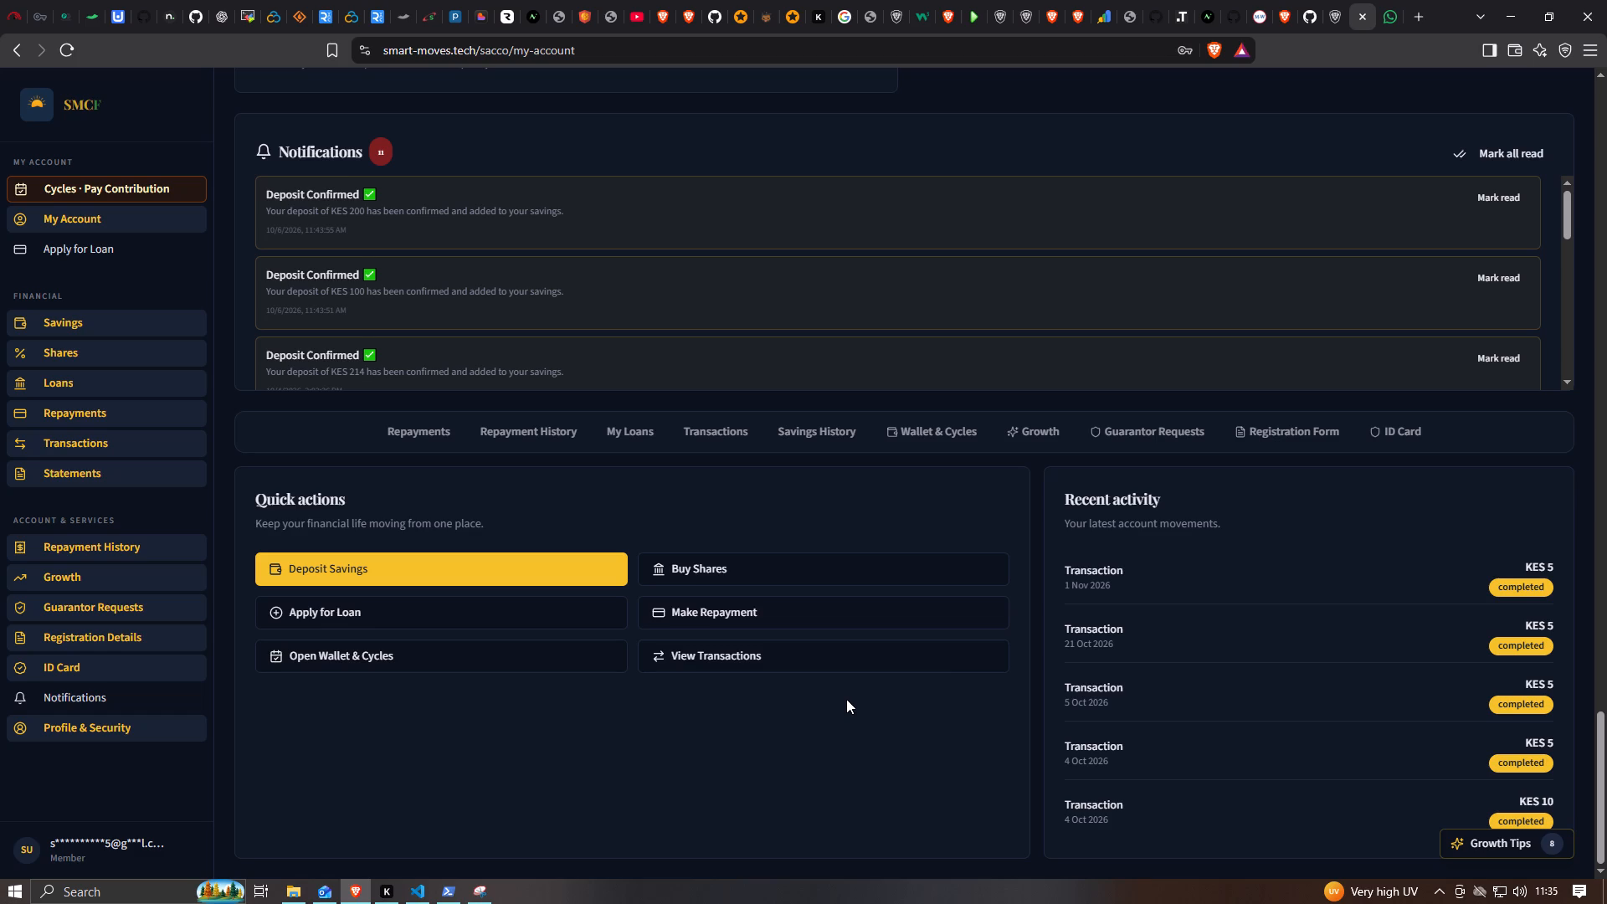
scroll(1112, 674, up, 1)
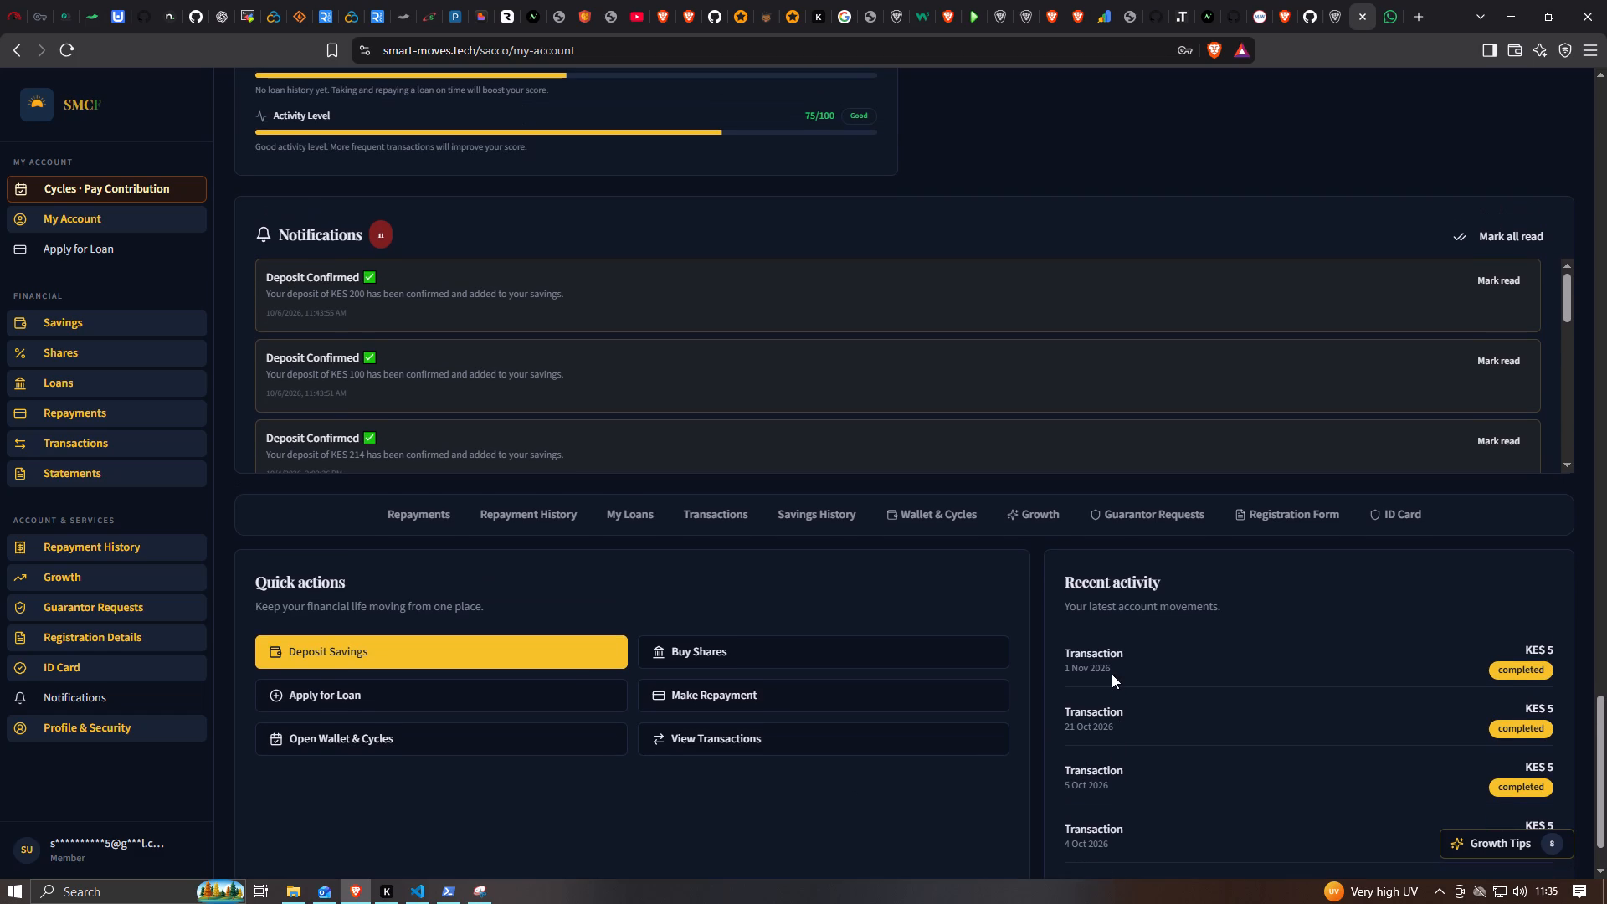
Open the member's Transactions list to examine the recent deposits.
scroll(1112, 674, down, 1)
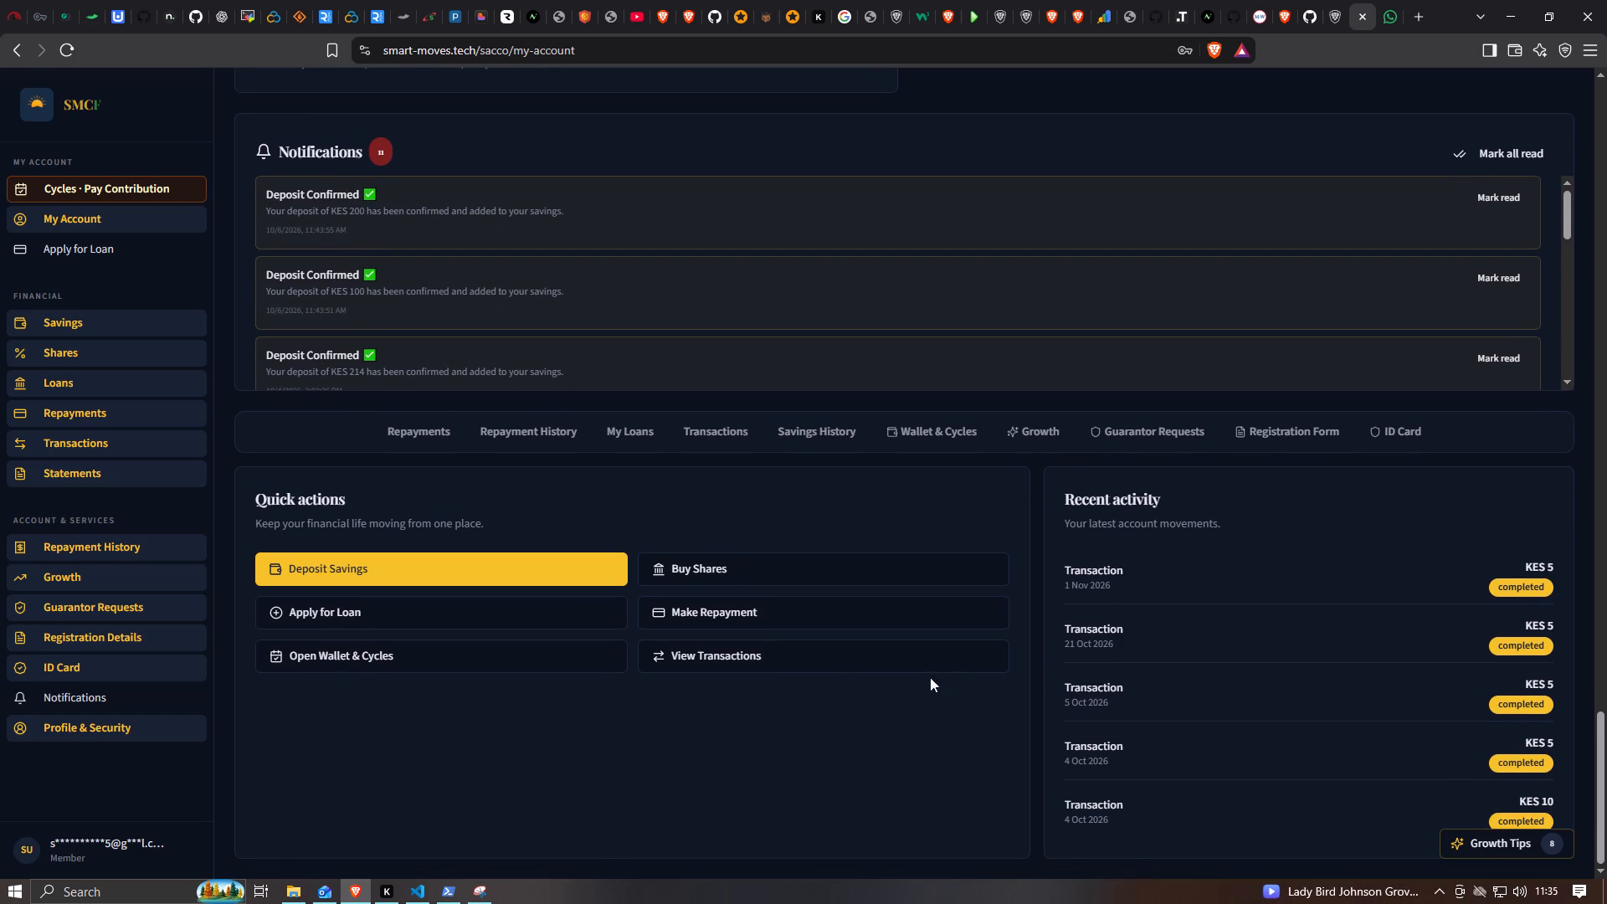
click(713, 443)
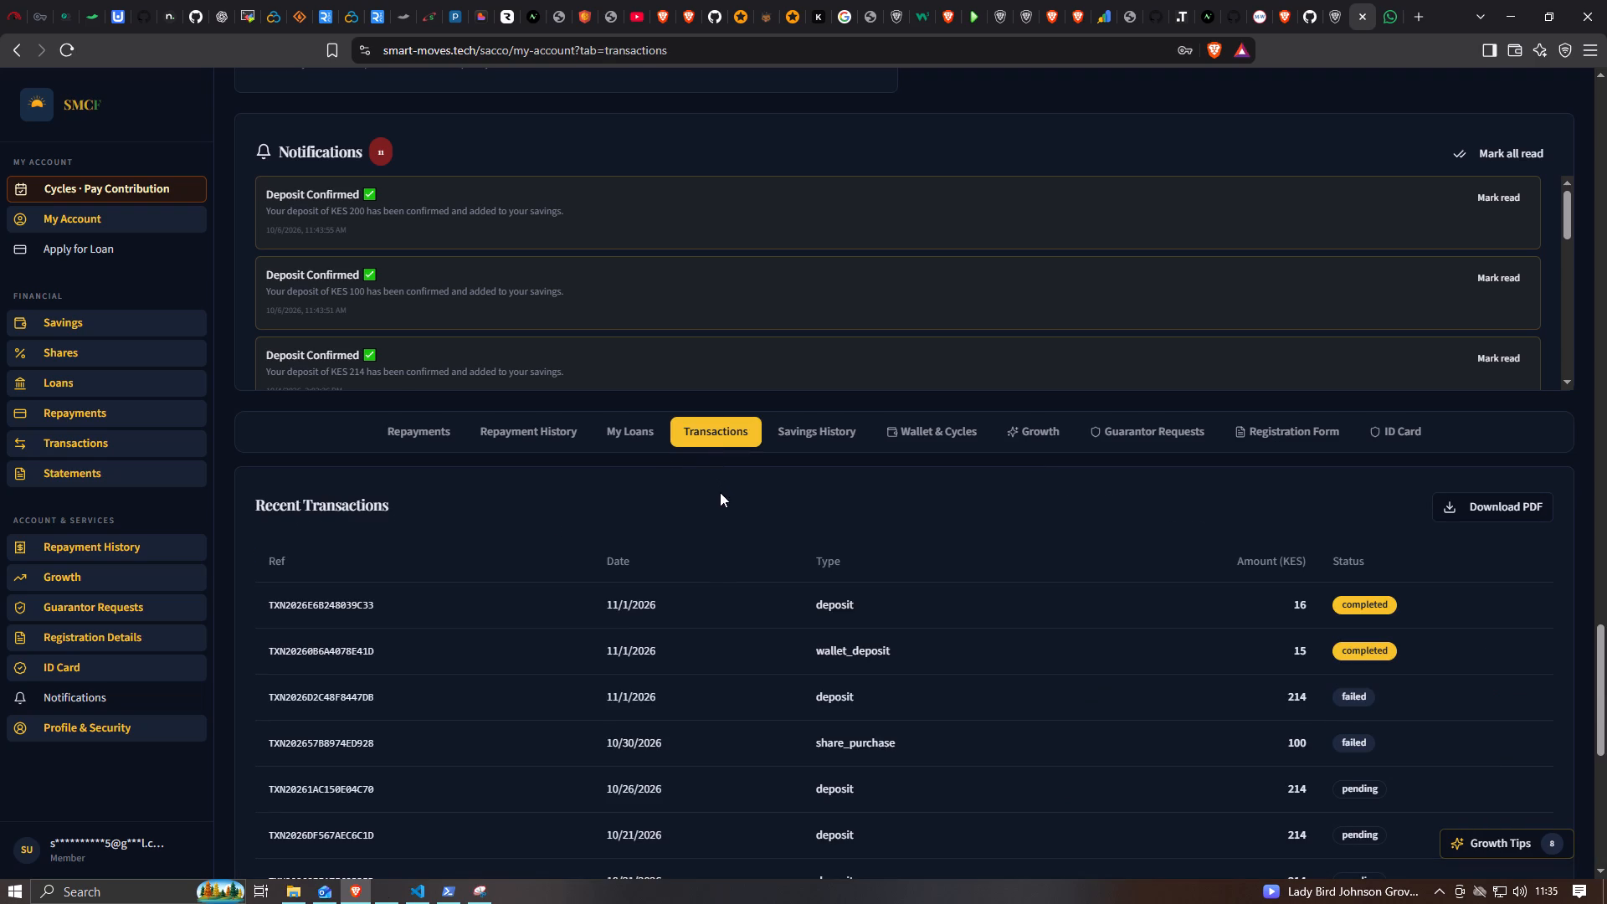